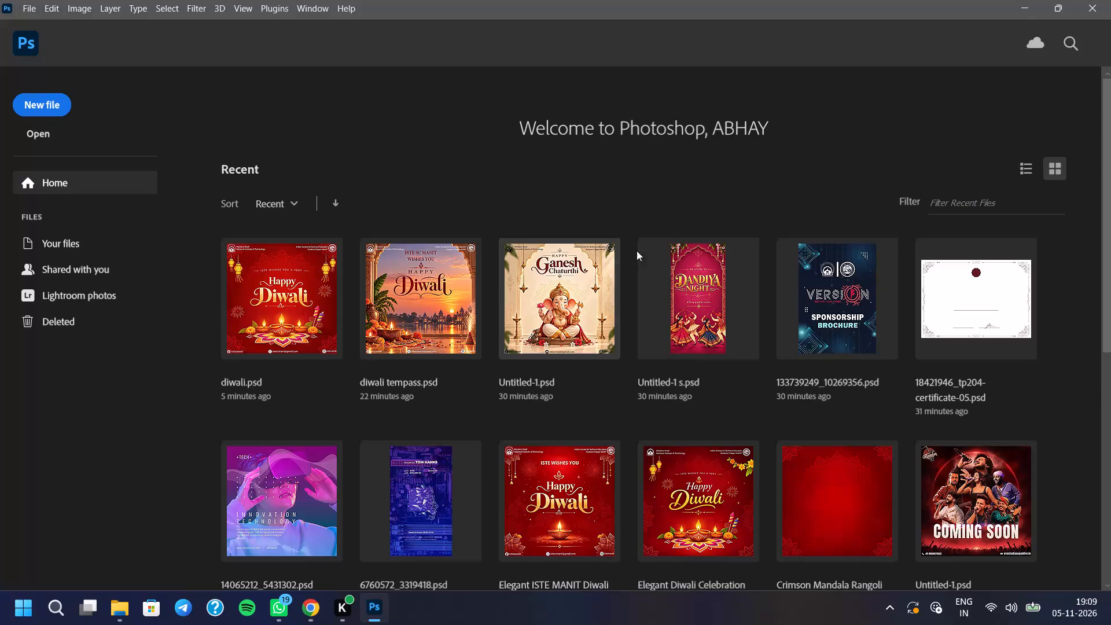
Open the recent Untitled-1.psd file containing the "COMING SOON" poster.
{"action": "left_click", "coordinate": [972, 490]}
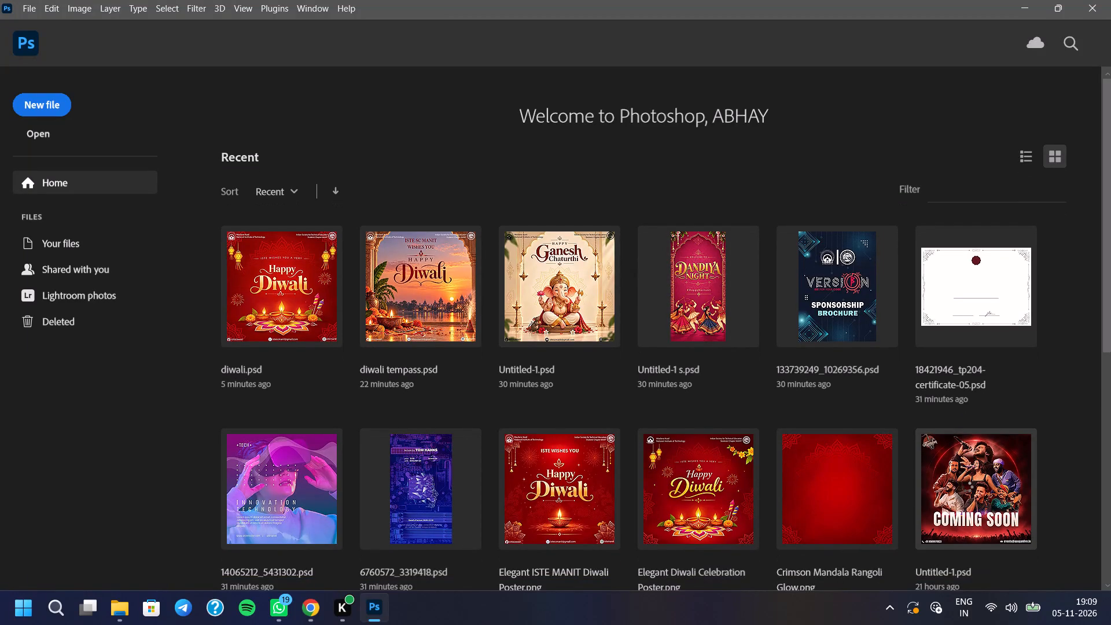
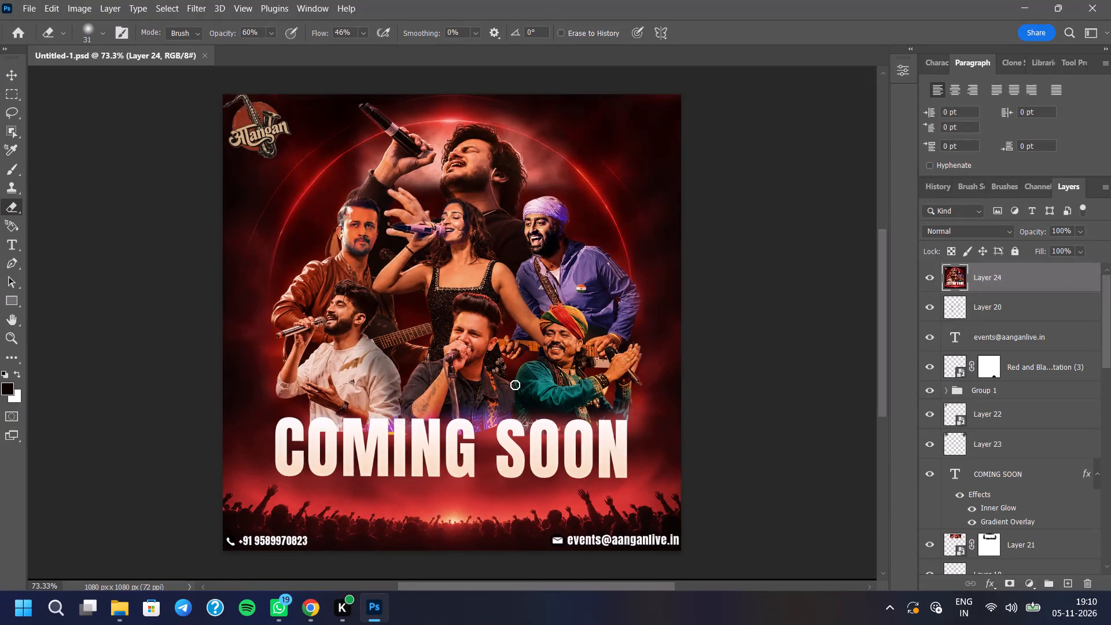
Hide Layer 24, the full-poster composite at the top of the layer stack.
{"action": "scroll", "coordinate": [515, 385], "scroll_direction": "down", "scroll_amount": 2}
{"action": "scroll", "coordinate": [491, 310], "scroll_direction": "up", "scroll_amount": 3}
{"action": "scroll", "coordinate": [1092, 374], "scroll_direction": "down", "scroll_amount": 2}
{"action": "scroll", "coordinate": [930, 301], "scroll_direction": "up", "scroll_amount": 2}
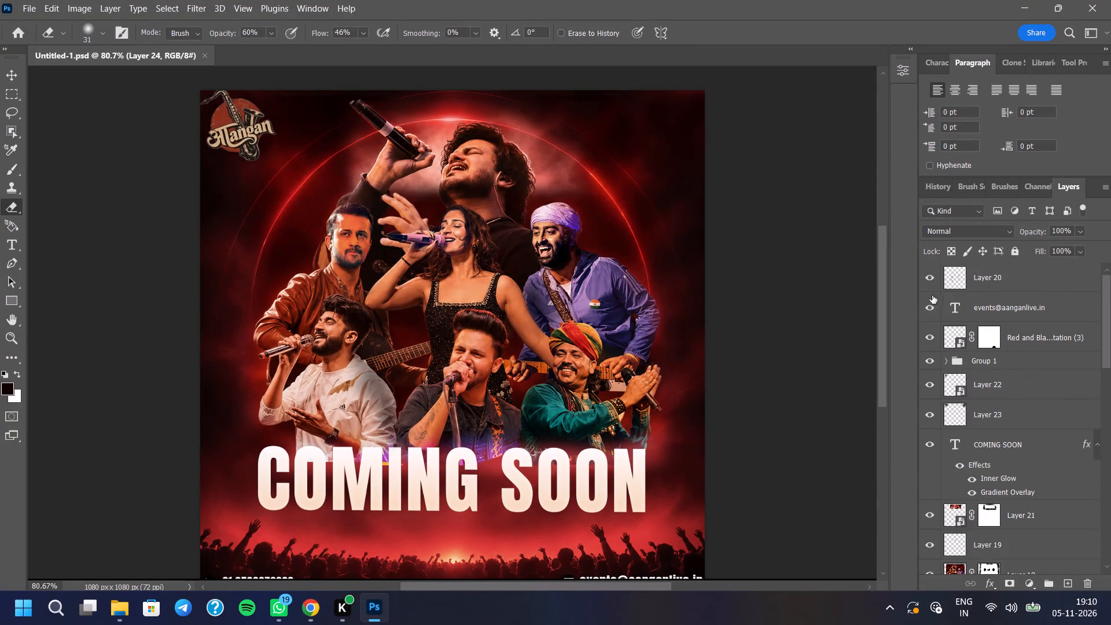
{"action": "left_click", "coordinate": [925, 276]}
Toggle the visibility of Layer 18 off and on to check what it contributes to the poster.
{"action": "scroll", "coordinate": [973, 324], "scroll_direction": "down", "scroll_amount": 10}
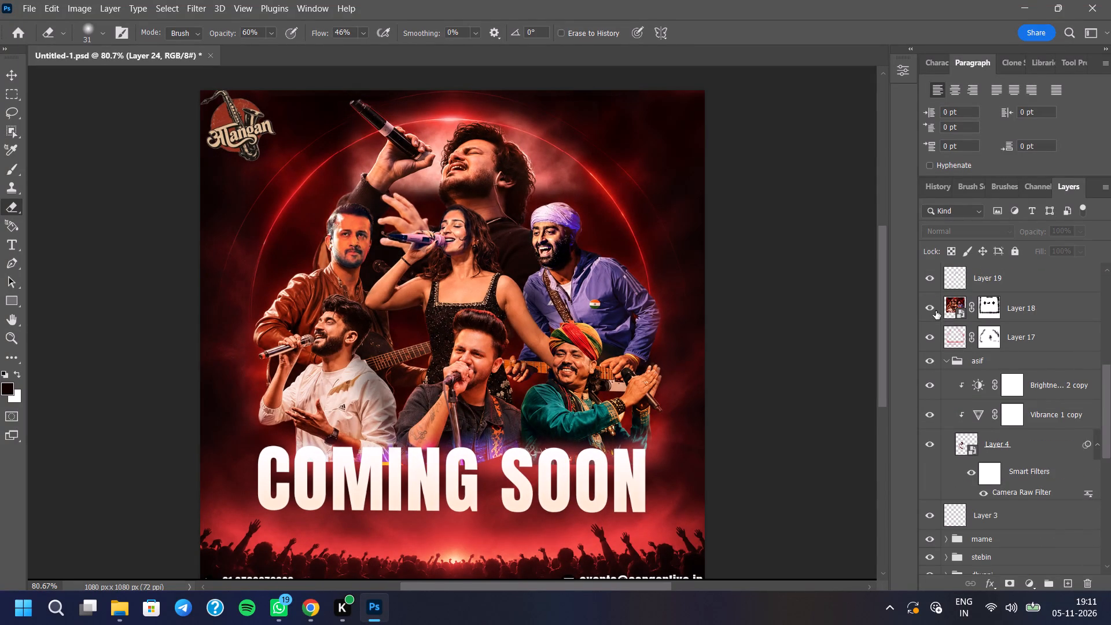
{"action": "double_click", "coordinate": [936, 311]}
{"action": "left_click", "coordinate": [930, 313]}
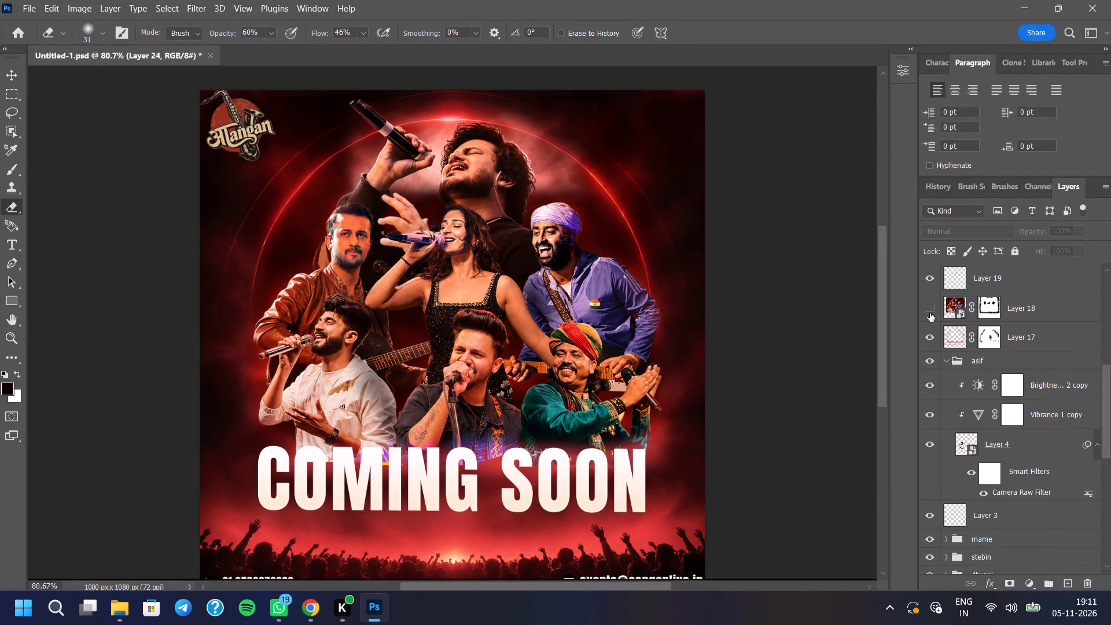
{"action": "left_click", "coordinate": [930, 307]}
Check what the bottom Layer 1 contributes to the poster by toggling its visibility off and back on.
{"action": "scroll", "coordinate": [1003, 347], "scroll_direction": "down", "scroll_amount": 13}
{"action": "scroll", "coordinate": [1005, 405], "scroll_direction": "down", "scroll_amount": 5}
{"action": "left_click", "coordinate": [935, 528]}
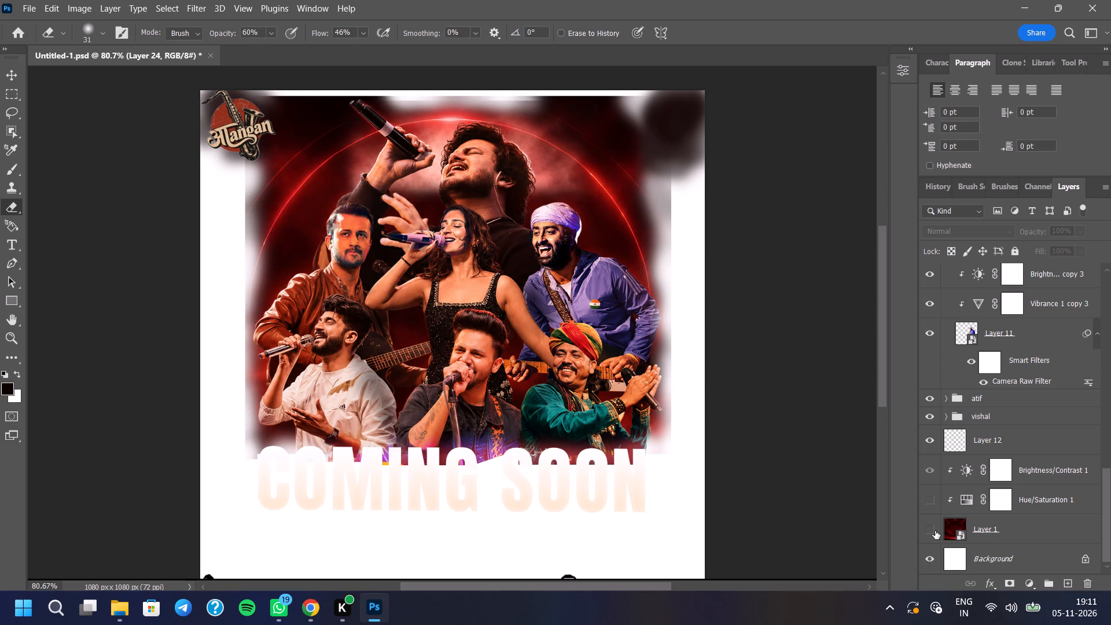
{"action": "left_click", "coordinate": [935, 531]}
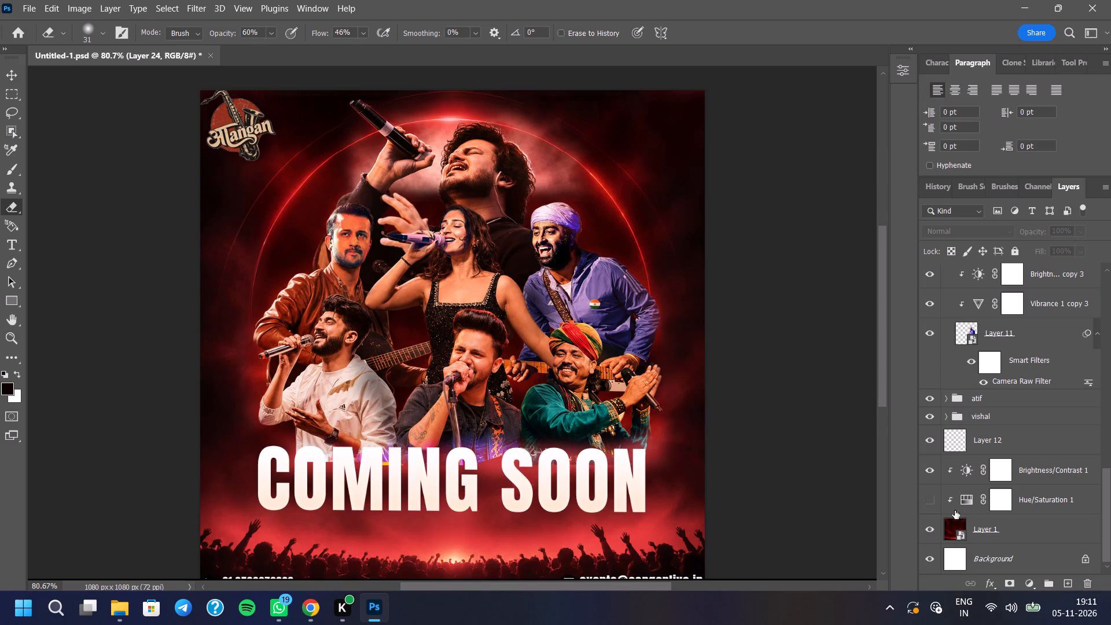
Make Layer 12 the active layer and open the Cinematic Orange and Magenta Concert Stage image from the aangan bgs folder.
{"action": "left_click", "coordinate": [998, 529]}
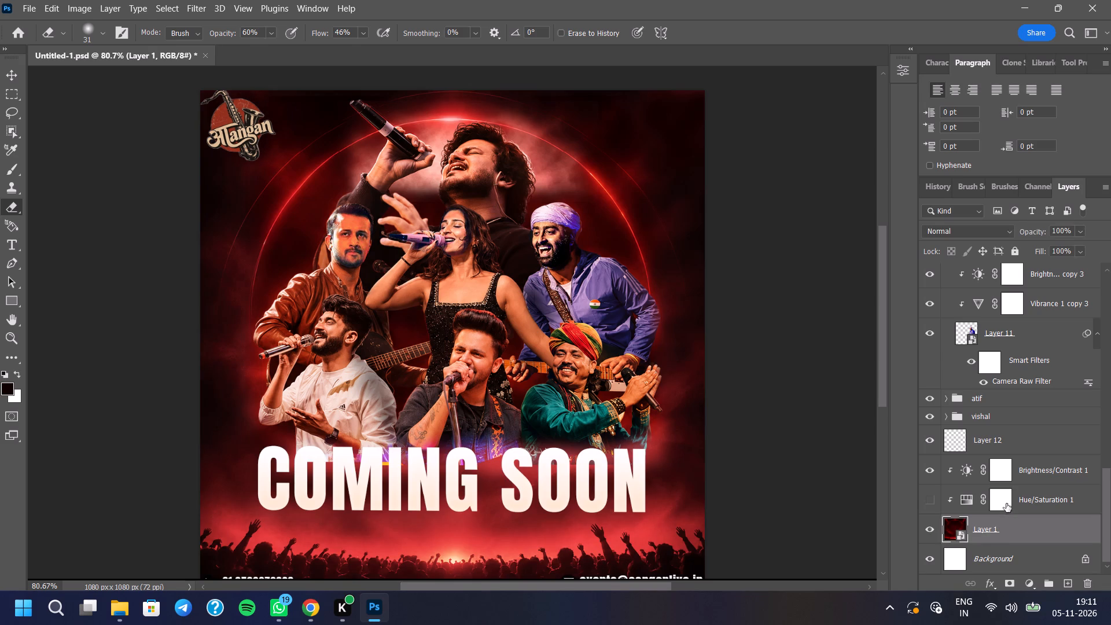
{"action": "left_click", "coordinate": [1030, 443]}
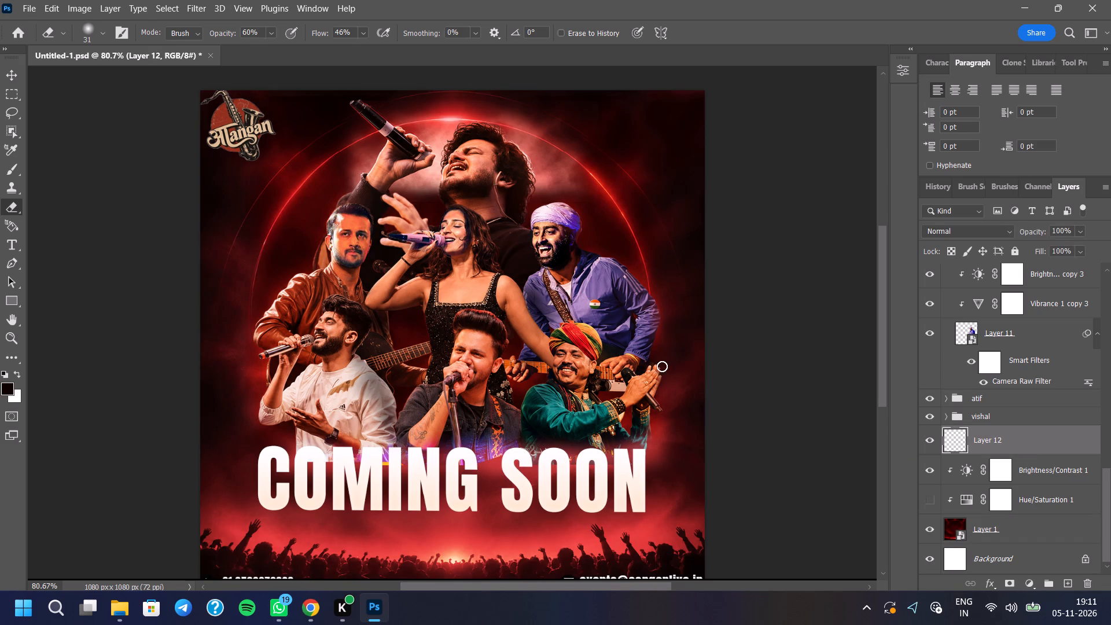
{"action": "left_click", "coordinate": [29, 10]}
{"action": "left_click", "coordinate": [56, 43]}
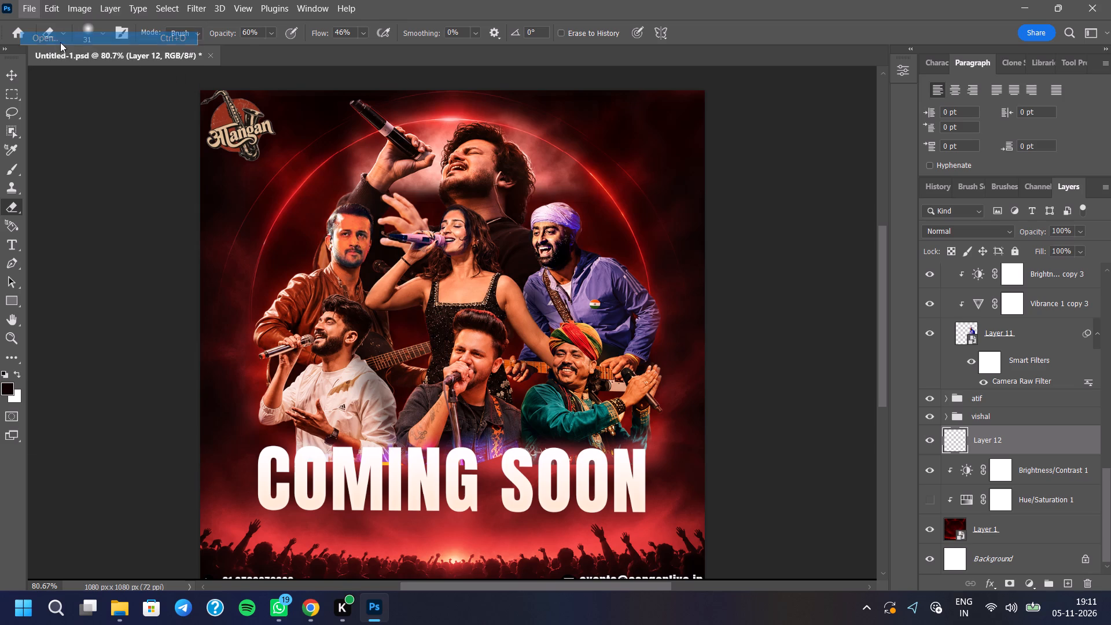
{"action": "left_click", "coordinate": [98, 296]}
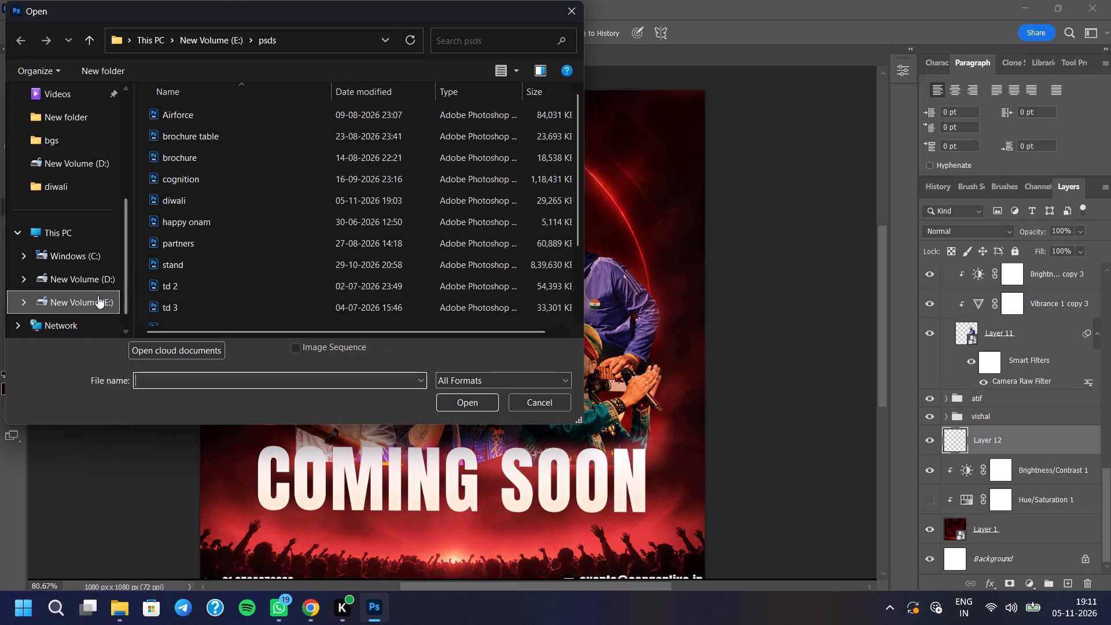
{"action": "double_click", "coordinate": [208, 117]}
{"action": "double_click", "coordinate": [209, 117]}
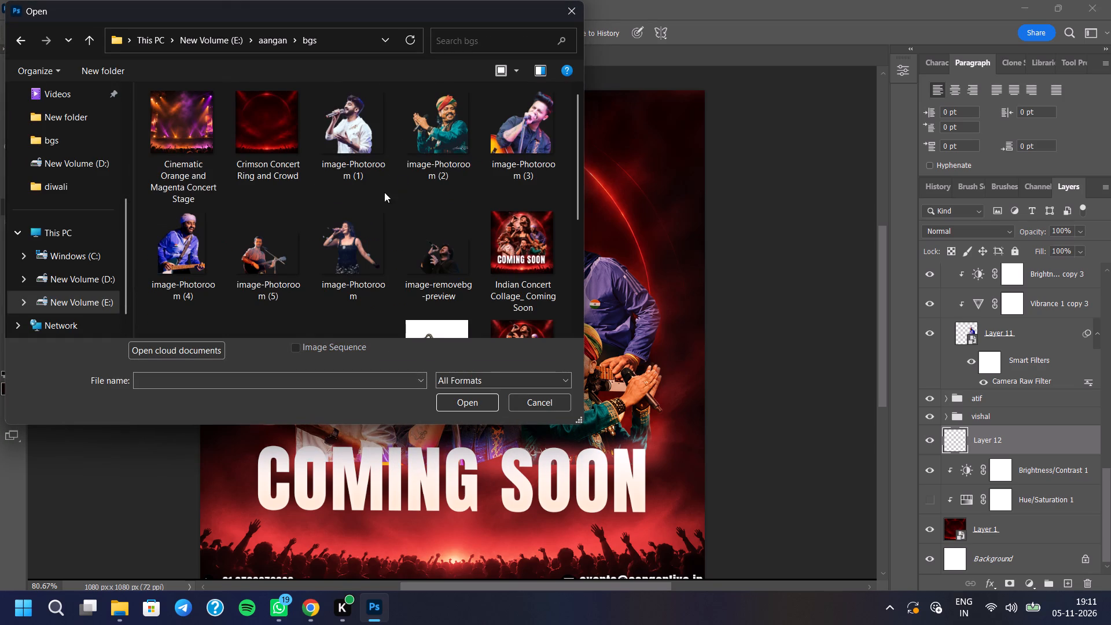
{"action": "scroll", "coordinate": [198, 148], "scroll_direction": "down", "scroll_amount": 5}
{"action": "scroll", "coordinate": [201, 150], "scroll_direction": "up", "scroll_amount": 5}
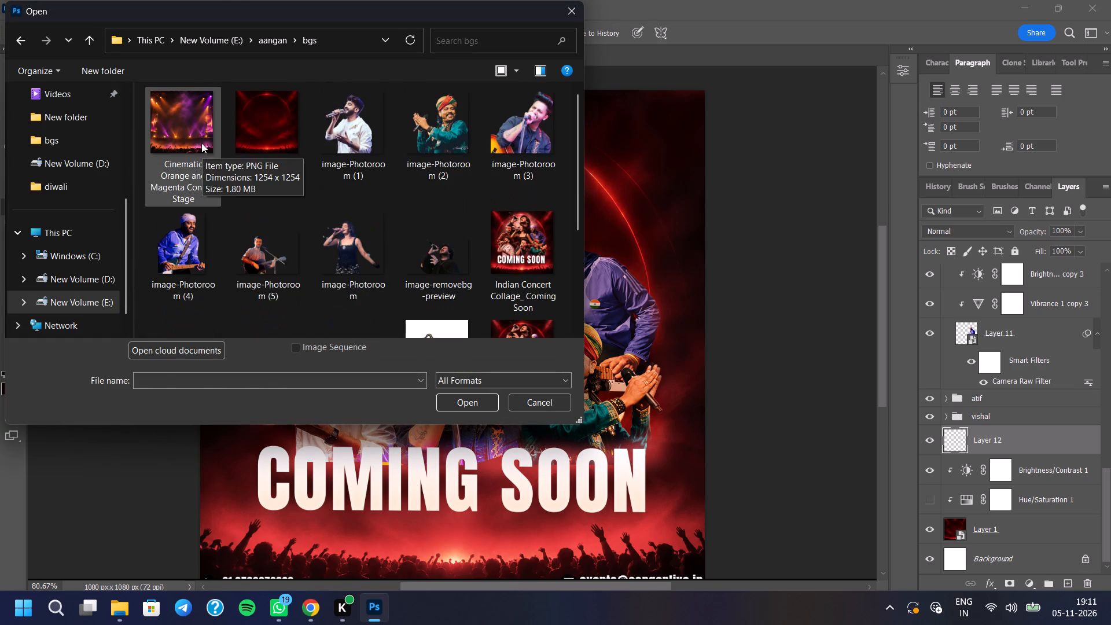
{"action": "left_click", "coordinate": [201, 142]}
{"action": "left_click", "coordinate": [459, 392]}
{"action": "left_click", "coordinate": [460, 394]}
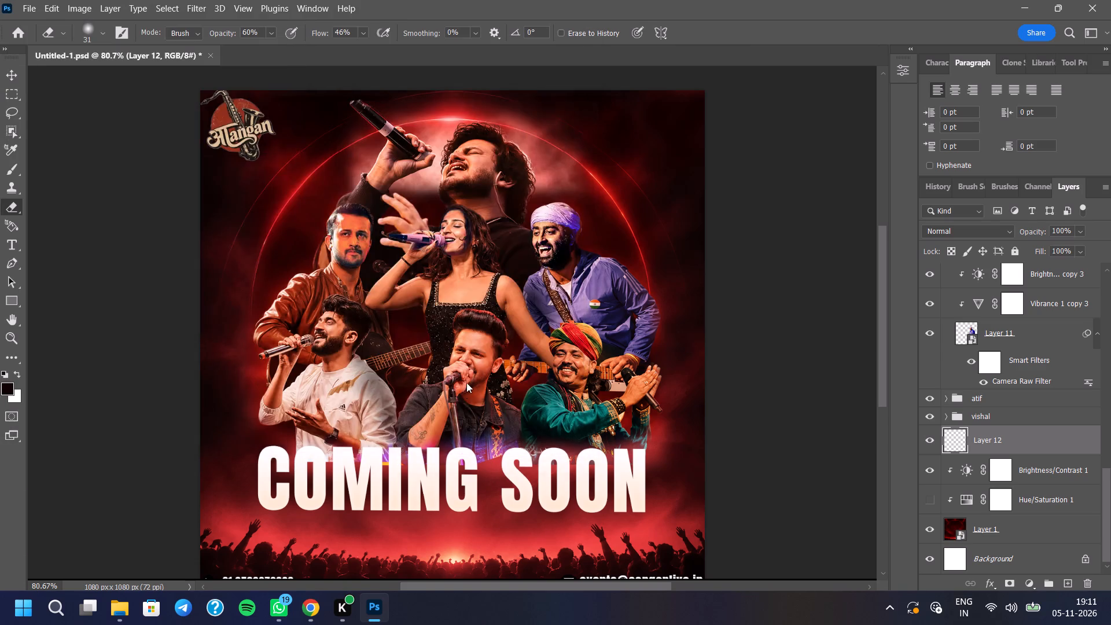
Copy the concert stage image's Background layer into the Untitled-1.psd poster, directly above Layer 12.
{"action": "left_click_drag", "start_coordinate": [981, 275], "coordinate": [197, 150]}
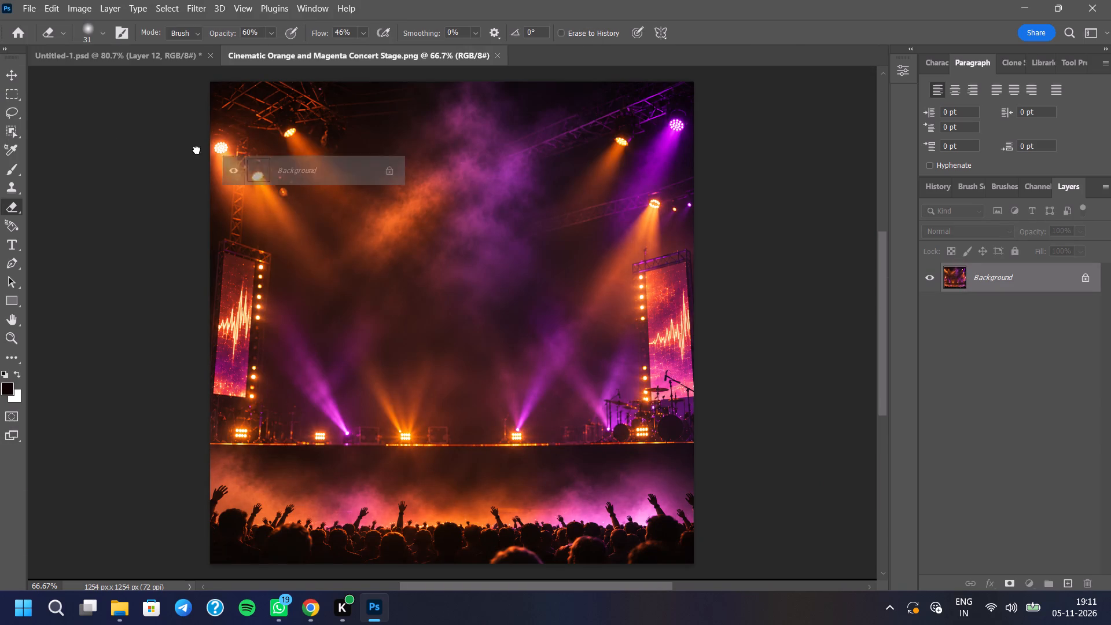
{"action": "left_click_drag", "start_coordinate": [197, 150], "coordinate": [445, 344]}
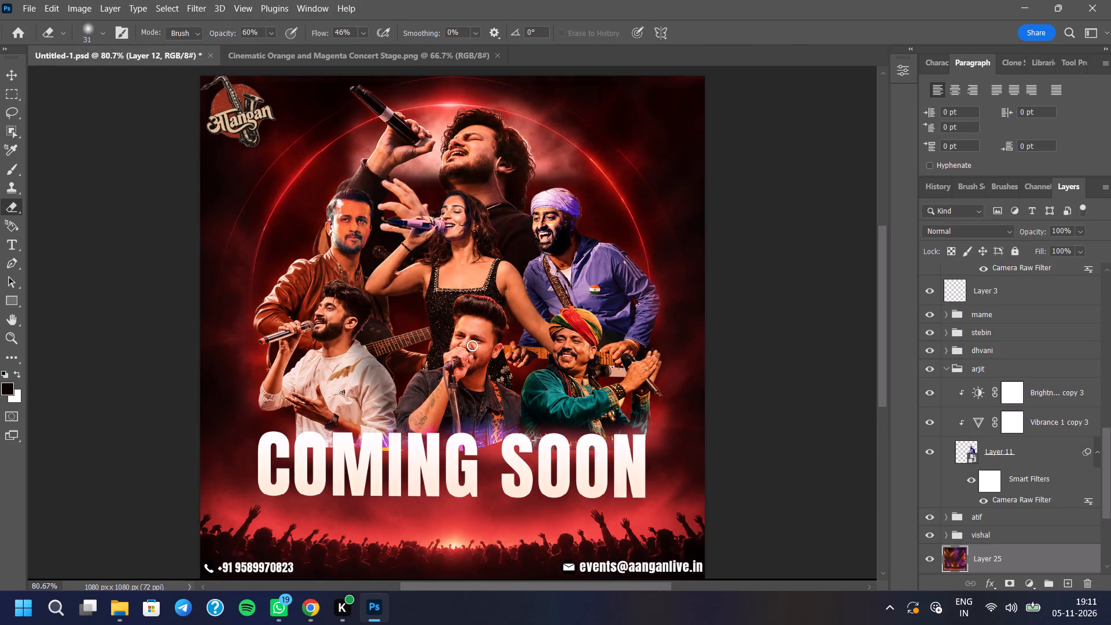
Hide the old red background Layer 1 and Layer 12 beneath the new stage image.
{"action": "scroll", "coordinate": [1050, 462], "scroll_direction": "down", "scroll_amount": 6}
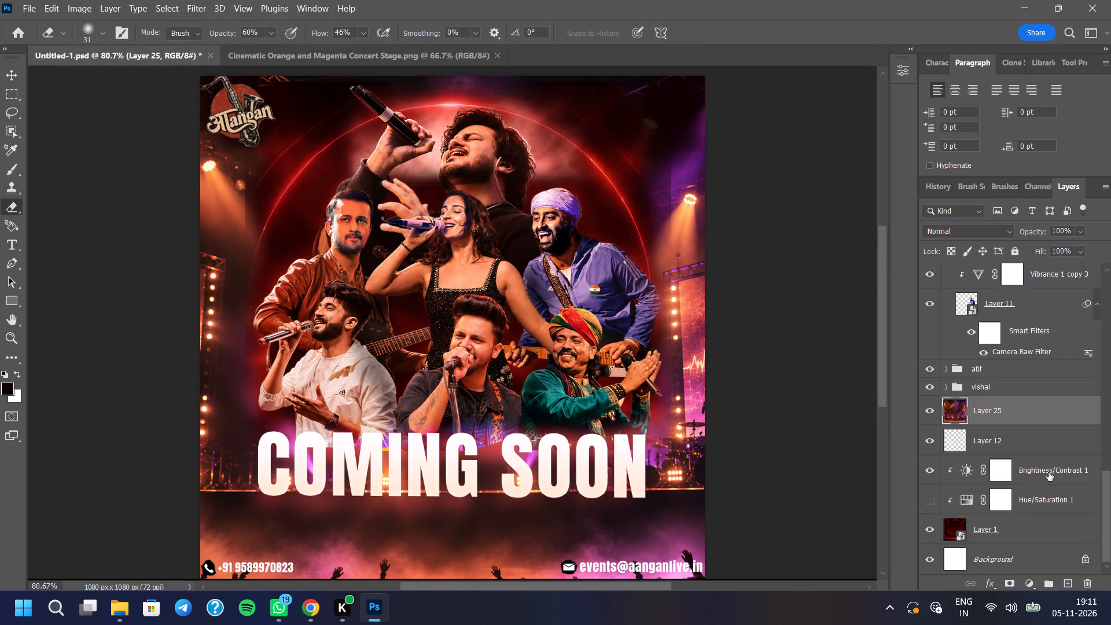
{"action": "scroll", "coordinate": [1049, 472], "scroll_direction": "down", "scroll_amount": 6}
{"action": "left_click", "coordinate": [929, 530]}
{"action": "left_click", "coordinate": [928, 448]}
Convert the new concert stage layer to a Smart Object.
{"action": "scroll", "coordinate": [440, 304], "scroll_direction": "down", "scroll_amount": 2}
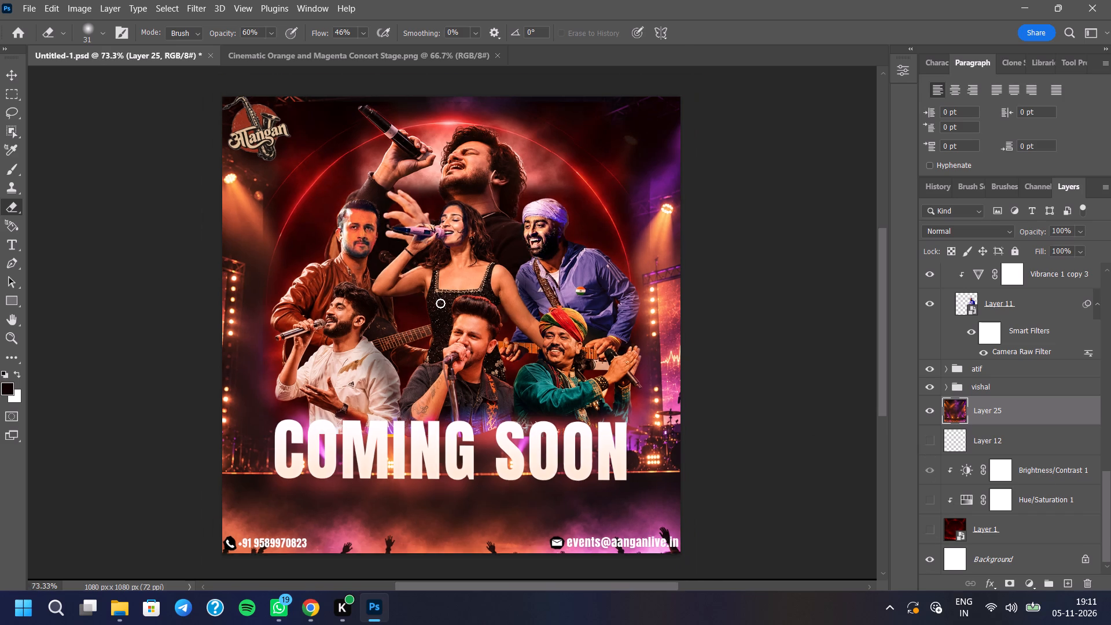
{"action": "scroll", "coordinate": [443, 300], "scroll_direction": "up", "scroll_amount": 2}
{"action": "scroll", "coordinate": [457, 293], "scroll_direction": "down", "scroll_amount": 2}
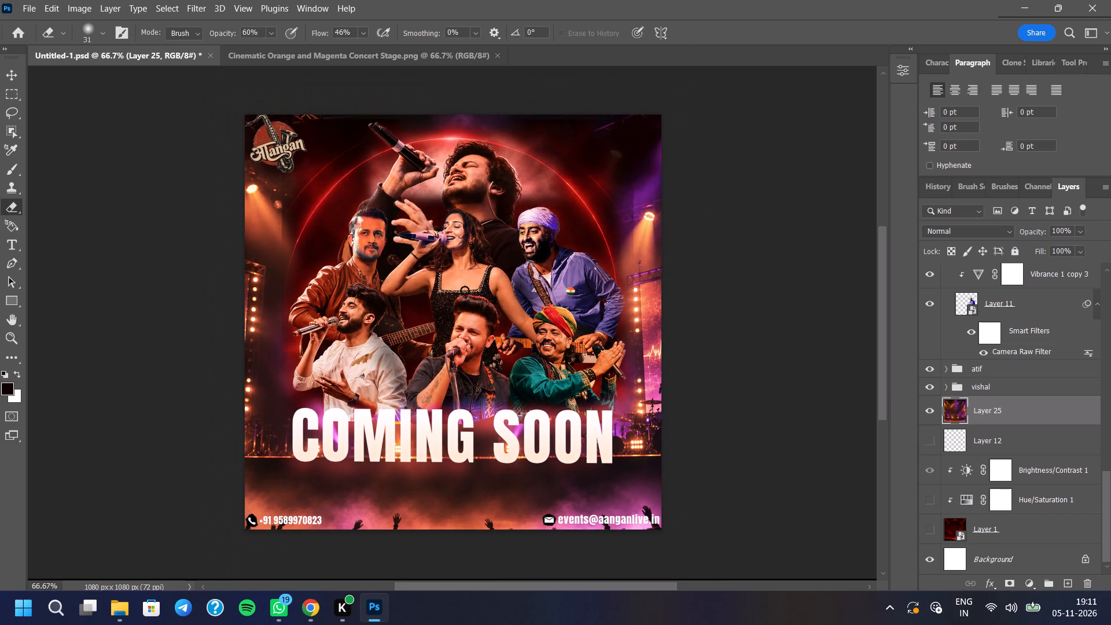
{"action": "right_click", "coordinate": [1024, 415]}
{"action": "left_click", "coordinate": [924, 210]}
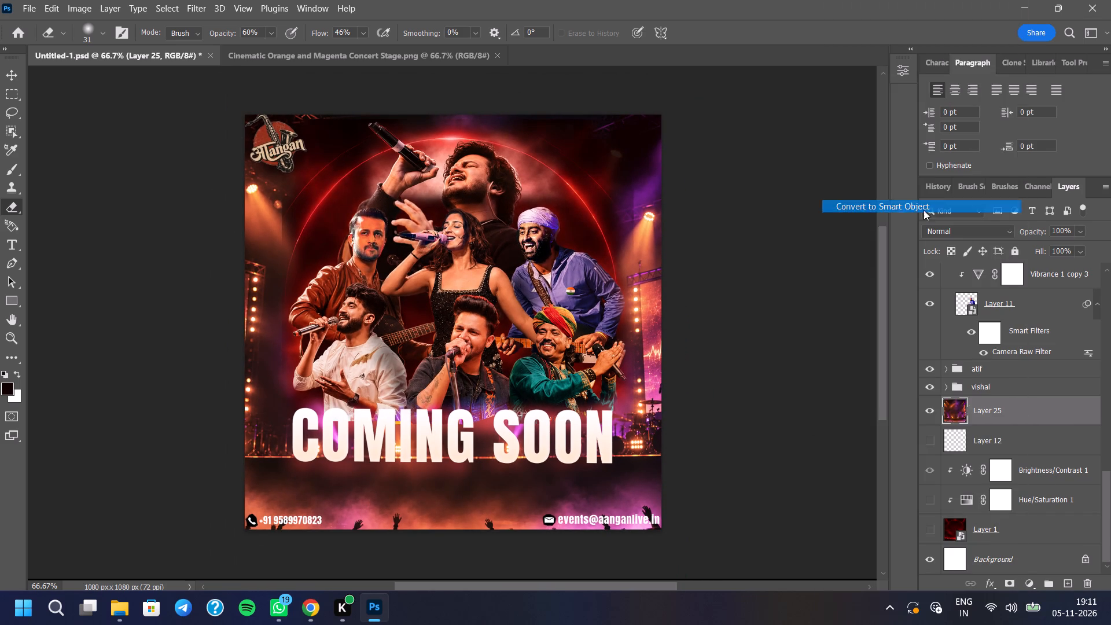
Scale the stage layer down to about 87% and position it so it fills the whole poster canvas.
{"action": "key", "text": "ctrl+t"}
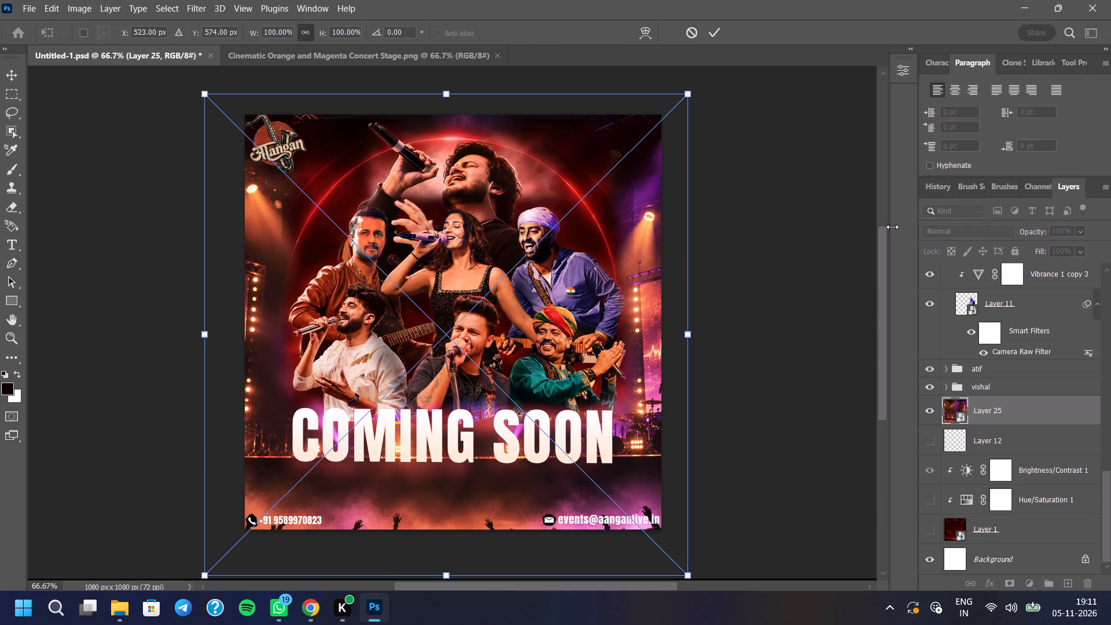
{"action": "scroll", "coordinate": [314, 315], "scroll_direction": "down", "scroll_amount": 4}
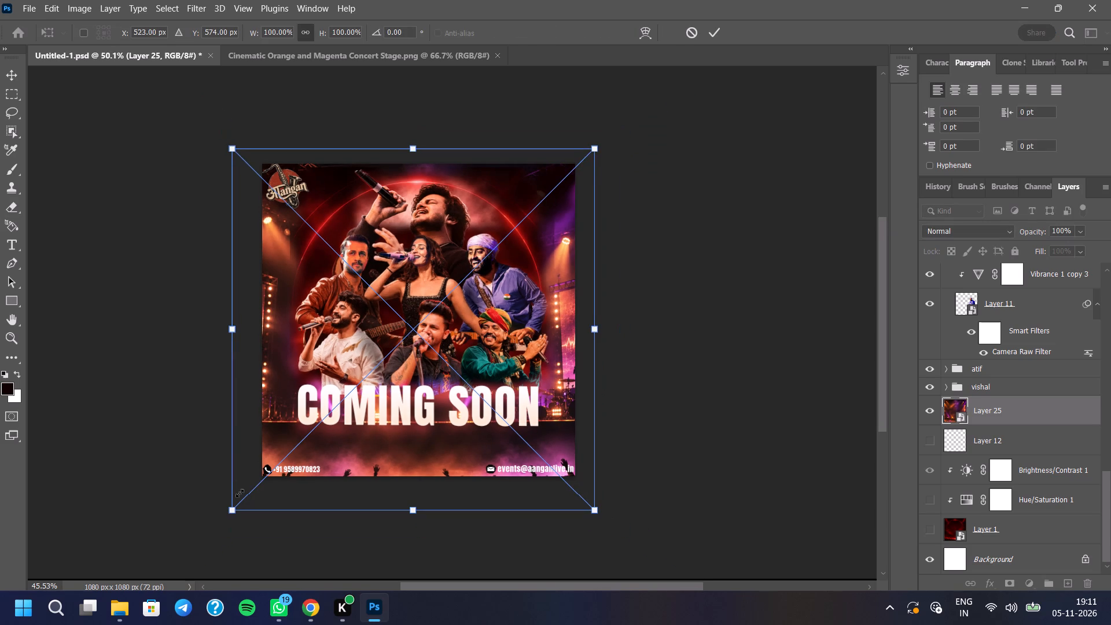
{"action": "left_click_drag", "start_coordinate": [240, 493], "coordinate": [275, 469]}
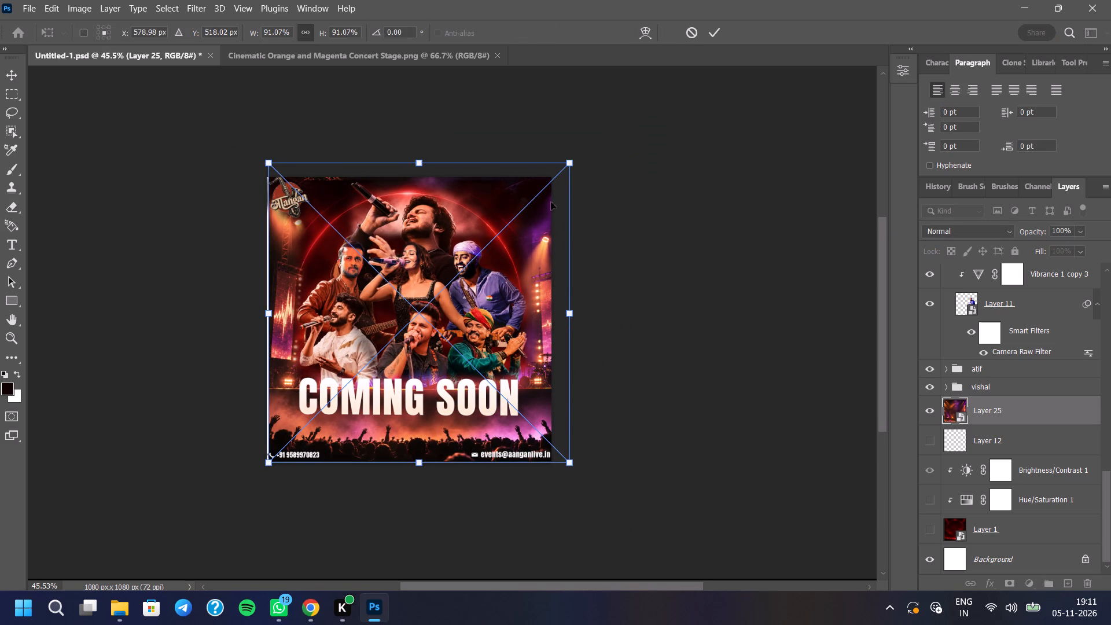
{"action": "left_click_drag", "start_coordinate": [573, 159], "coordinate": [554, 172]}
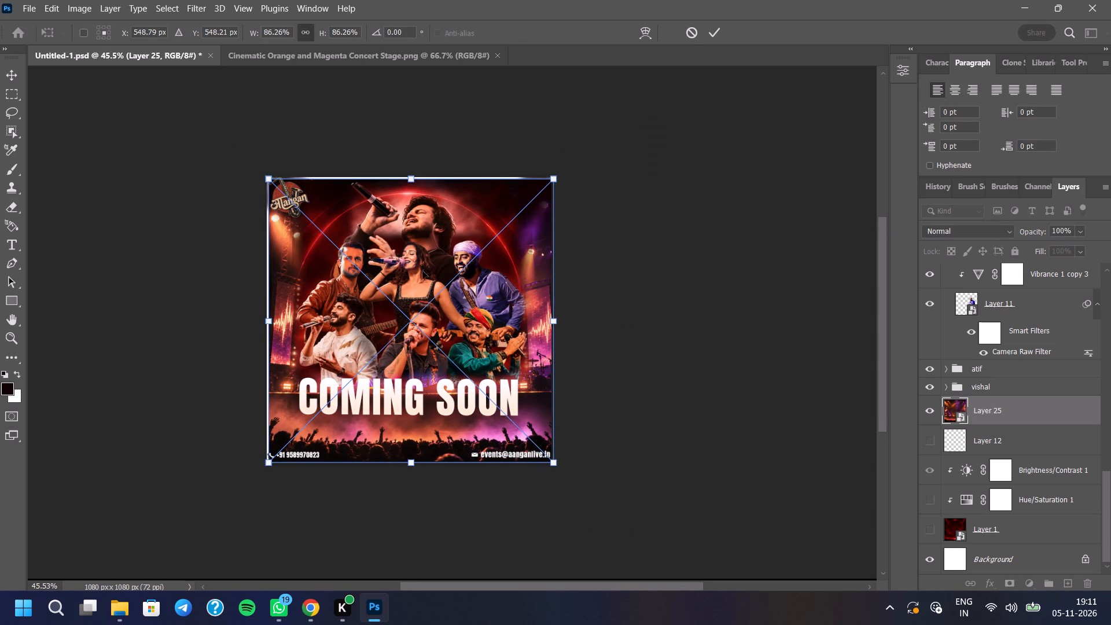
{"action": "scroll", "coordinate": [413, 278], "scroll_direction": "up", "scroll_amount": 4}
{"action": "left_click", "coordinate": [203, 550]}
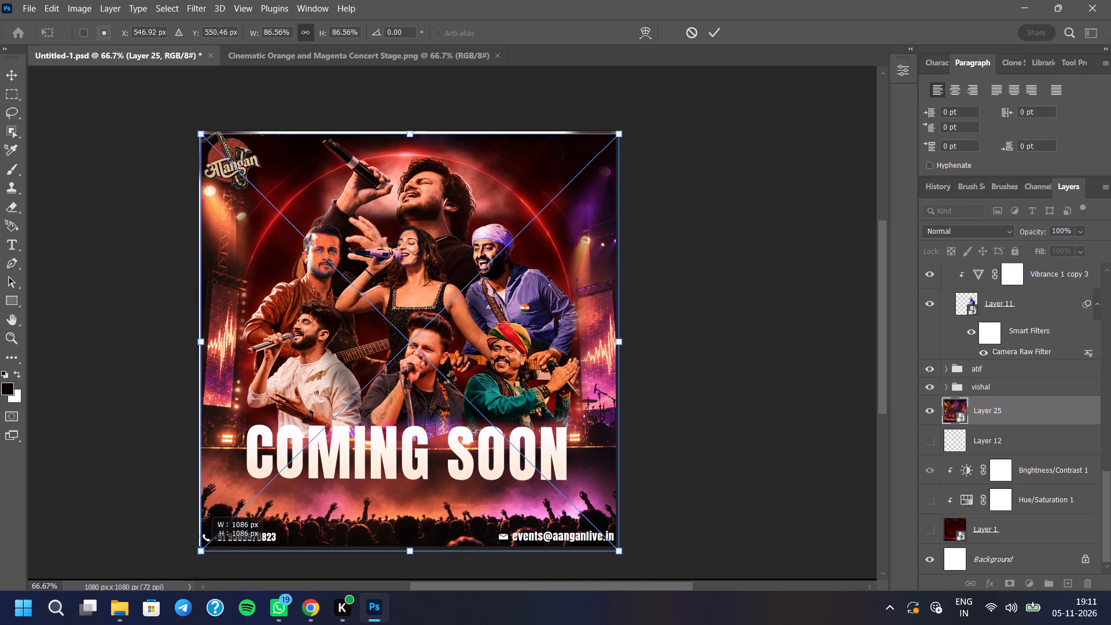
{"action": "left_click_drag", "start_coordinate": [202, 131], "coordinate": [199, 124]}
{"action": "left_click", "coordinate": [712, 32]}
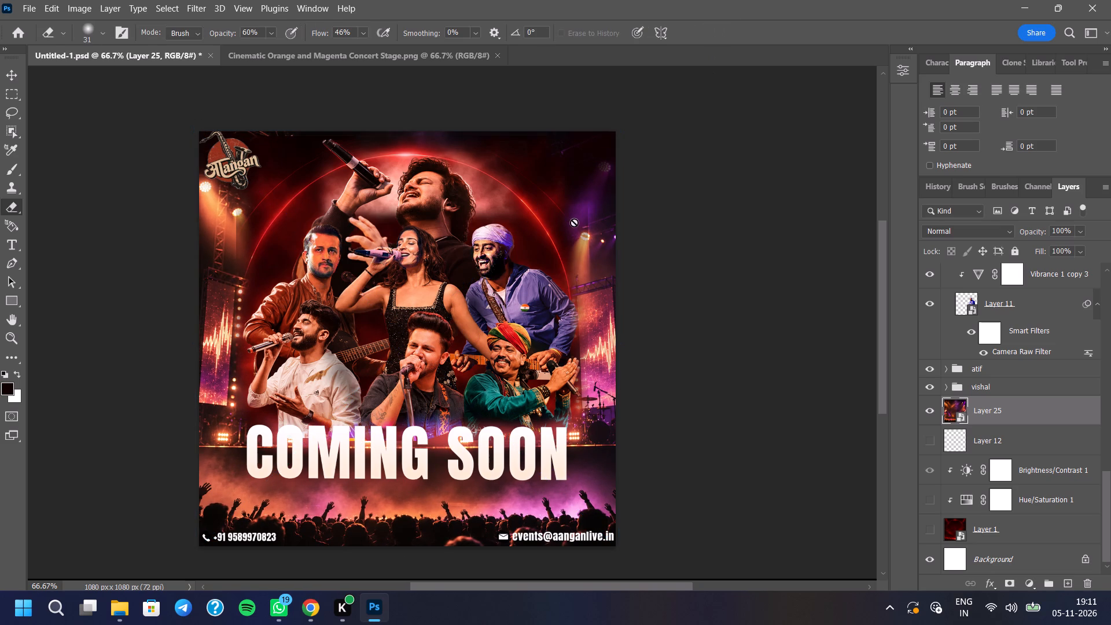
Erase on Layer 18's mask around the poster's upper-left stage light, using the Eraser at 88 px, 100% opacity and 100% flow.
{"action": "scroll", "coordinate": [461, 332], "scroll_direction": "up", "scroll_amount": 3}
{"action": "scroll", "coordinate": [485, 349], "scroll_direction": "down", "scroll_amount": 2}
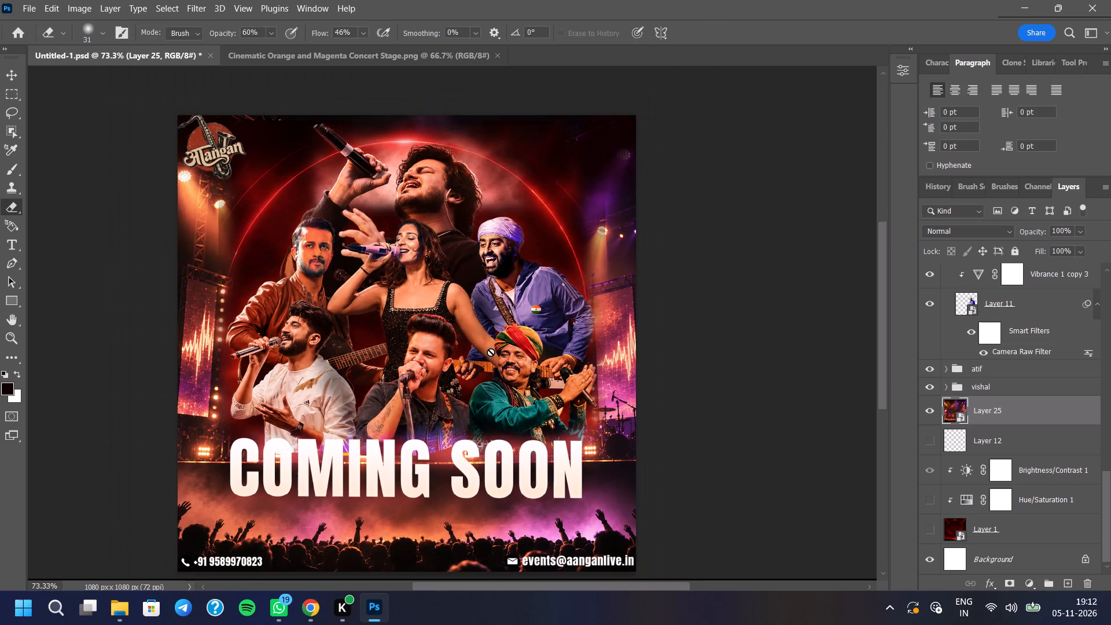
{"action": "scroll", "coordinate": [1007, 392], "scroll_direction": "up", "scroll_amount": 9}
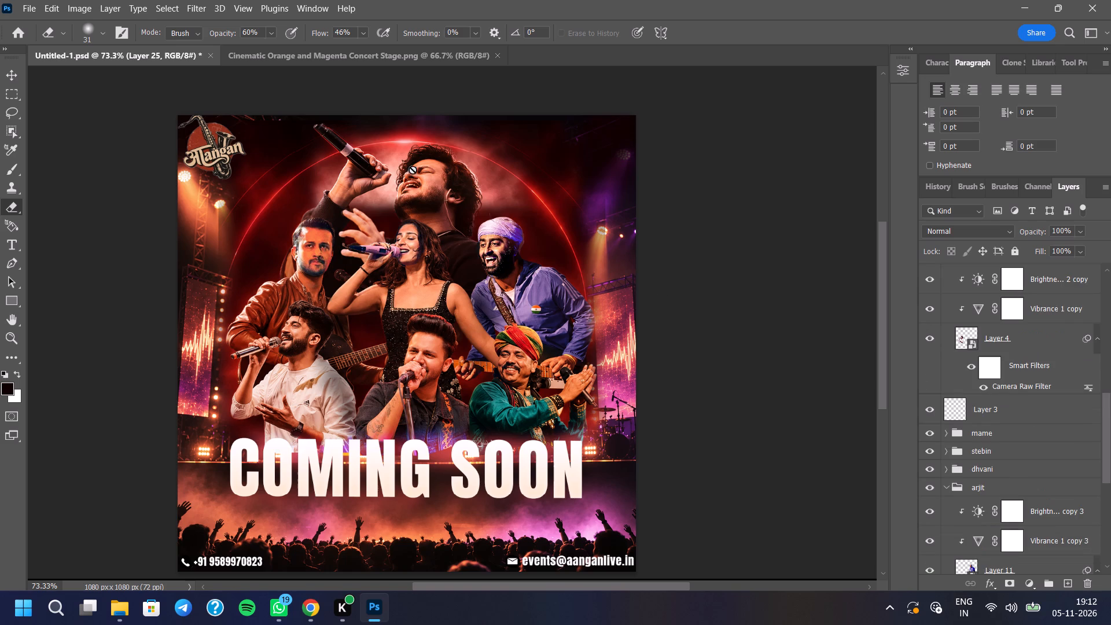
{"action": "left_click", "coordinate": [0, 77]}
{"action": "left_click", "coordinate": [382, 299]}
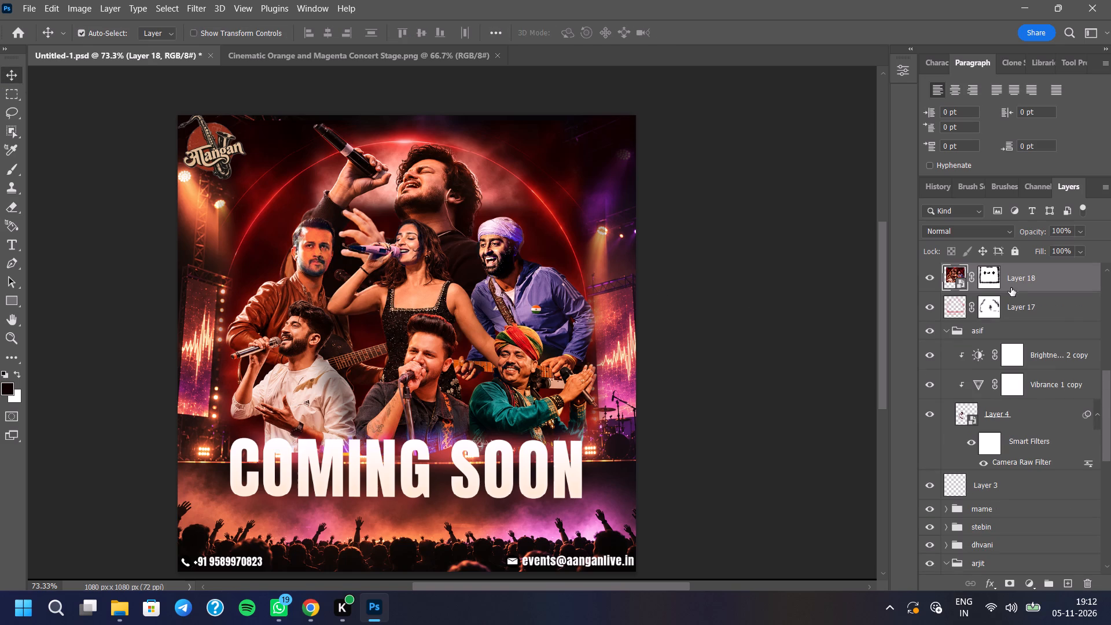
{"action": "left_click", "coordinate": [989, 281]}
{"action": "scroll", "coordinate": [422, 271], "scroll_direction": "up", "scroll_amount": 3}
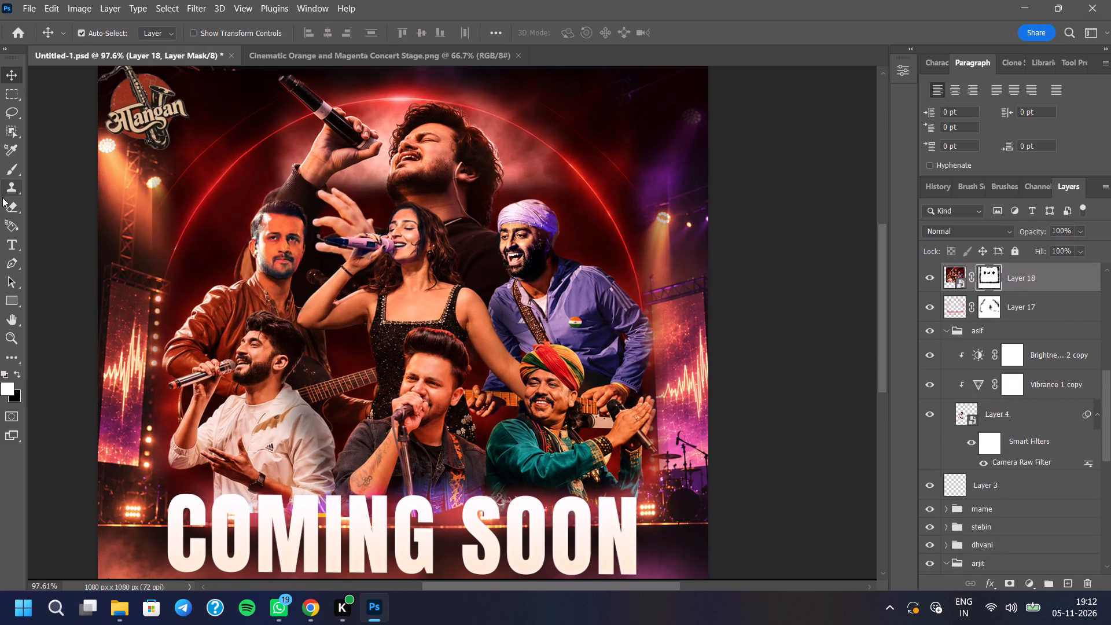
{"action": "left_click", "coordinate": [3, 204]}
{"action": "scroll", "coordinate": [348, 196], "scroll_direction": "up", "scroll_amount": 5}
{"action": "scroll", "coordinate": [402, 205], "scroll_direction": "down", "scroll_amount": 4}
{"action": "scroll", "coordinate": [295, 231], "scroll_direction": "up", "scroll_amount": 2}
{"action": "right_click", "coordinate": [295, 230]}
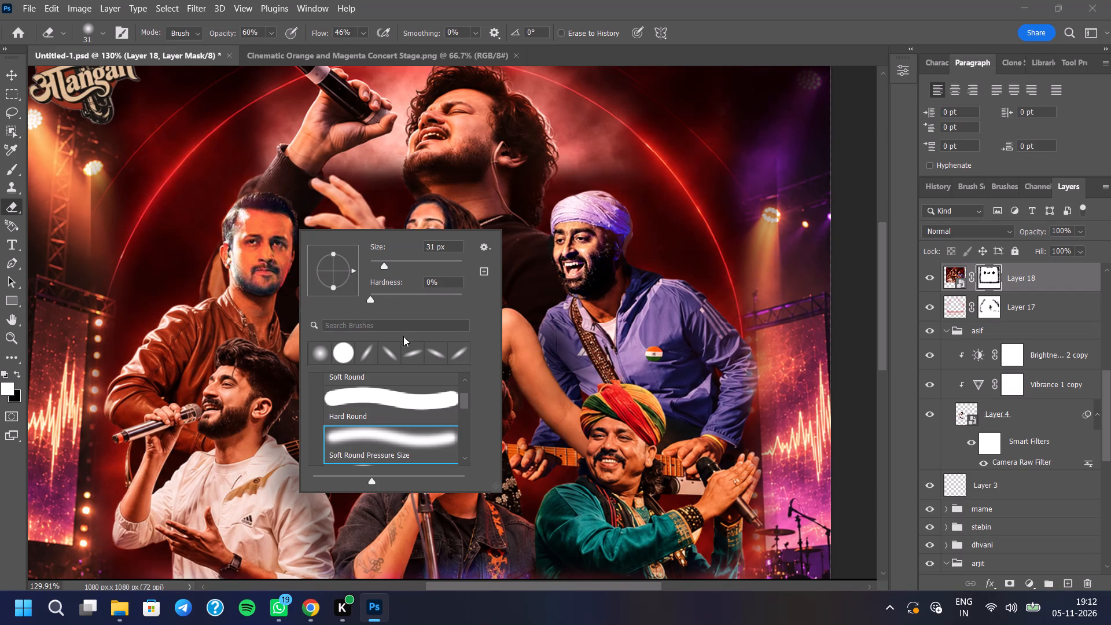
{"action": "left_click", "coordinate": [410, 264]}
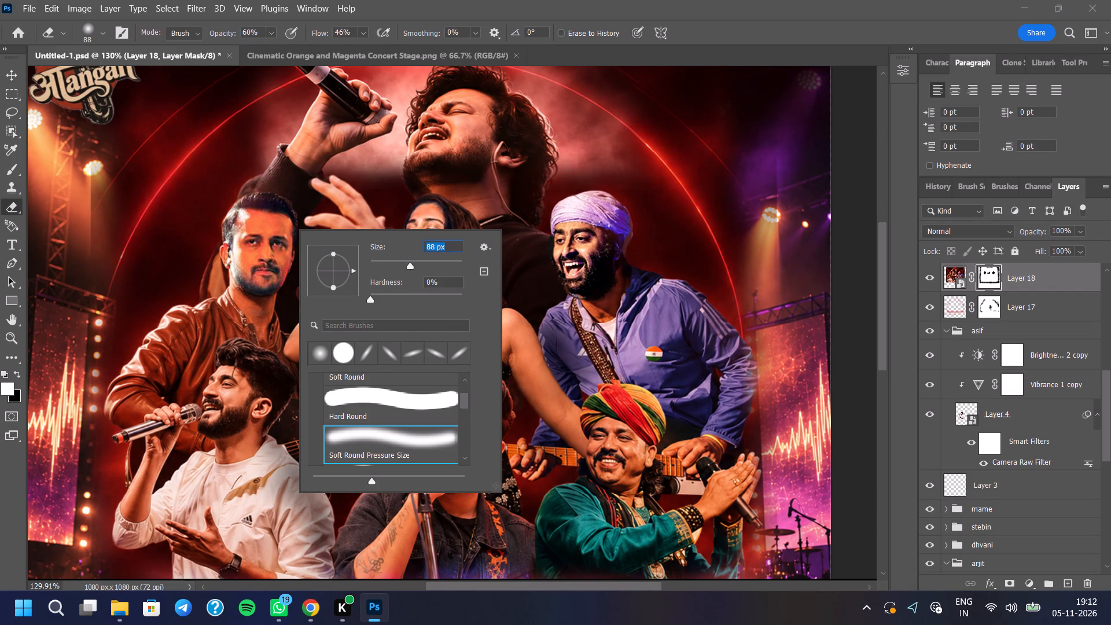
{"action": "left_click", "coordinate": [271, 31]}
{"action": "left_click_drag", "start_coordinate": [291, 49], "coordinate": [351, 50]}
{"action": "left_click", "coordinate": [364, 29]}
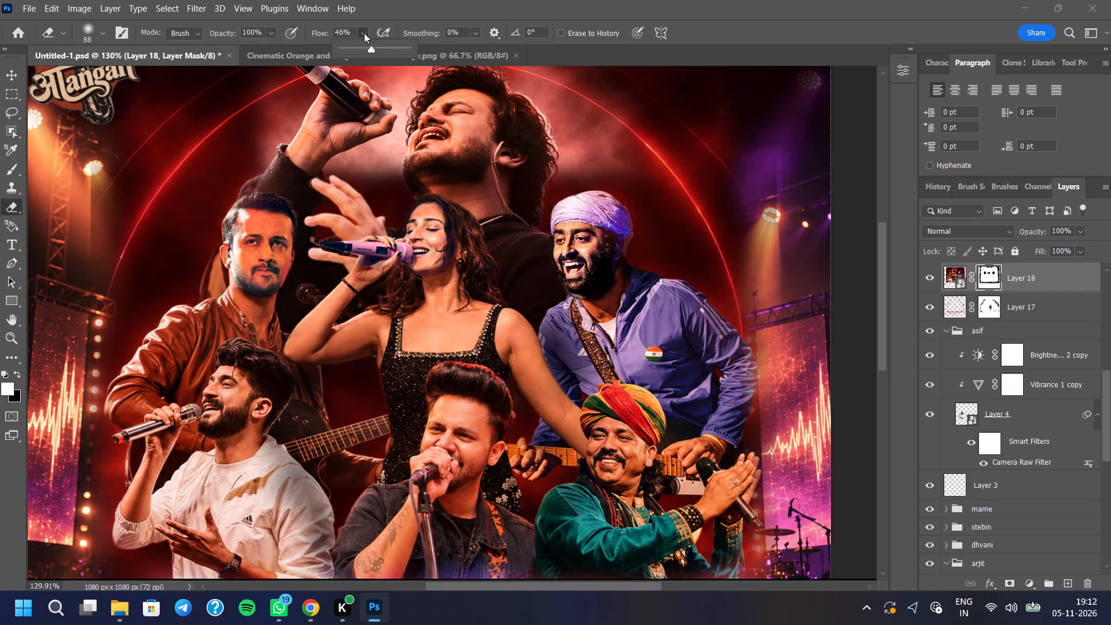
{"action": "left_click_drag", "start_coordinate": [378, 46], "coordinate": [429, 52]}
{"action": "left_click", "coordinate": [118, 151]}
{"action": "right_click", "coordinate": [134, 134]}
{"action": "left_click", "coordinate": [134, 134]}
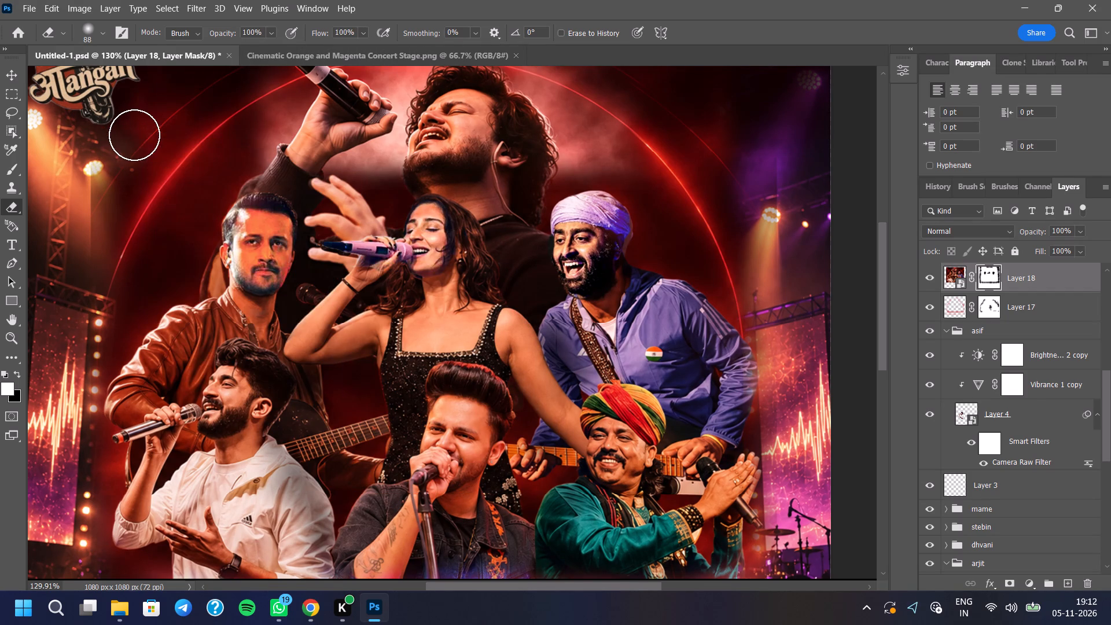
{"action": "left_click_drag", "start_coordinate": [130, 139], "coordinate": [104, 179]}
Enlarge the Eraser to 158 px and erase on Layer 18's mask over the red haze along the poster's left-side stage lights.
{"action": "right_click", "coordinate": [113, 156]}
{"action": "left_click", "coordinate": [248, 186]}
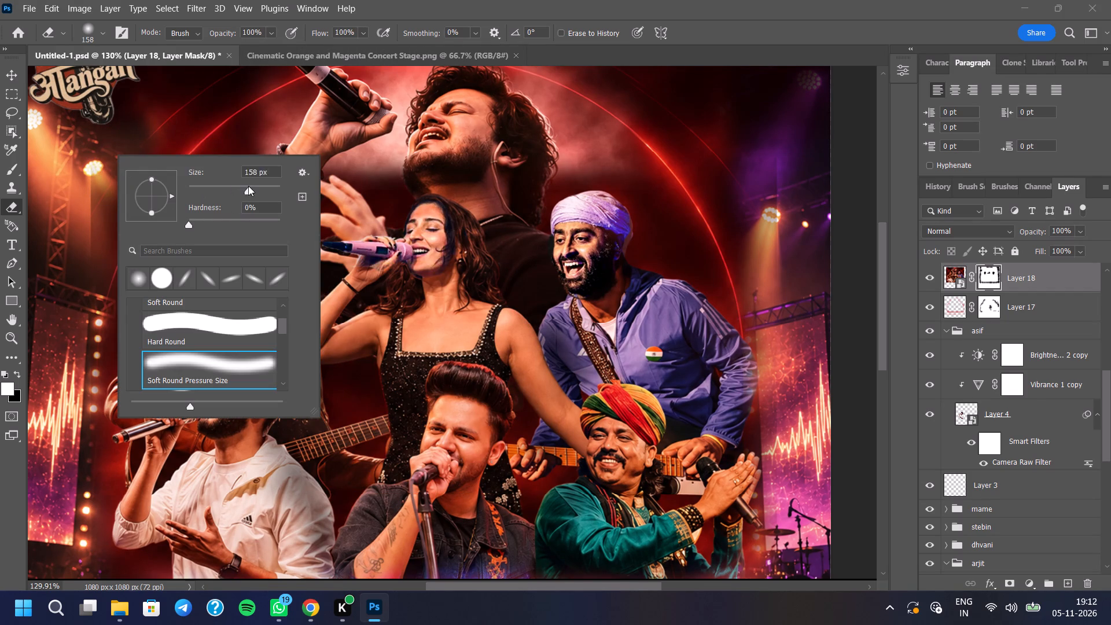
{"action": "left_click_drag", "start_coordinate": [157, 124], "coordinate": [111, 194]}
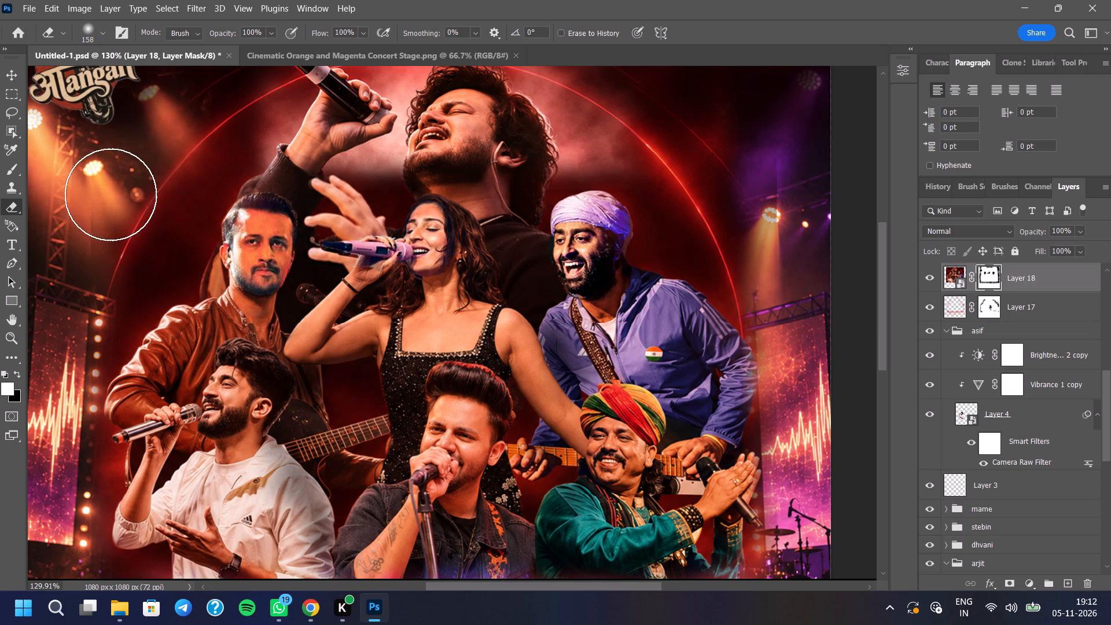
{"action": "left_click_drag", "start_coordinate": [111, 194], "coordinate": [77, 299]}
{"action": "left_click", "coordinate": [93, 281]}
{"action": "left_click_drag", "start_coordinate": [97, 277], "coordinate": [105, 267]}
{"action": "left_click_drag", "start_coordinate": [131, 226], "coordinate": [163, 141]}
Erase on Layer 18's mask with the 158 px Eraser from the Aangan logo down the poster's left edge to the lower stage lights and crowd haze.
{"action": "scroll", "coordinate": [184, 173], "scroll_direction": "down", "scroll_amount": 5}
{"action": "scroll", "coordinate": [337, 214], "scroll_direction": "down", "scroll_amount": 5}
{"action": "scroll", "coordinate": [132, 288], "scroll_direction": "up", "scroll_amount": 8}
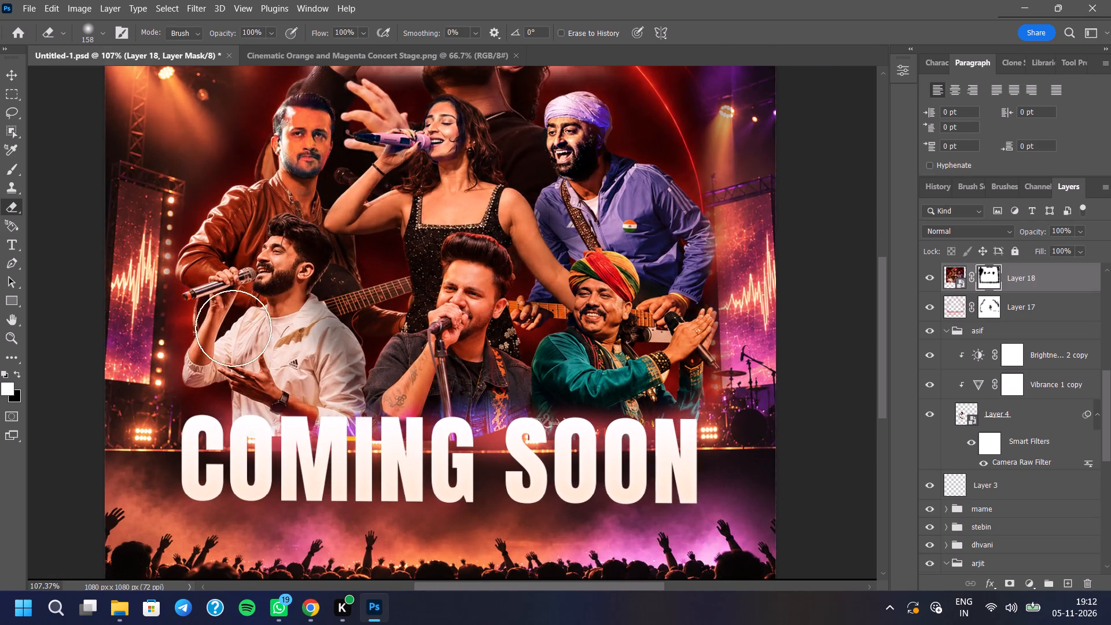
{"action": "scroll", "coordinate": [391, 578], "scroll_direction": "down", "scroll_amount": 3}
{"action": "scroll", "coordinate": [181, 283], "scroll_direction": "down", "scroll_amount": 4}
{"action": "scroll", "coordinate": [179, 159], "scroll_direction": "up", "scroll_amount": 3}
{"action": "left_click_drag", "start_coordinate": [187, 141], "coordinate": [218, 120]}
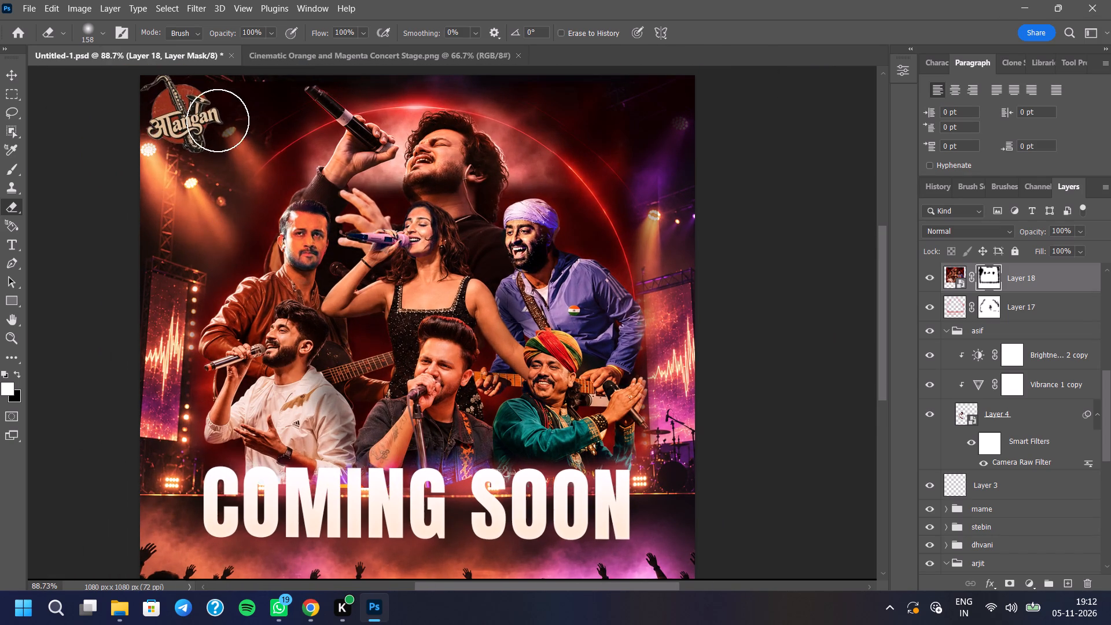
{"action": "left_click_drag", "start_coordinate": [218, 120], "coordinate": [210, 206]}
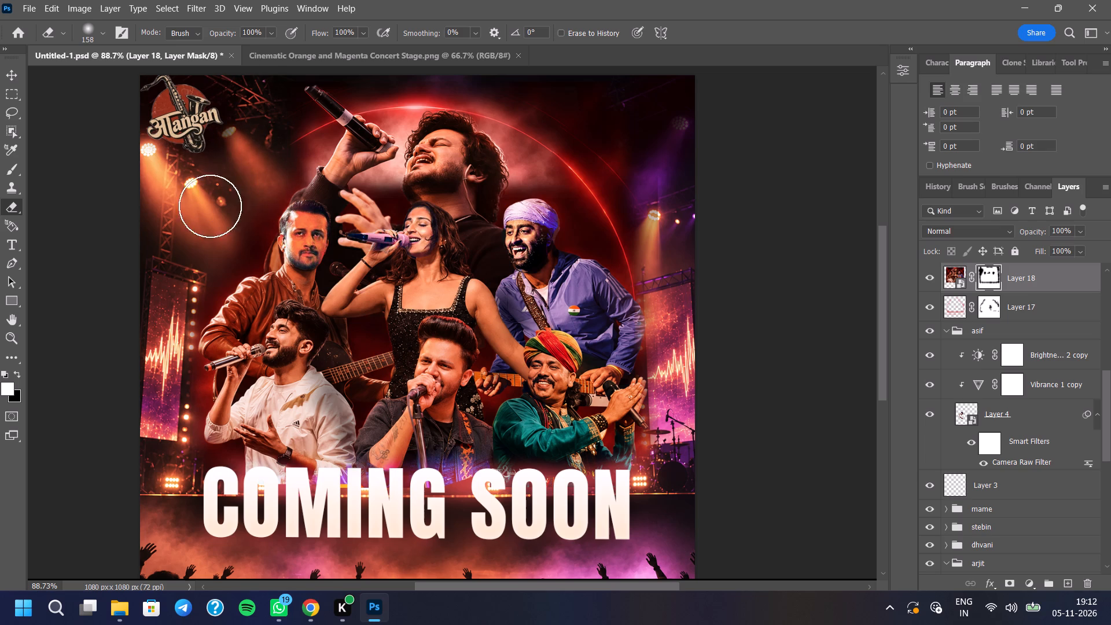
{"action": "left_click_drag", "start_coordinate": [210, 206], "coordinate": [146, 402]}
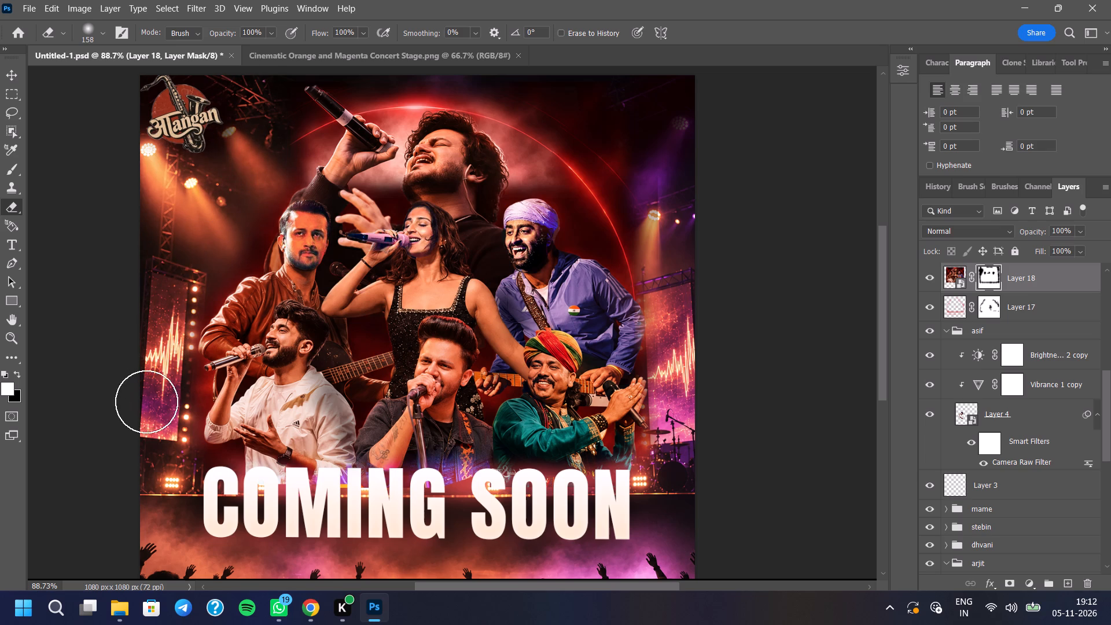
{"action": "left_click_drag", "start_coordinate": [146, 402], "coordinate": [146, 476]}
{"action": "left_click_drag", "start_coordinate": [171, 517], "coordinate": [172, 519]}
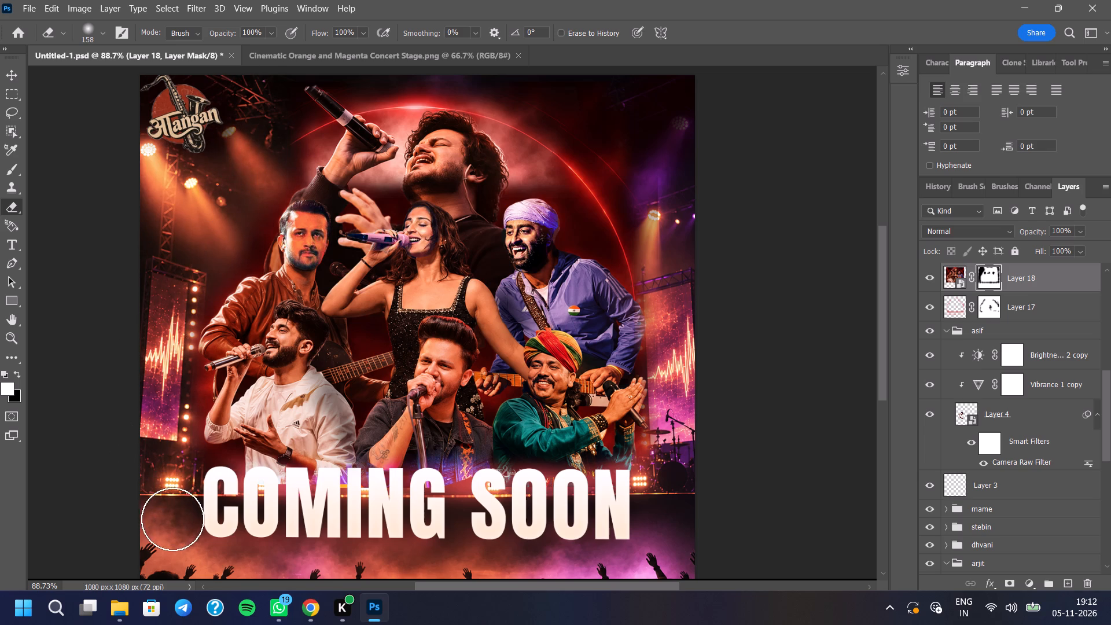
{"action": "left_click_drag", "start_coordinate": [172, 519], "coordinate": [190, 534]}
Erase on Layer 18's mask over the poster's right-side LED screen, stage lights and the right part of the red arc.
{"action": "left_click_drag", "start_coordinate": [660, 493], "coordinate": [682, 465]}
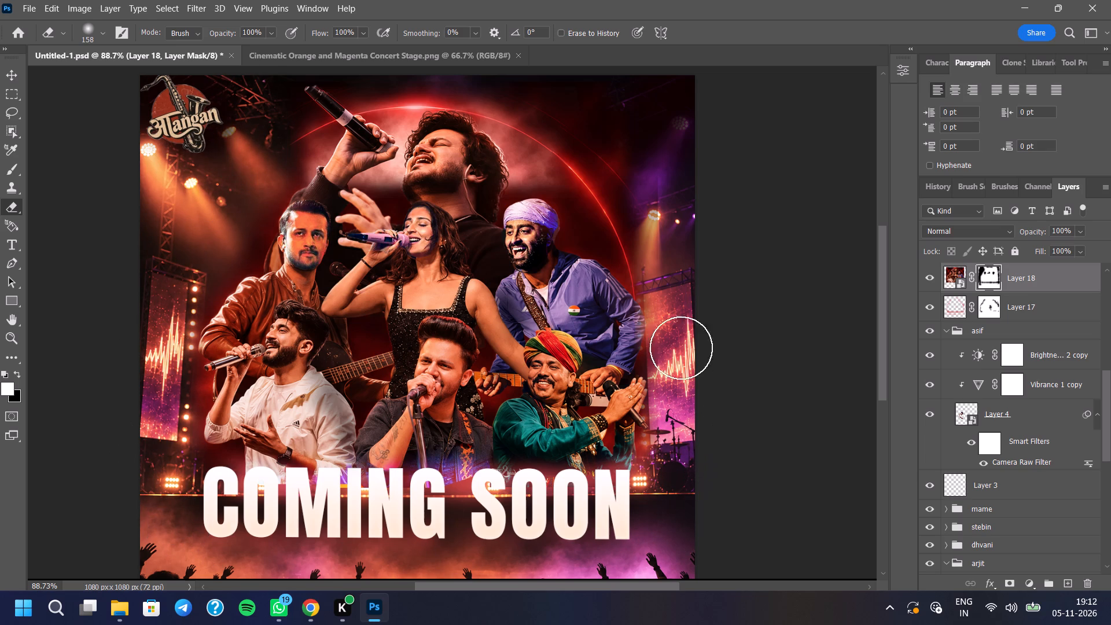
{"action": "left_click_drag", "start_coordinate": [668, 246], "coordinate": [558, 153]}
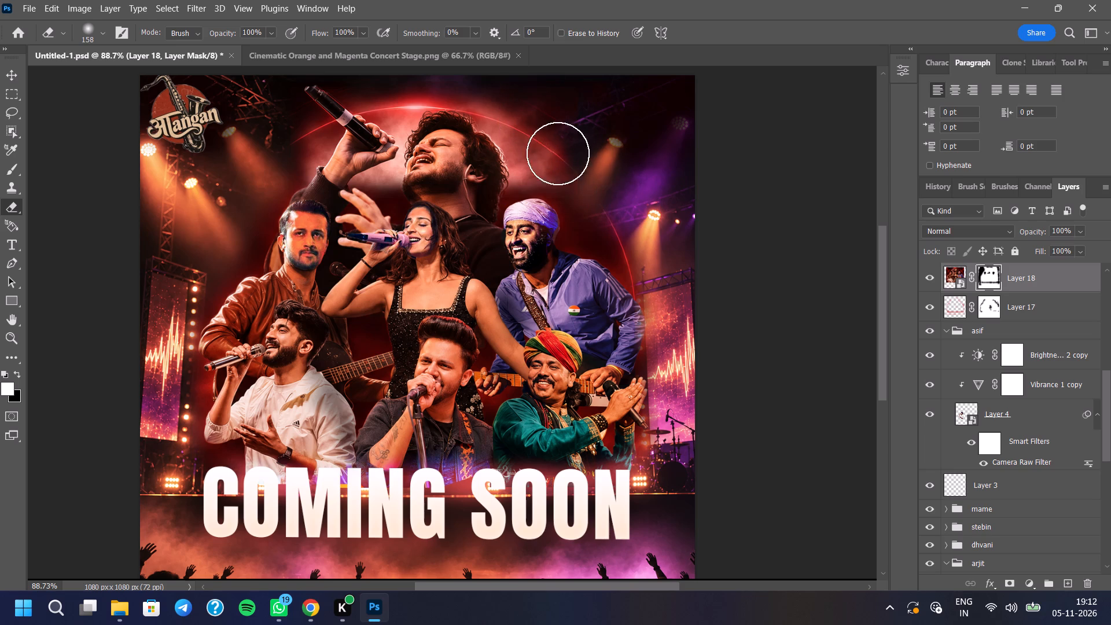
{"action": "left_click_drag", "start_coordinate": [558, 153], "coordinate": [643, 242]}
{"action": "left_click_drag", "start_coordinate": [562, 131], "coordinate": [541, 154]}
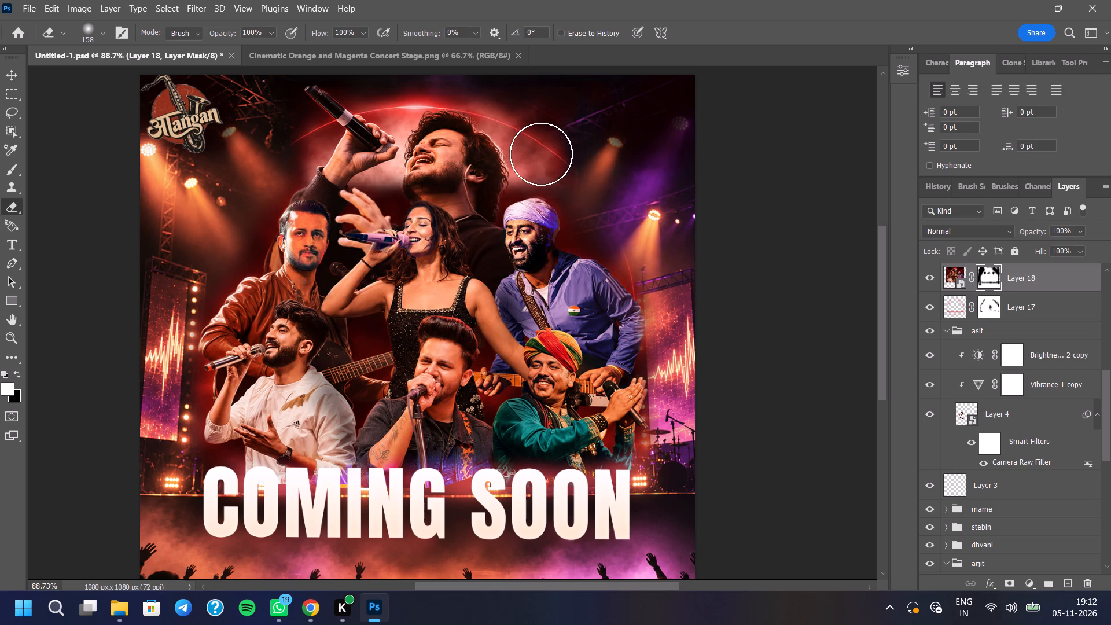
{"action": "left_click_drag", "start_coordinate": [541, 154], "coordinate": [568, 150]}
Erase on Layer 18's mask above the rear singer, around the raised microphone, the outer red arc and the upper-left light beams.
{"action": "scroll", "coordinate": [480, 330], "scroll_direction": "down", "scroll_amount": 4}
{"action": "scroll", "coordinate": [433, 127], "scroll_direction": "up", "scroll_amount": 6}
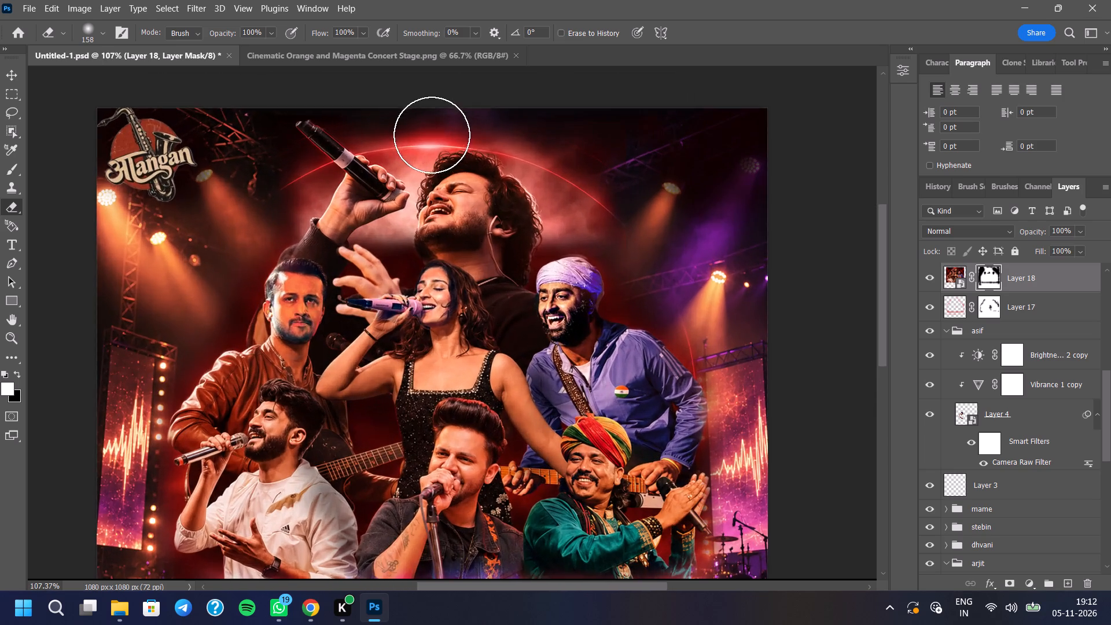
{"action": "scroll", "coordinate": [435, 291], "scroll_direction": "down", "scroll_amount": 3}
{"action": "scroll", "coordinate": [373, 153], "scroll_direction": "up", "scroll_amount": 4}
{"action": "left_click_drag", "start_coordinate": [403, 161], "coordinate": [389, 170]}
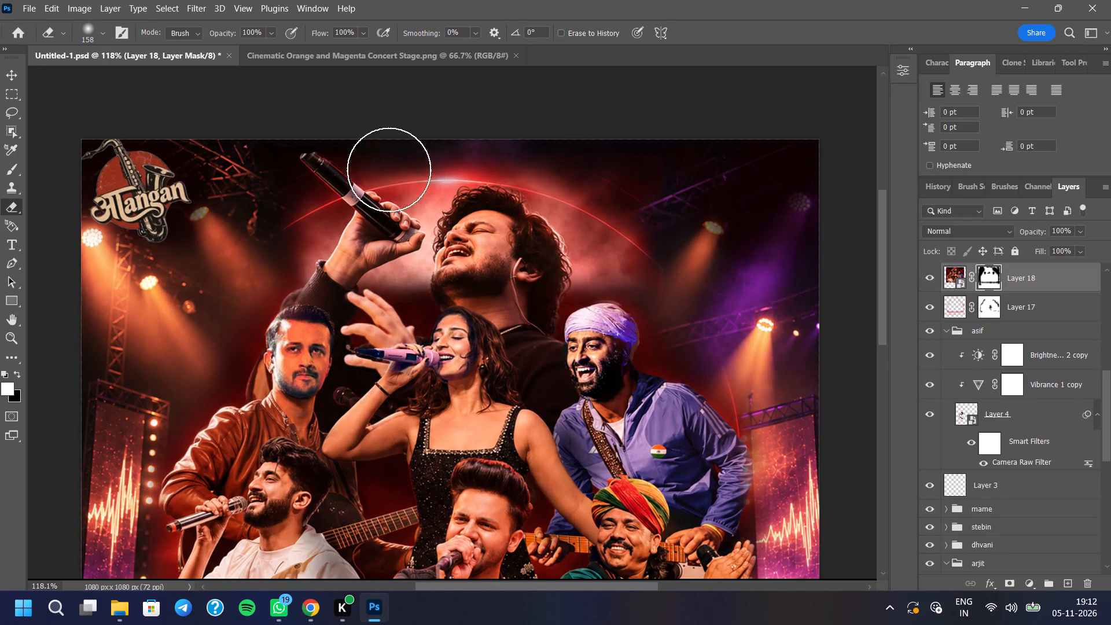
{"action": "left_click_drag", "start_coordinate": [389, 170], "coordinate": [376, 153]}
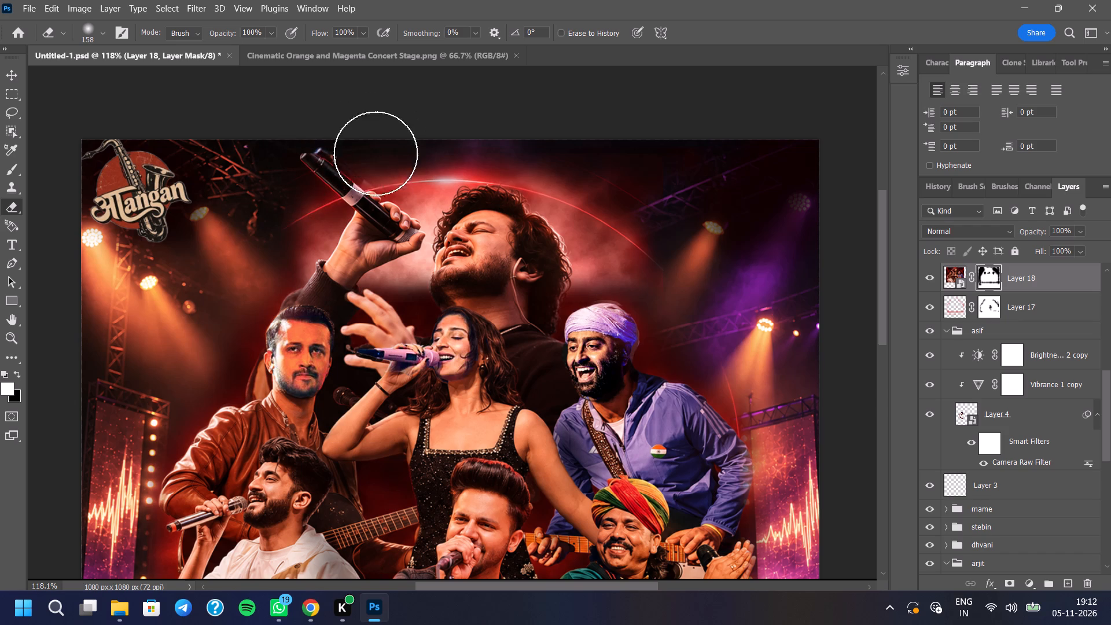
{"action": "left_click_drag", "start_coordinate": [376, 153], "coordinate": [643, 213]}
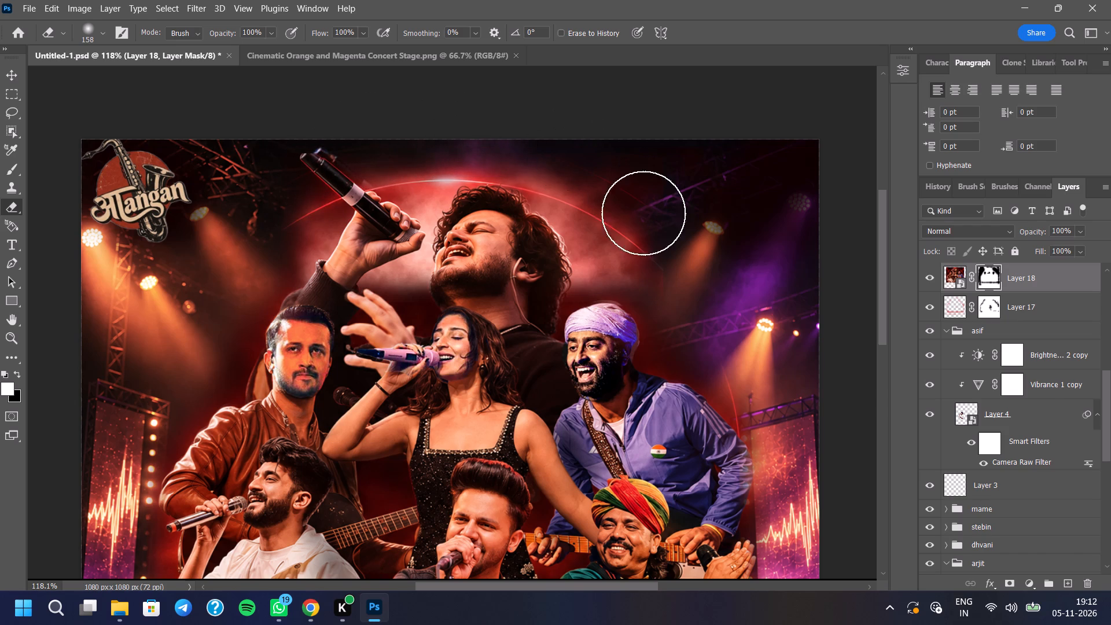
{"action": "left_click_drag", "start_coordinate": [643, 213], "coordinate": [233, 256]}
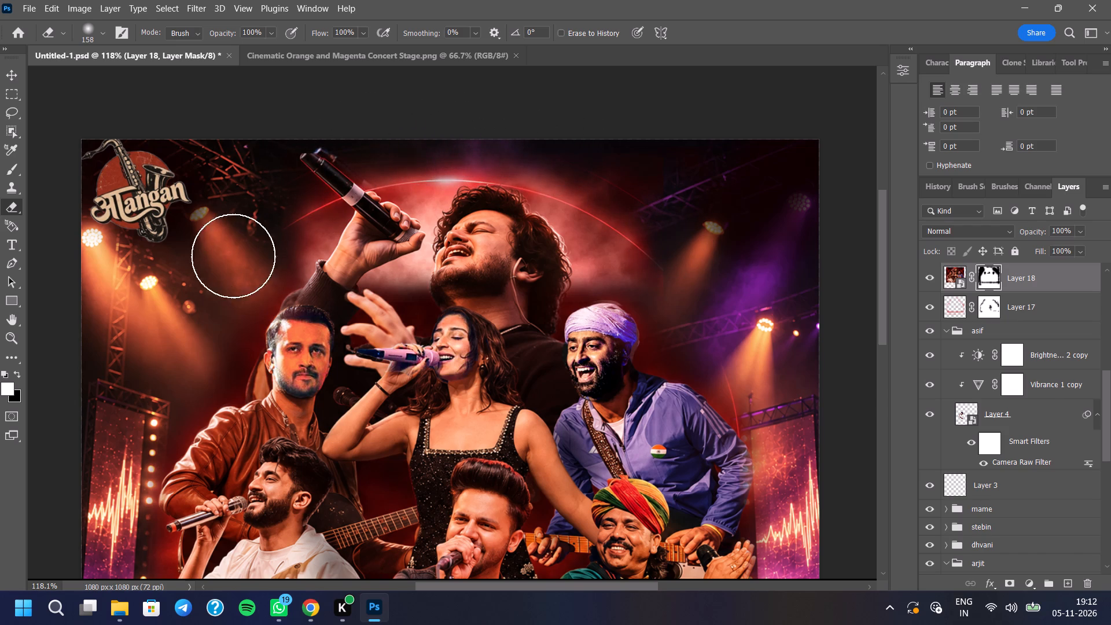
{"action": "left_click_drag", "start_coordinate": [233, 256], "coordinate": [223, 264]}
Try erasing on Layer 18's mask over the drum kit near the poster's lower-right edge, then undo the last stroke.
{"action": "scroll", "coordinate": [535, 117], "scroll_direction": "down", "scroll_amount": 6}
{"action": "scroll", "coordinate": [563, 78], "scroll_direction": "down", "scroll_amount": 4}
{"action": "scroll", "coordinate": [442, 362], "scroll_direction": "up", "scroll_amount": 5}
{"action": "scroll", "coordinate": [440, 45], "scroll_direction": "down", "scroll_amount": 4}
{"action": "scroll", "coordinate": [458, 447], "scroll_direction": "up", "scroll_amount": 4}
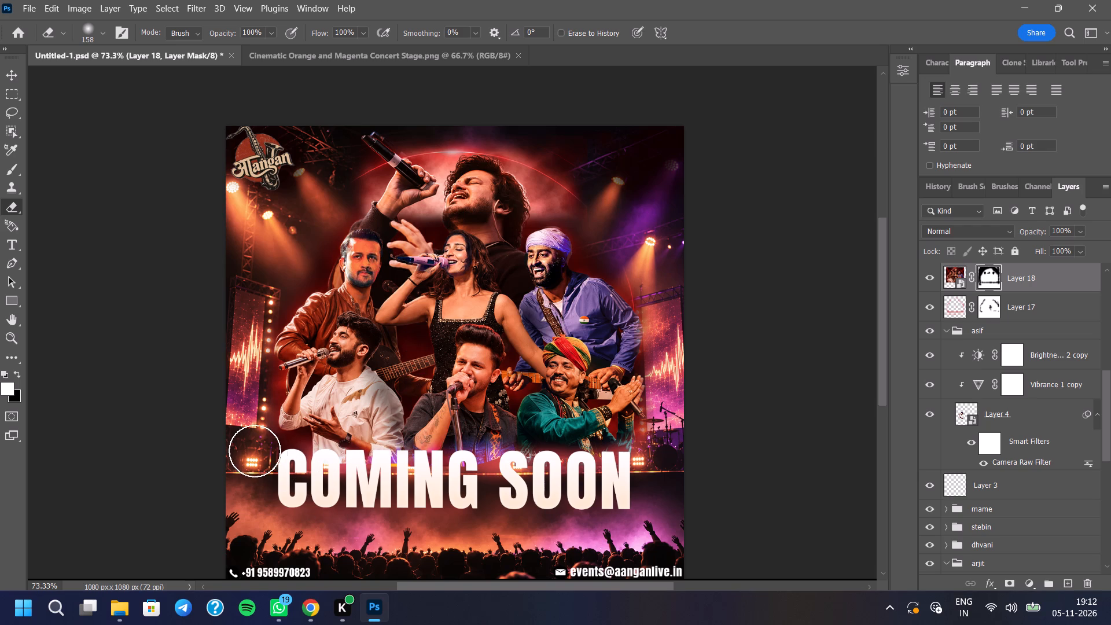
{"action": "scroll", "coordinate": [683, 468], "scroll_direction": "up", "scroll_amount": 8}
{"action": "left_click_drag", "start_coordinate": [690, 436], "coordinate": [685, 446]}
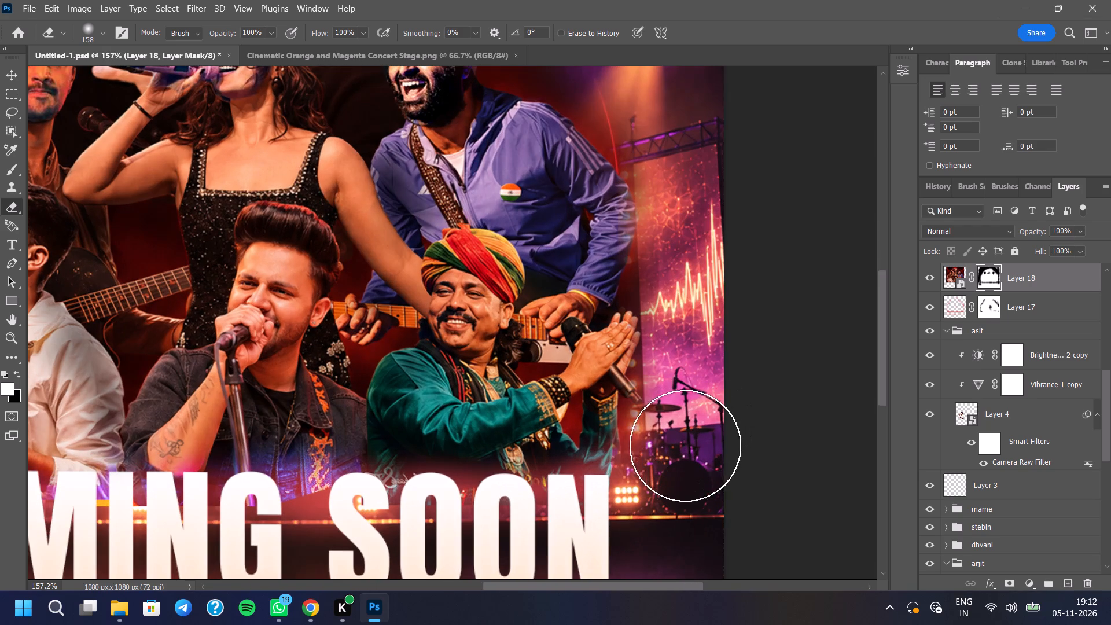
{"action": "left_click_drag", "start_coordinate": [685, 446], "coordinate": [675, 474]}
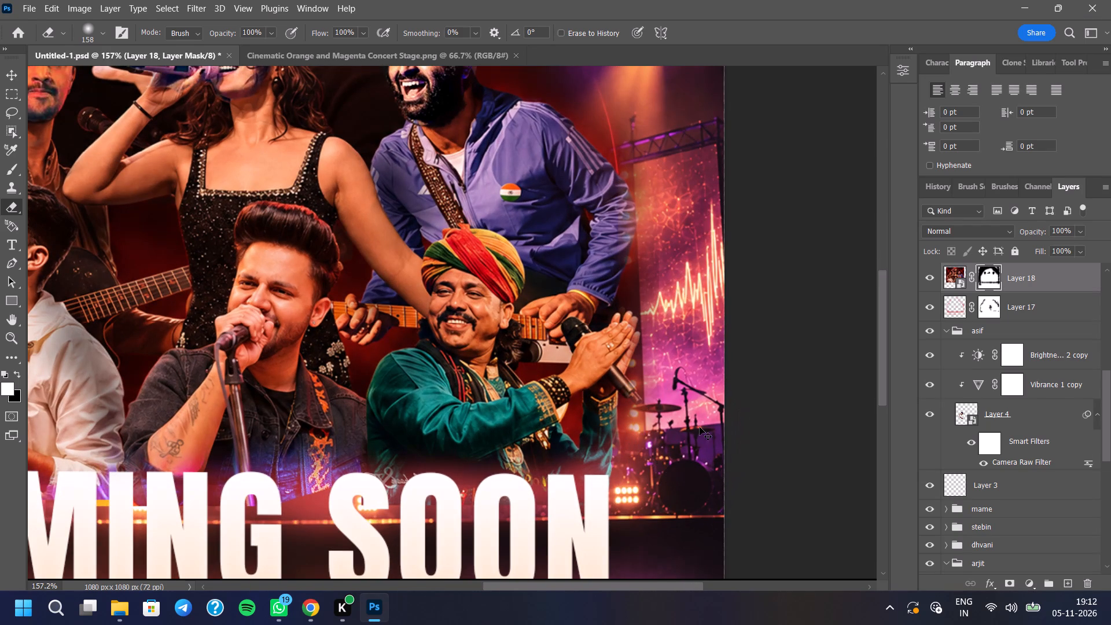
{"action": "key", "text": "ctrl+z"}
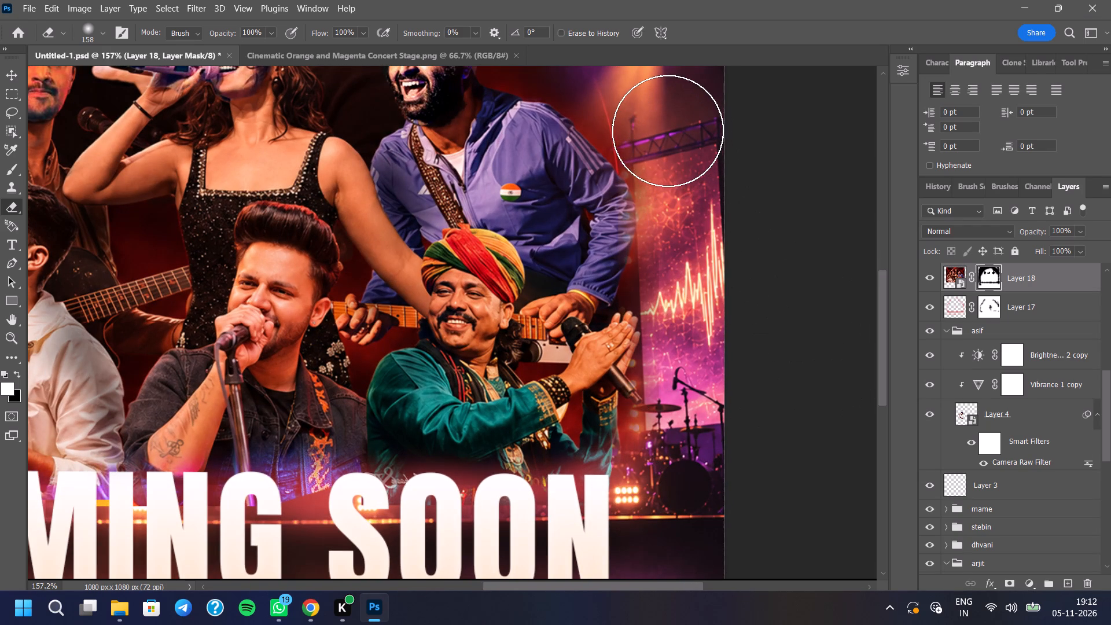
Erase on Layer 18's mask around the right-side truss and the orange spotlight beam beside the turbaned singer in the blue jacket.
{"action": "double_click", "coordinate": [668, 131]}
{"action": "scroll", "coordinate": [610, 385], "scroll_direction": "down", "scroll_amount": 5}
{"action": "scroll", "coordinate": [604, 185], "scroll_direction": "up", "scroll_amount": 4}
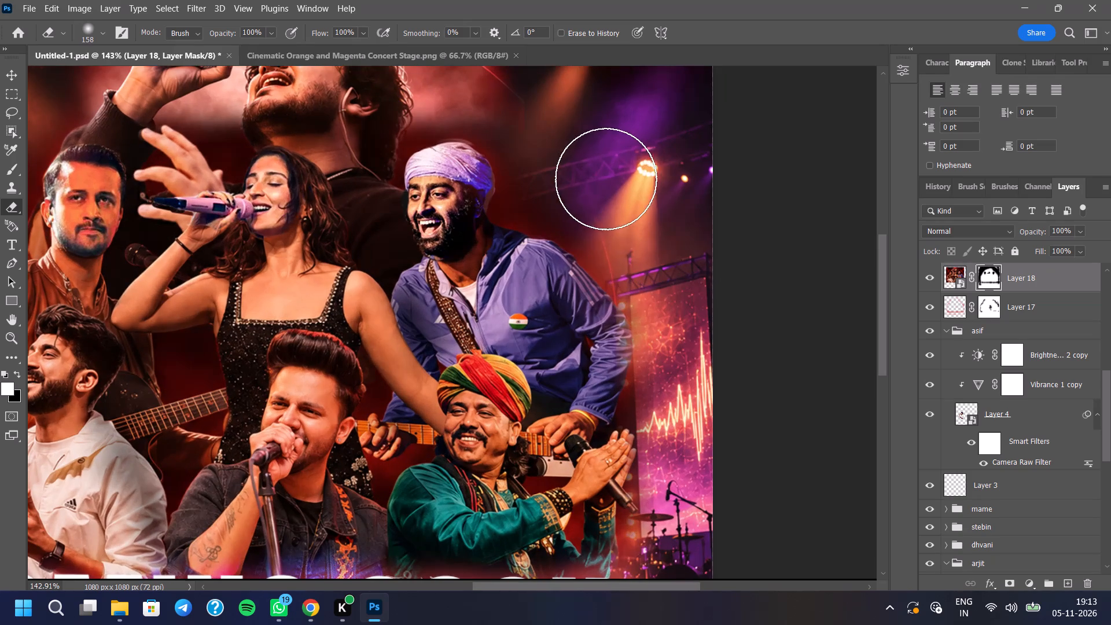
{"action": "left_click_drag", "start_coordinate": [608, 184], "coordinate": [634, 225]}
Reduce the Eraser size to 91 px.
{"action": "right_click", "coordinate": [610, 187]}
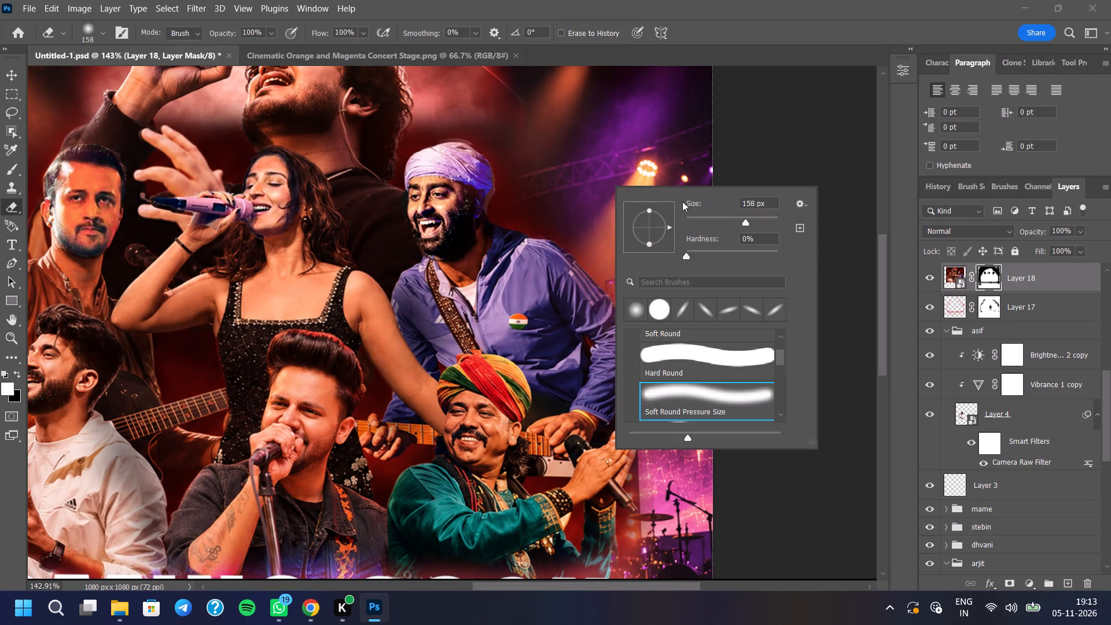
{"action": "left_click", "coordinate": [729, 221]}
{"action": "left_click", "coordinate": [631, 152]}
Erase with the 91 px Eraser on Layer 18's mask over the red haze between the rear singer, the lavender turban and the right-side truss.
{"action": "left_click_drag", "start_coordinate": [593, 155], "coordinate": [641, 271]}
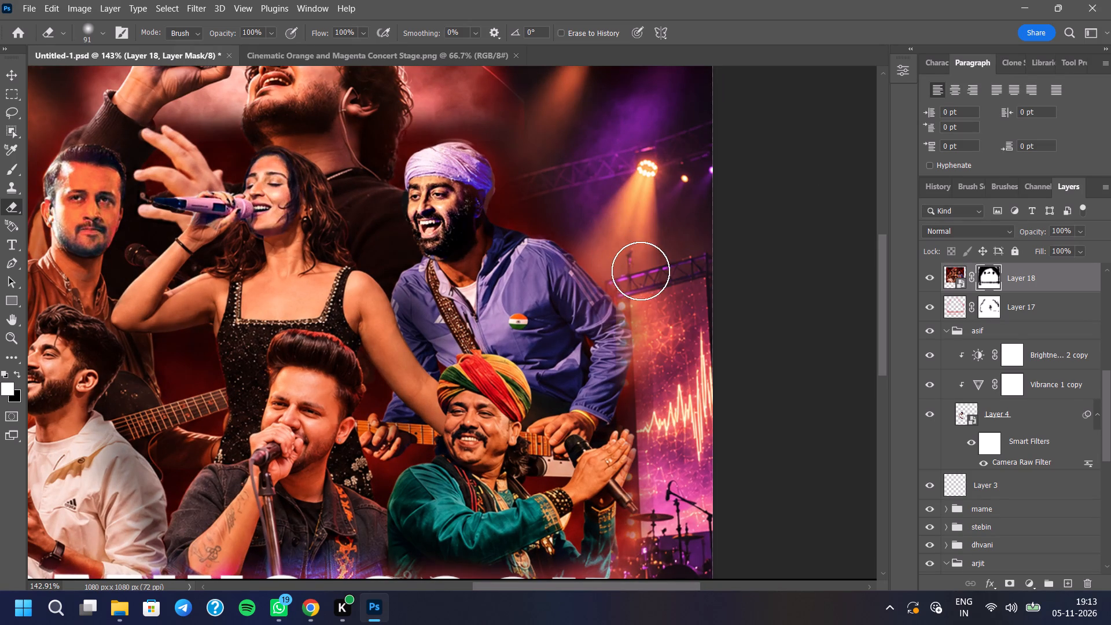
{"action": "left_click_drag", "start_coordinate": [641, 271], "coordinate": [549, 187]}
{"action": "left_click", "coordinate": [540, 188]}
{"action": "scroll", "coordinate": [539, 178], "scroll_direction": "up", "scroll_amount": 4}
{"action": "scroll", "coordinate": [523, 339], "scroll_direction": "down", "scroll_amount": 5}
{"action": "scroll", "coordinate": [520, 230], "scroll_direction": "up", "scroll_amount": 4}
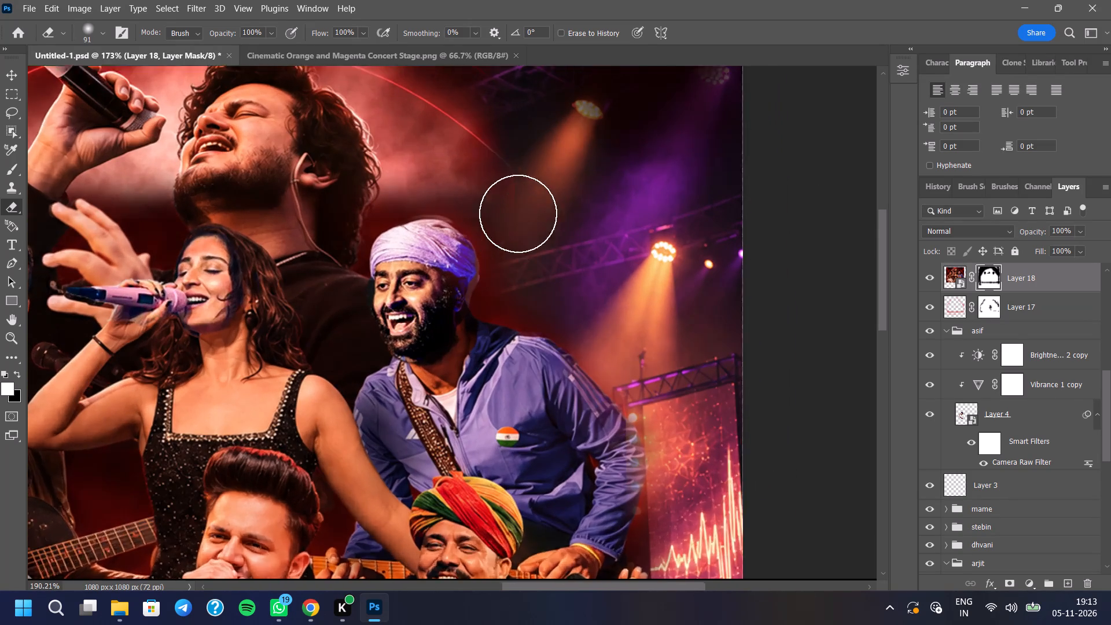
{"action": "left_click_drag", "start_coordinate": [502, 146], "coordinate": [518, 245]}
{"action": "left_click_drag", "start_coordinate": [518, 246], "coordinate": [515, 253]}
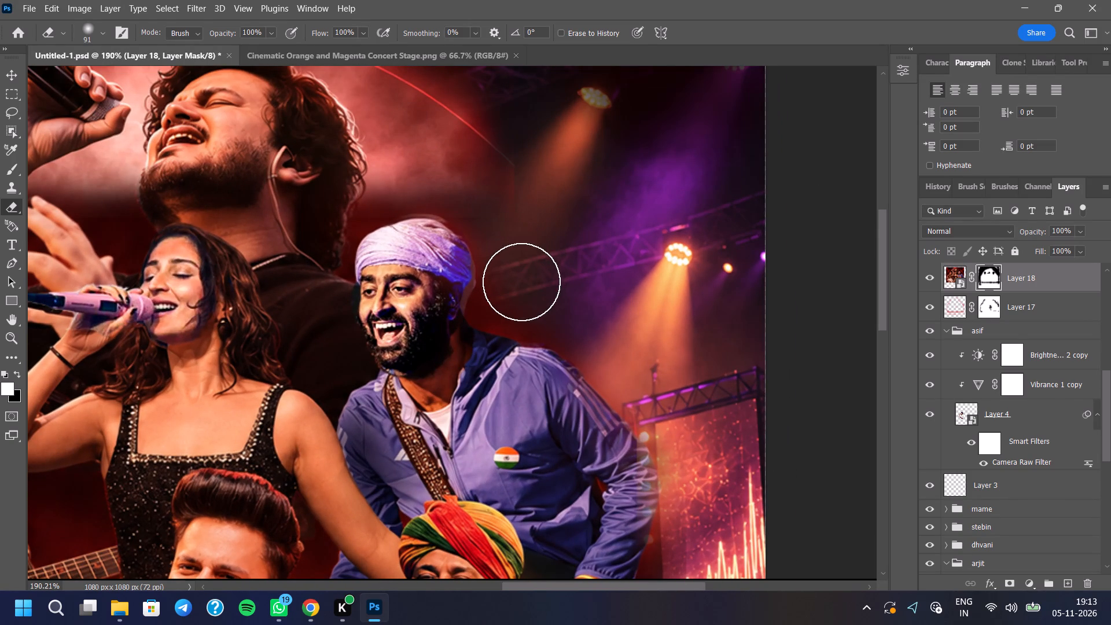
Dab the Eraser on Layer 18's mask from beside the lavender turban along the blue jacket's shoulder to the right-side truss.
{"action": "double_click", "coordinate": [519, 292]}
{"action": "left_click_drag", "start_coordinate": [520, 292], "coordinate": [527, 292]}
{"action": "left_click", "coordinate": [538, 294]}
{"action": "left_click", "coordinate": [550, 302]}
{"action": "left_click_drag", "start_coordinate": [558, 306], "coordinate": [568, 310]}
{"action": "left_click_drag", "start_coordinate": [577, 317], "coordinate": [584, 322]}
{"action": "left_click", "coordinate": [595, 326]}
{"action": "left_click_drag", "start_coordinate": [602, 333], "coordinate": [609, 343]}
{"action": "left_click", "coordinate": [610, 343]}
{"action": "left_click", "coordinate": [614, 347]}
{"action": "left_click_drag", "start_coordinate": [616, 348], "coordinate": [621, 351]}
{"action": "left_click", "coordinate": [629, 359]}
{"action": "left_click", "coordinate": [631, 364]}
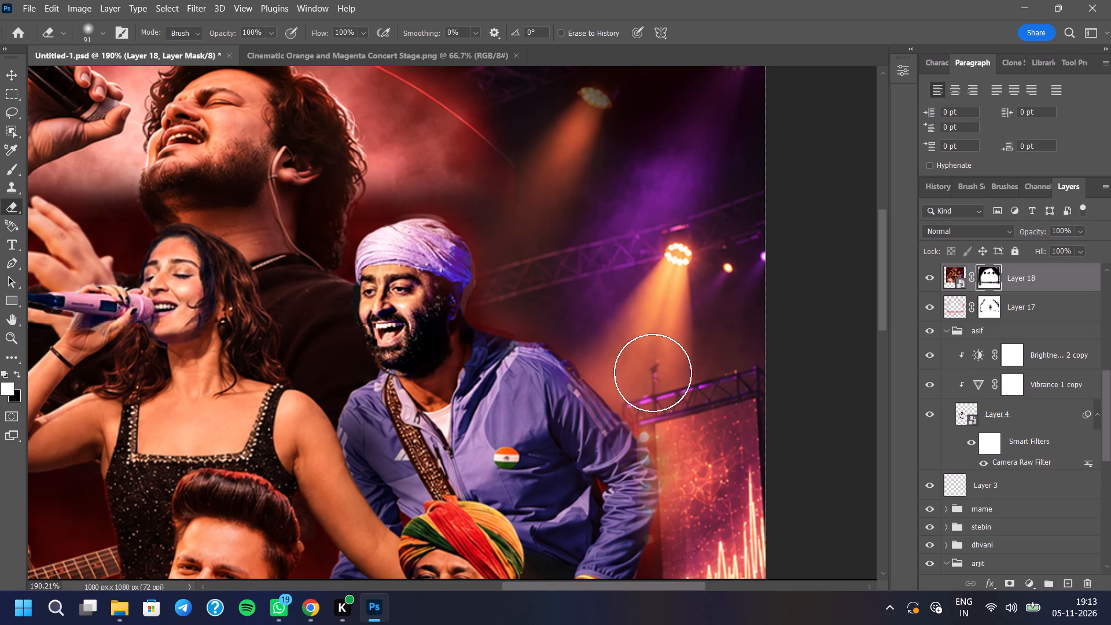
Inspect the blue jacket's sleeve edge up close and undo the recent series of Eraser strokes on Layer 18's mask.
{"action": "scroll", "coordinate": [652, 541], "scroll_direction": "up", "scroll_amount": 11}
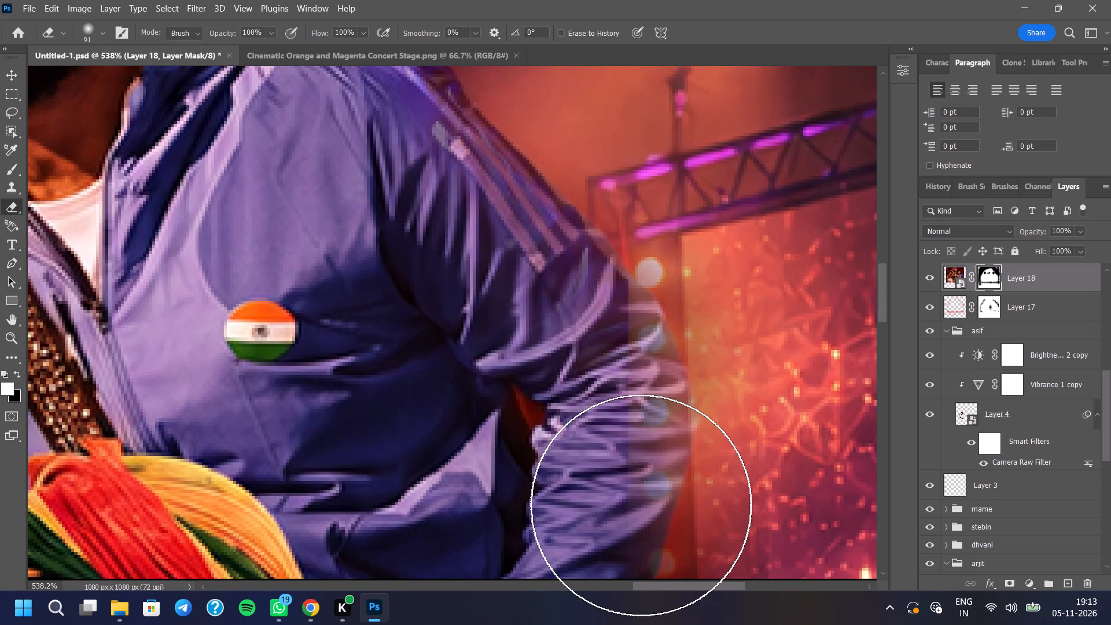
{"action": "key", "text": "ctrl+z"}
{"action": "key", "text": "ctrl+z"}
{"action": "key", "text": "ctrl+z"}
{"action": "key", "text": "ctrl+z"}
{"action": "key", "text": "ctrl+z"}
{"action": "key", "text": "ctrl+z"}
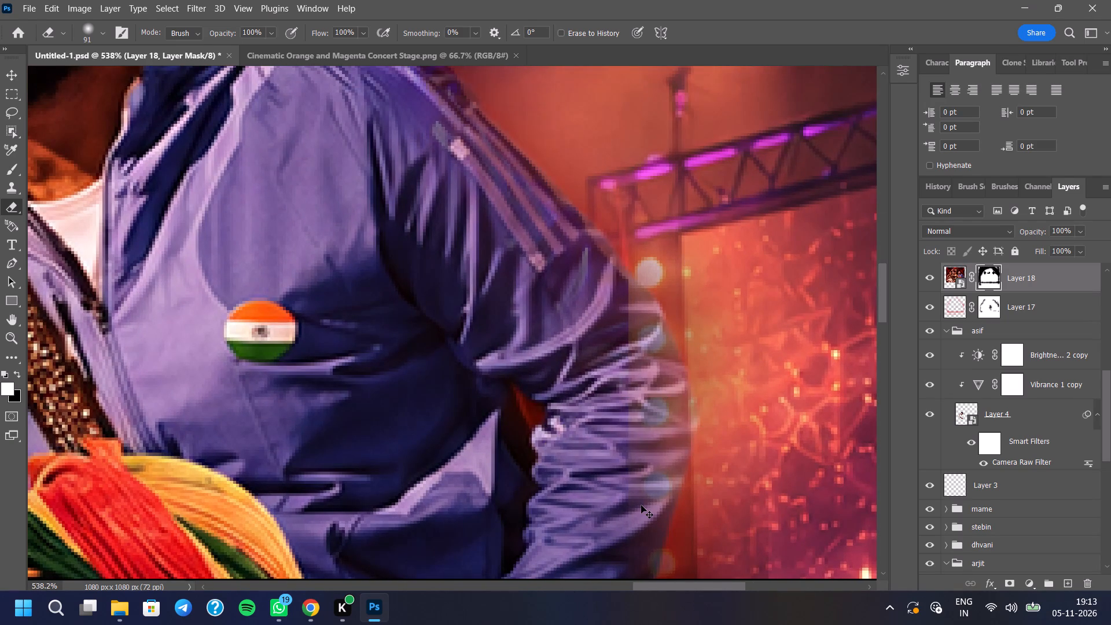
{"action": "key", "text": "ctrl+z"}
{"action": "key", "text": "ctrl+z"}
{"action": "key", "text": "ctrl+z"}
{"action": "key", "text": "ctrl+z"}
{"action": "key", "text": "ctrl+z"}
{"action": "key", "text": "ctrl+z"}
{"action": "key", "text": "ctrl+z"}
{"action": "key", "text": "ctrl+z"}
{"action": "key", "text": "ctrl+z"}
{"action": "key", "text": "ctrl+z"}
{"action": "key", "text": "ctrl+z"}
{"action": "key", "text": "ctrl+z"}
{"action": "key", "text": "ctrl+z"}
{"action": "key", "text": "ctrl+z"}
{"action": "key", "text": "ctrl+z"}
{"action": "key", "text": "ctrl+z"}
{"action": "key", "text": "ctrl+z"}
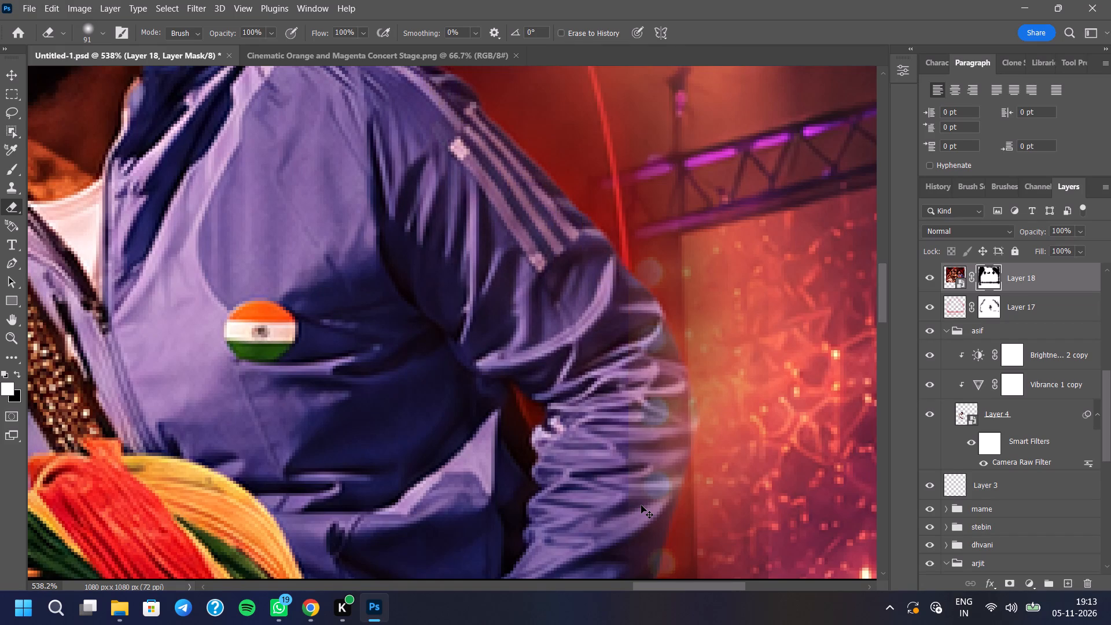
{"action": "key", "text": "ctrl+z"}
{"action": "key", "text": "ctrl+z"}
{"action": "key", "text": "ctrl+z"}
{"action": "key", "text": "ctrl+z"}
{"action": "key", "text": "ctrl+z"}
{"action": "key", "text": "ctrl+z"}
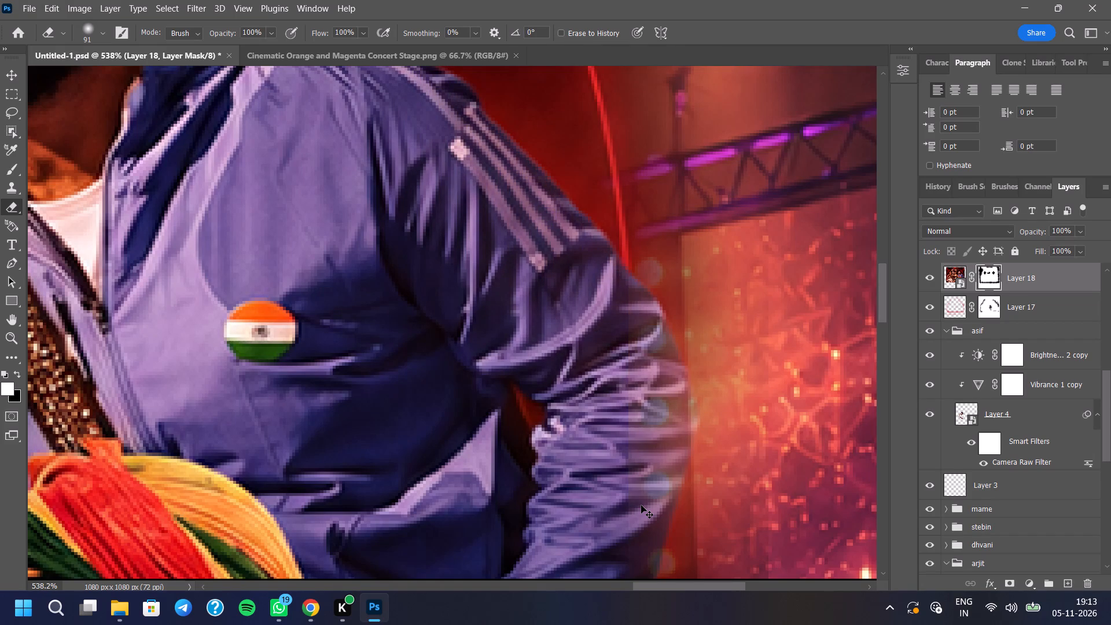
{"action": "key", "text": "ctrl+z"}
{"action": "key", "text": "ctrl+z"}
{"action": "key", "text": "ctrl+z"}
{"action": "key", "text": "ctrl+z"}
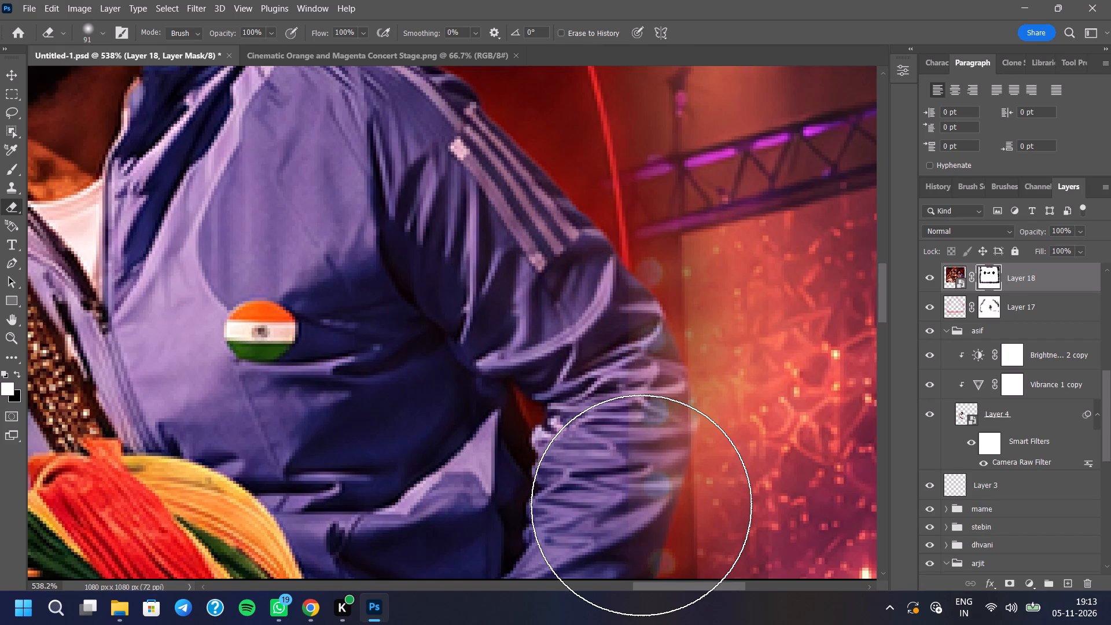
Erase with the 91 px Eraser on Layer 18's mask over the red haze from beside the Aangan logo and raised arm down to the left-side LED screen.
{"action": "scroll", "coordinate": [643, 502], "scroll_direction": "down", "scroll_amount": 6}
{"action": "scroll", "coordinate": [616, 553], "scroll_direction": "up", "scroll_amount": 1}
{"action": "scroll", "coordinate": [616, 553], "scroll_direction": "down", "scroll_amount": 11}
{"action": "scroll", "coordinate": [623, 336], "scroll_direction": "down", "scroll_amount": 4}
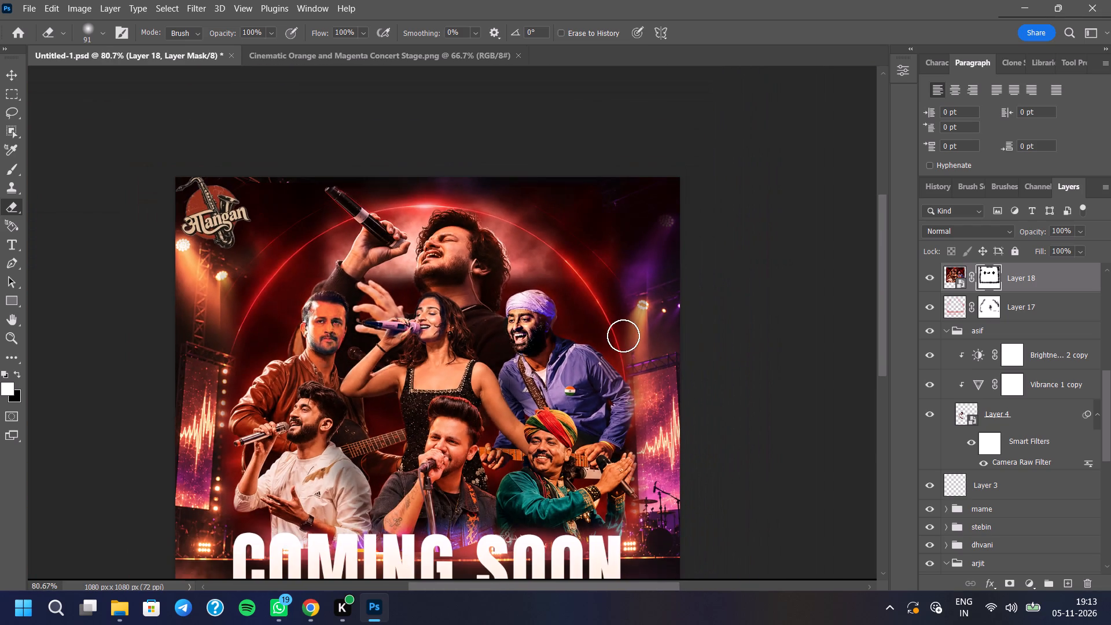
{"action": "left_click_drag", "start_coordinate": [265, 244], "coordinate": [259, 269]}
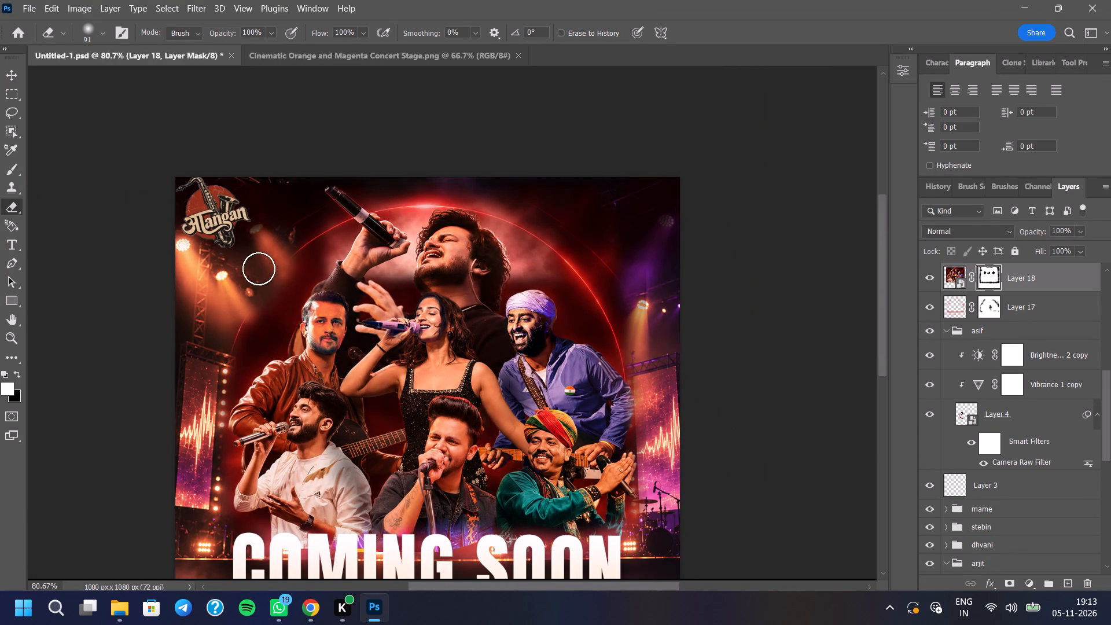
{"action": "left_click_drag", "start_coordinate": [259, 269], "coordinate": [248, 285]}
{"action": "scroll", "coordinate": [281, 155], "scroll_direction": "down", "scroll_amount": 5}
{"action": "scroll", "coordinate": [321, 268], "scroll_direction": "up", "scroll_amount": 4}
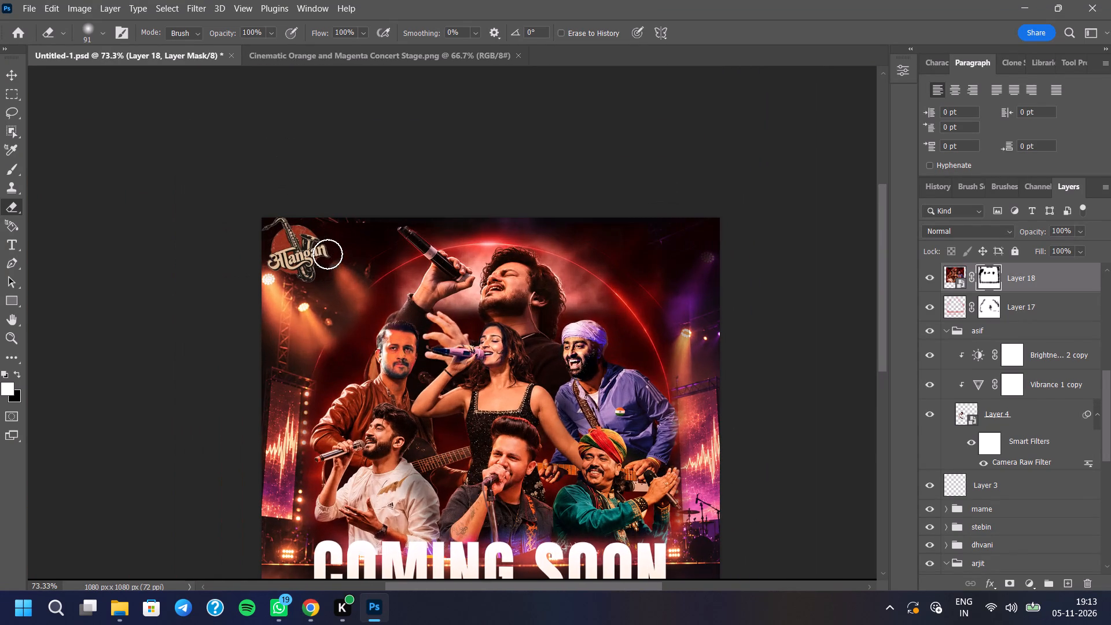
{"action": "left_click_drag", "start_coordinate": [338, 242], "coordinate": [325, 362]}
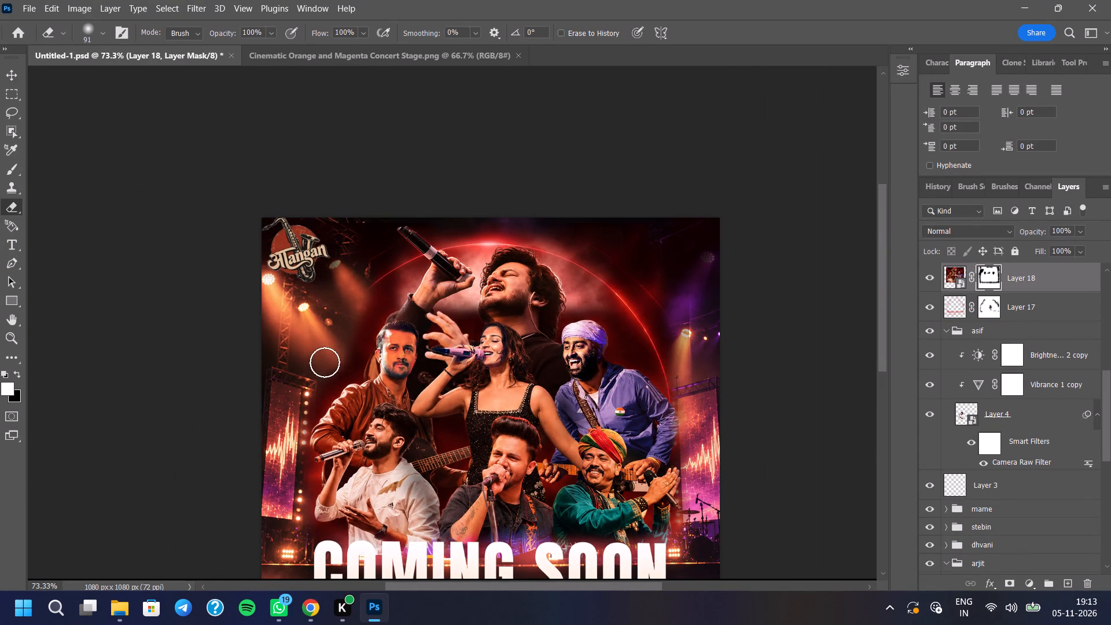
{"action": "left_click_drag", "start_coordinate": [325, 362], "coordinate": [387, 265]}
{"action": "left_click_drag", "start_coordinate": [389, 258], "coordinate": [354, 329]}
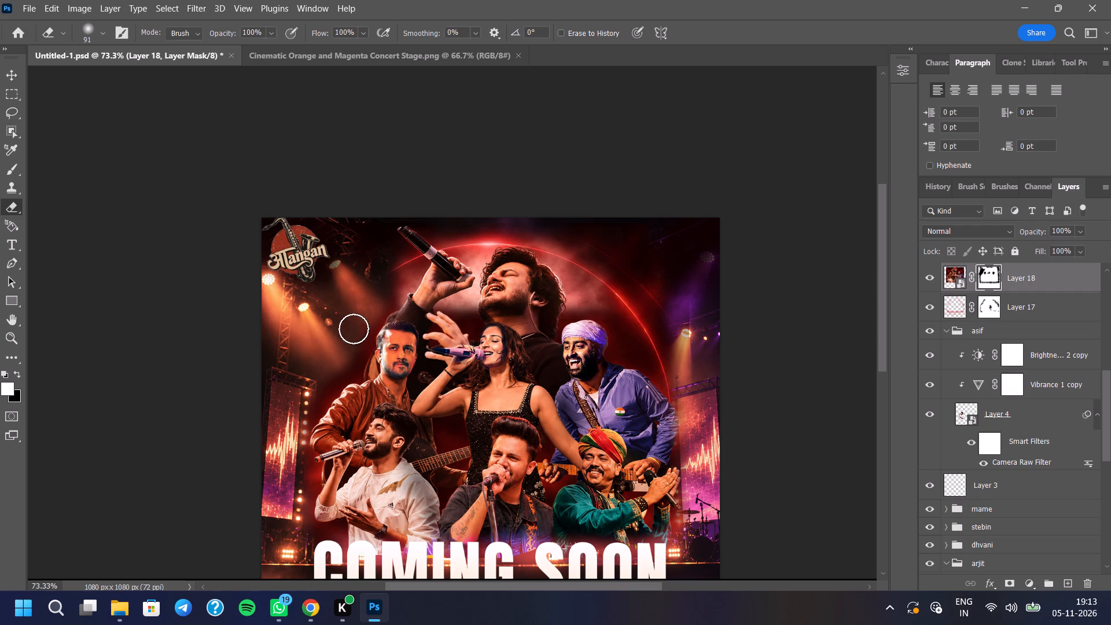
{"action": "left_click_drag", "start_coordinate": [354, 329], "coordinate": [296, 429]}
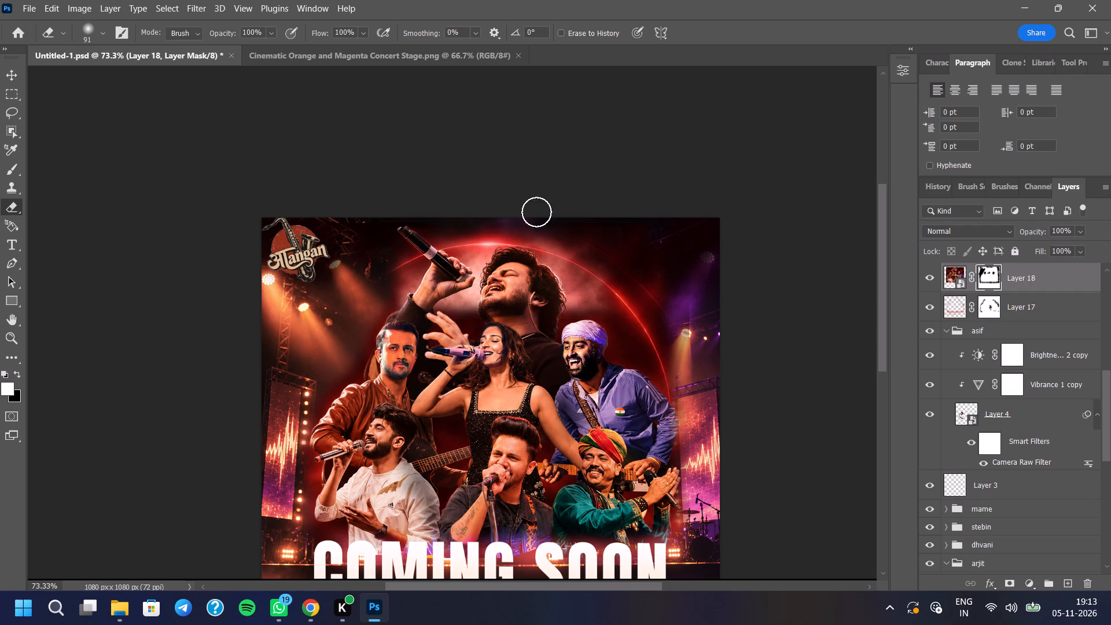
Erase with the 91 px Eraser on Layer 18's mask around the rear singer's red arc, beside the lavender turban and down to the left-side truss.
{"action": "left_click_drag", "start_coordinate": [496, 217], "coordinate": [663, 291]}
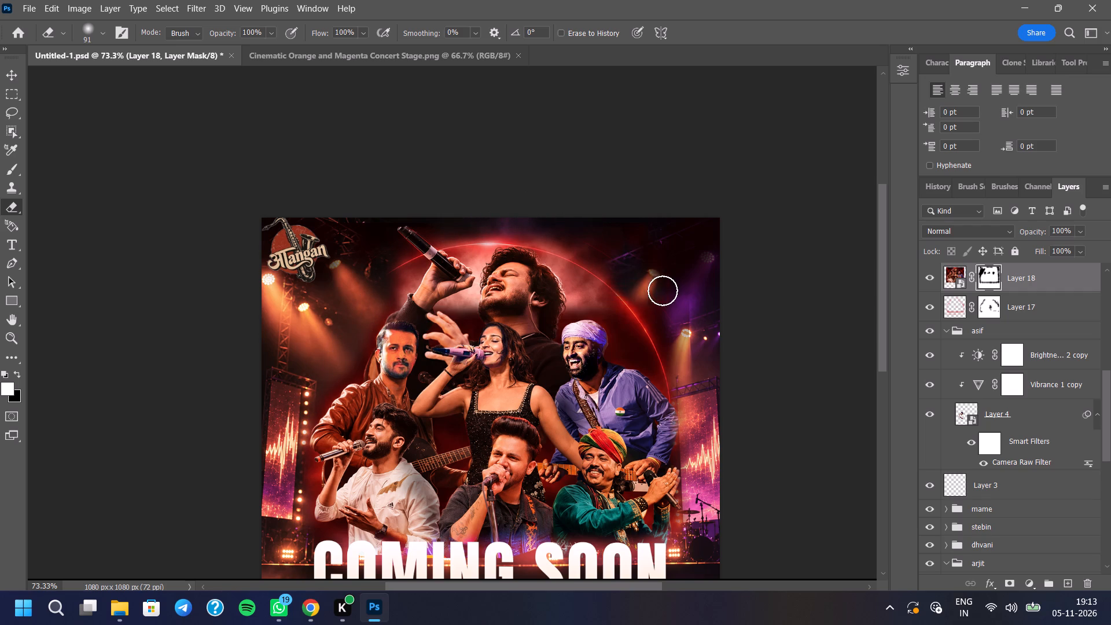
{"action": "left_click_drag", "start_coordinate": [663, 291], "coordinate": [654, 337]}
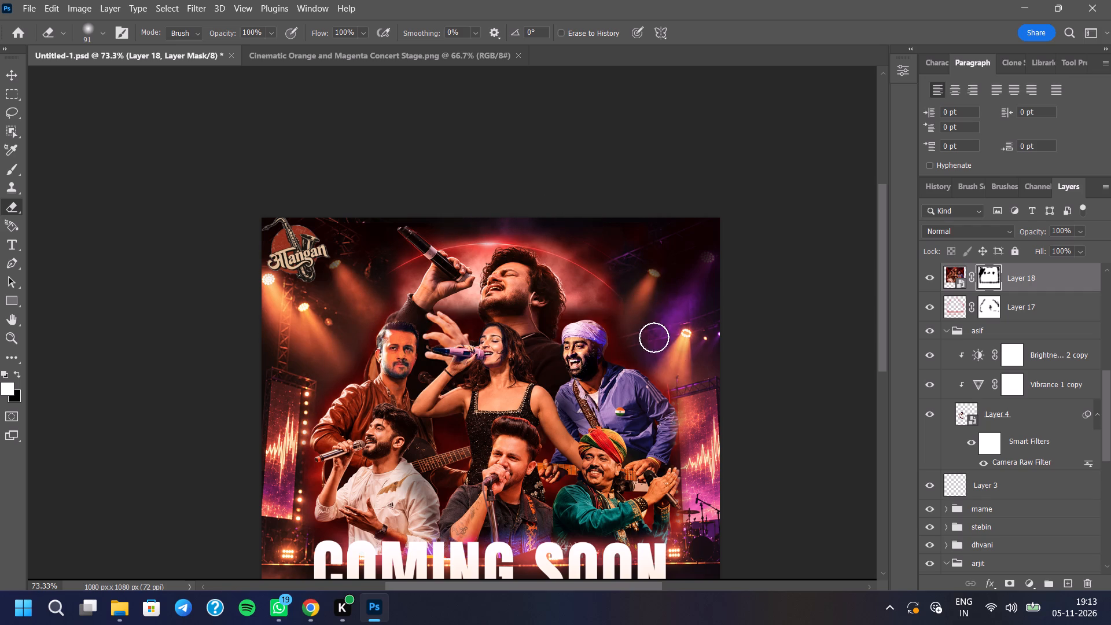
{"action": "left_click_drag", "start_coordinate": [654, 337], "coordinate": [519, 221]}
{"action": "left_click_drag", "start_coordinate": [396, 263], "coordinate": [395, 275]}
{"action": "left_click_drag", "start_coordinate": [395, 275], "coordinate": [396, 284]}
{"action": "left_click_drag", "start_coordinate": [388, 286], "coordinate": [351, 342]}
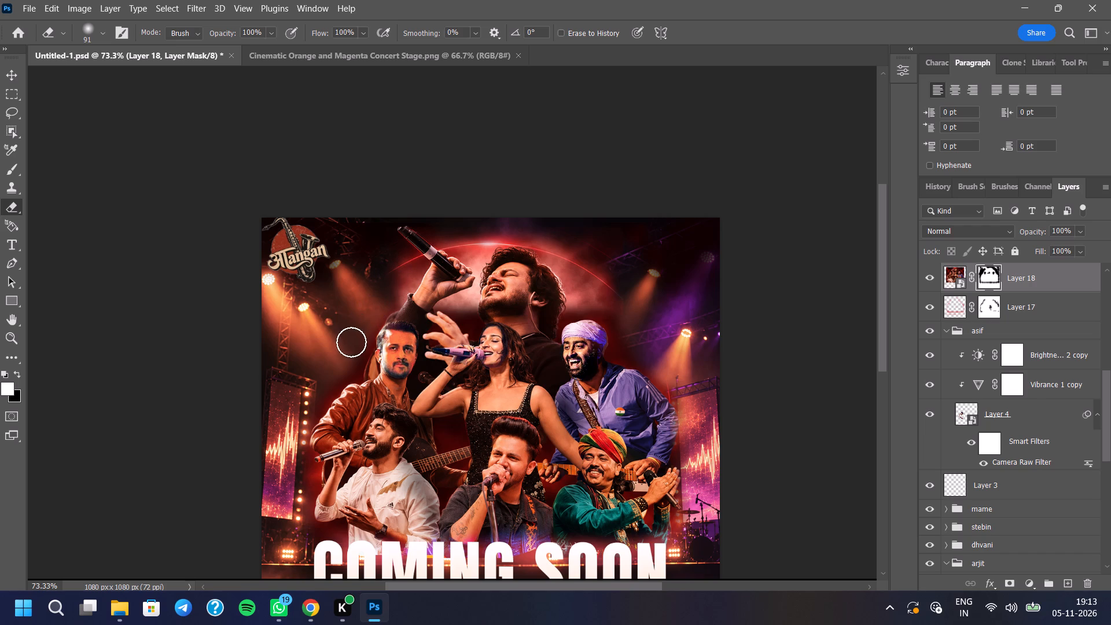
{"action": "left_click_drag", "start_coordinate": [351, 342], "coordinate": [296, 413]}
{"action": "left_click_drag", "start_coordinate": [539, 272], "coordinate": [501, 291]}
{"action": "scroll", "coordinate": [488, 207], "scroll_direction": "down", "scroll_amount": 5}
{"action": "left_click_drag", "start_coordinate": [494, 280], "coordinate": [425, 273]}
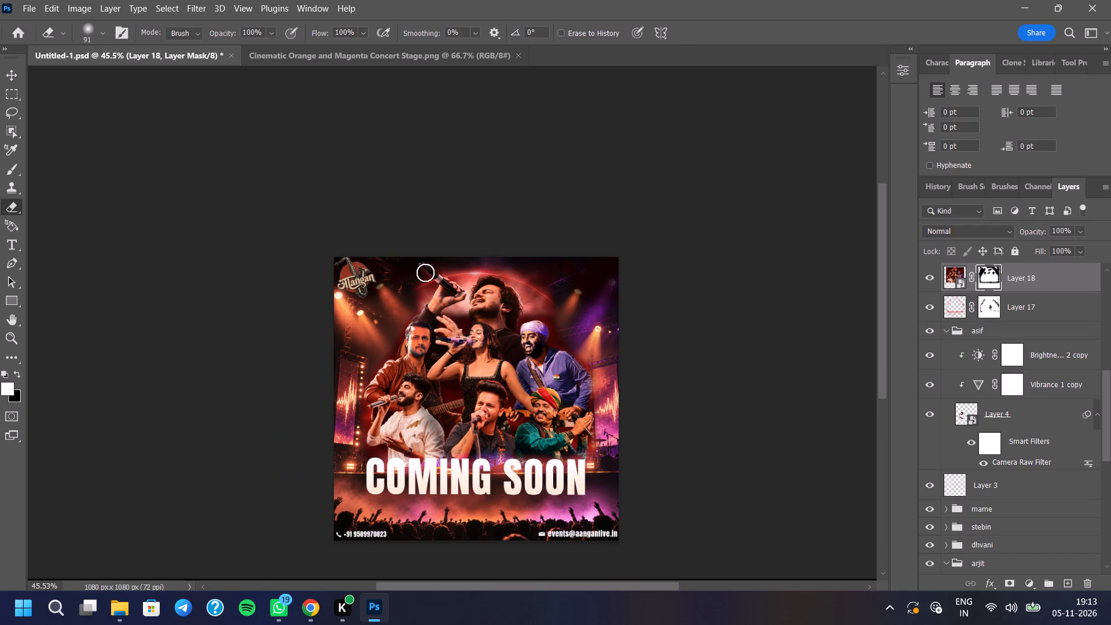
{"action": "left_click_drag", "start_coordinate": [425, 273], "coordinate": [501, 305]}
{"action": "left_click_drag", "start_coordinate": [501, 305], "coordinate": [453, 305]}
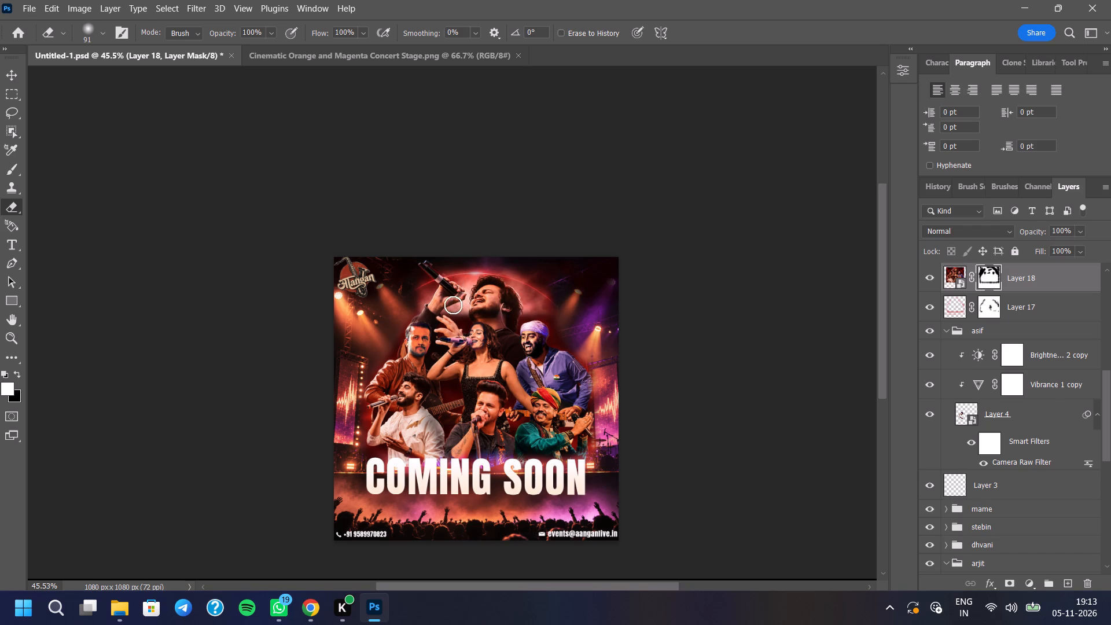
{"action": "left_click_drag", "start_coordinate": [453, 305], "coordinate": [502, 291]}
Erase with the 91 px Eraser on Layer 18's mask along the left LED screen's light strip and down to the first letter of COMING.
{"action": "scroll", "coordinate": [512, 256], "scroll_direction": "down", "scroll_amount": 3}
{"action": "scroll", "coordinate": [407, 432], "scroll_direction": "up", "scroll_amount": 3}
{"action": "scroll", "coordinate": [407, 432], "scroll_direction": "down", "scroll_amount": 1}
{"action": "scroll", "coordinate": [407, 432], "scroll_direction": "up", "scroll_amount": 11}
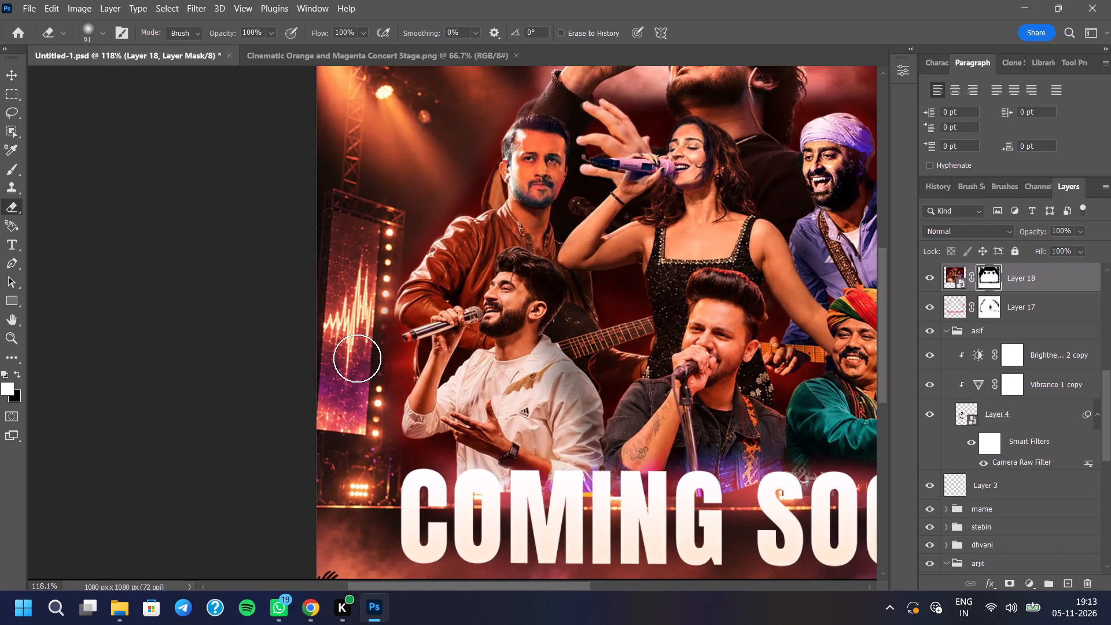
{"action": "scroll", "coordinate": [357, 357], "scroll_direction": "up", "scroll_amount": 4}
{"action": "left_click_drag", "start_coordinate": [373, 343], "coordinate": [387, 484]}
{"action": "left_click", "coordinate": [388, 488]}
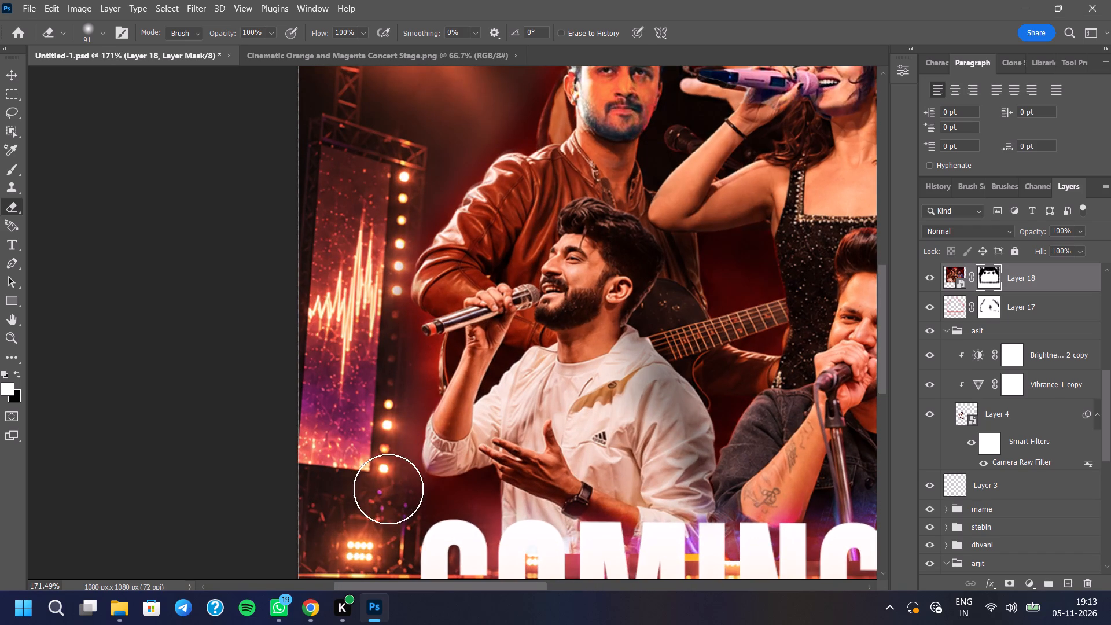
{"action": "left_click_drag", "start_coordinate": [393, 497], "coordinate": [399, 505]}
{"action": "left_click_drag", "start_coordinate": [414, 517], "coordinate": [424, 524]}
{"action": "double_click", "coordinate": [441, 522]}
{"action": "left_click", "coordinate": [451, 523]}
{"action": "double_click", "coordinate": [457, 523]}
{"action": "left_click", "coordinate": [459, 536]}
{"action": "left_click", "coordinate": [457, 544]}
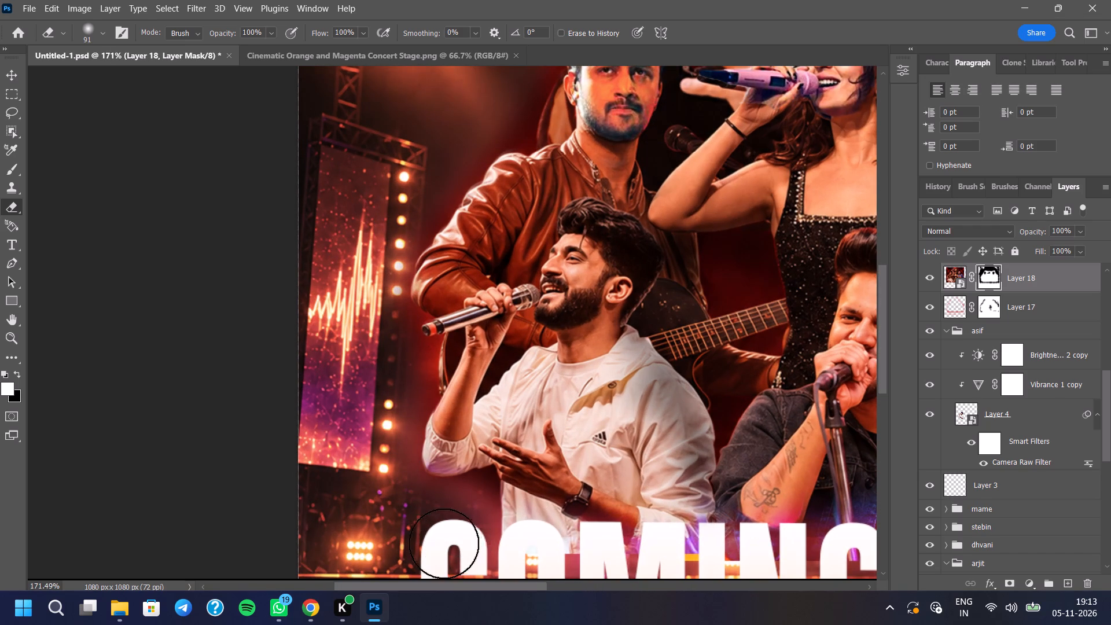
{"action": "left_click", "coordinate": [444, 543]}
{"action": "left_click_drag", "start_coordinate": [390, 414], "coordinate": [390, 404]}
{"action": "left_click_drag", "start_coordinate": [390, 395], "coordinate": [395, 384]}
{"action": "left_click_drag", "start_coordinate": [395, 380], "coordinate": [385, 362]}
{"action": "left_click_drag", "start_coordinate": [378, 346], "coordinate": [372, 335]}
Erase with the Eraser on Layer 18's mask beside the clapping hands, past the drum kit and down to the end of SOON.
{"action": "scroll", "coordinate": [370, 249], "scroll_direction": "down", "scroll_amount": 6}
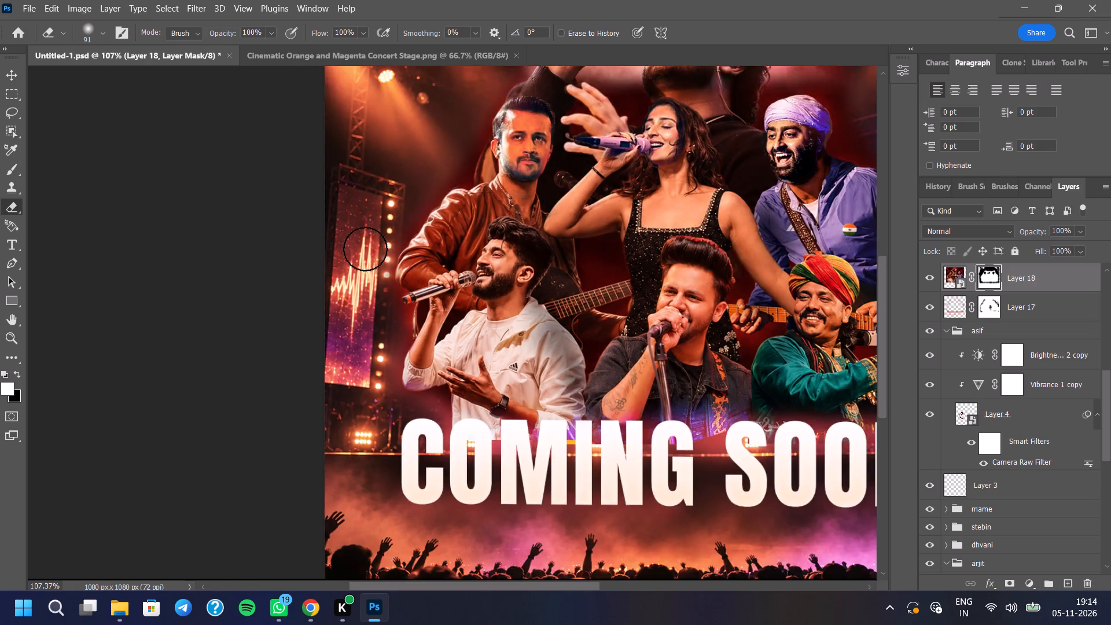
{"action": "scroll", "coordinate": [365, 249], "scroll_direction": "down", "scroll_amount": 3}
{"action": "scroll", "coordinate": [494, 376], "scroll_direction": "down", "scroll_amount": 3}
{"action": "scroll", "coordinate": [694, 379], "scroll_direction": "up", "scroll_amount": 9}
{"action": "left_click_drag", "start_coordinate": [696, 331], "coordinate": [676, 402]}
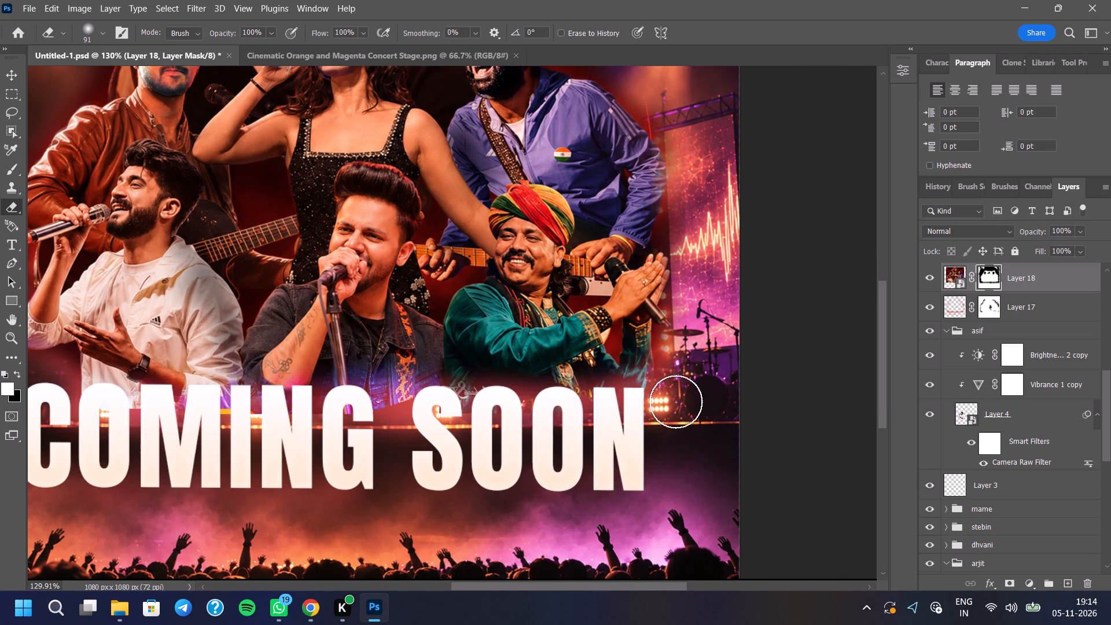
{"action": "left_click_drag", "start_coordinate": [676, 402], "coordinate": [655, 443]}
Dab the Eraser on Layer 18's mask over the red haze from beside the lavender turban along the blue jacket's shoulder.
{"action": "scroll", "coordinate": [673, 421], "scroll_direction": "down", "scroll_amount": 5}
{"action": "scroll", "coordinate": [675, 236], "scroll_direction": "up", "scroll_amount": 9}
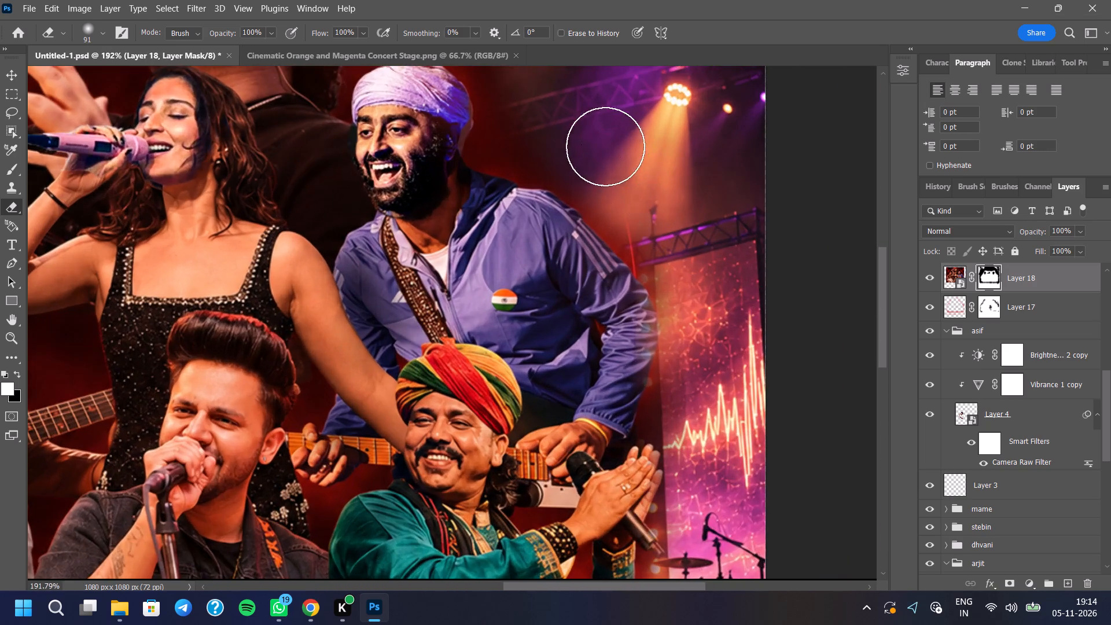
{"action": "scroll", "coordinate": [603, 144], "scroll_direction": "up", "scroll_amount": 4}
{"action": "left_click", "coordinate": [471, 126]}
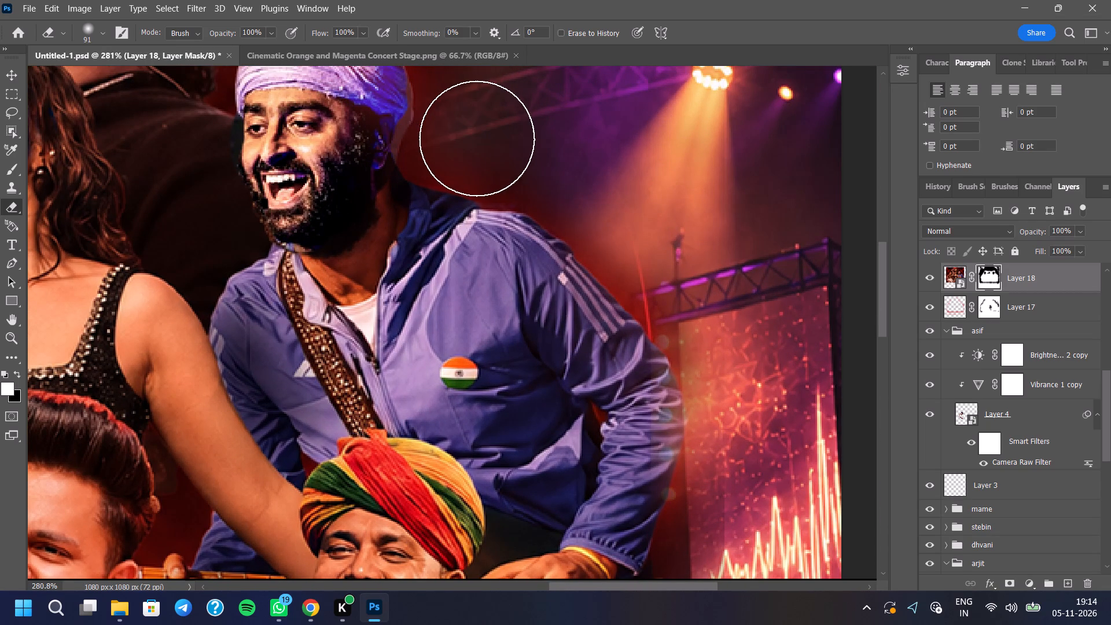
{"action": "left_click", "coordinate": [477, 138]}
{"action": "left_click_drag", "start_coordinate": [501, 141], "coordinate": [509, 142]}
{"action": "left_click_drag", "start_coordinate": [545, 152], "coordinate": [554, 157]}
{"action": "left_click", "coordinate": [582, 179]}
{"action": "left_click_drag", "start_coordinate": [604, 195], "coordinate": [617, 205]}
{"action": "left_click", "coordinate": [634, 226]}
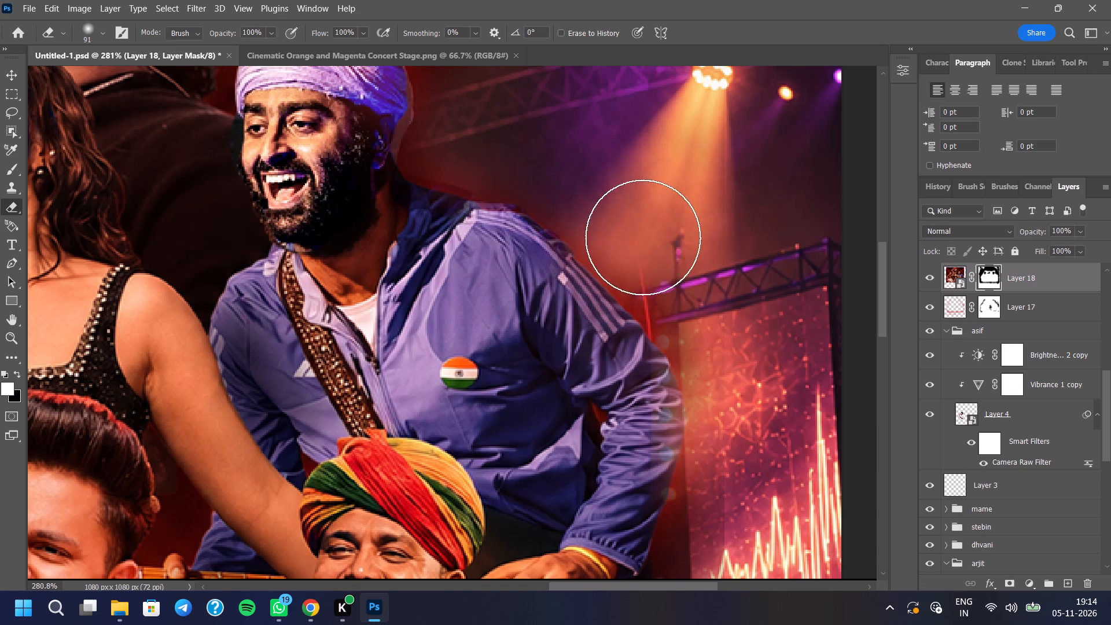
Dab the Eraser on Layer 18's mask from the shoulder stripes to the right-side truss and the near edge of its LED screen.
{"action": "left_click", "coordinate": [643, 237]}
{"action": "left_click_drag", "start_coordinate": [655, 249], "coordinate": [665, 255]}
{"action": "left_click", "coordinate": [677, 267]}
{"action": "left_click", "coordinate": [682, 275]}
{"action": "left_click", "coordinate": [692, 287]}
{"action": "double_click", "coordinate": [701, 293]}
{"action": "left_click", "coordinate": [710, 297]}
{"action": "scroll", "coordinate": [707, 196], "scroll_direction": "down", "scroll_amount": 3}
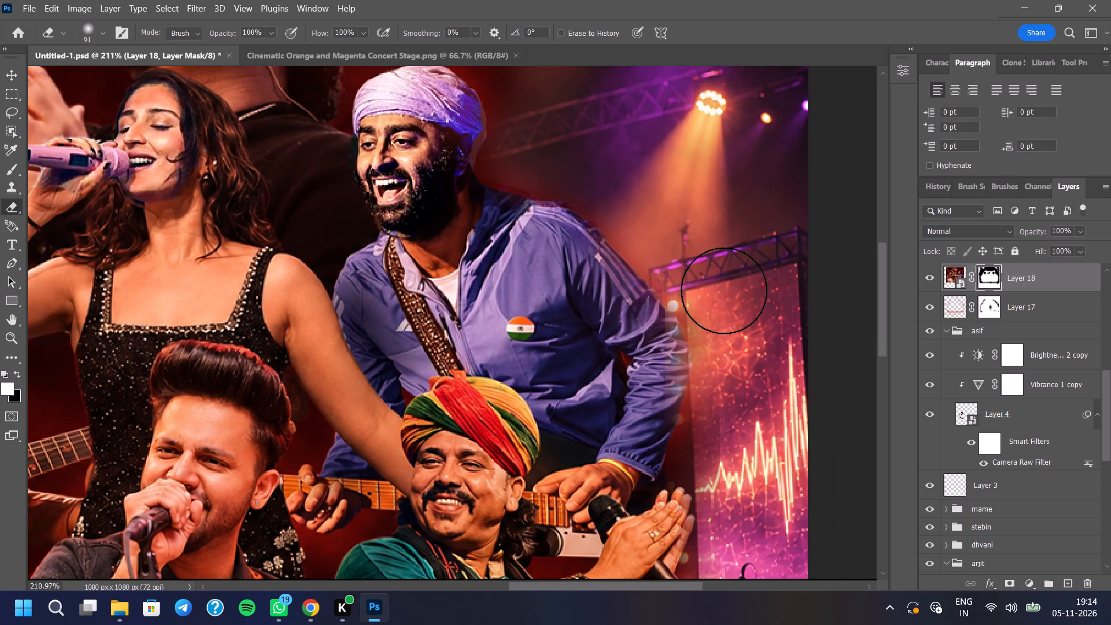
{"action": "scroll", "coordinate": [750, 450], "scroll_direction": "up", "scroll_amount": 5}
{"action": "double_click", "coordinate": [705, 453]}
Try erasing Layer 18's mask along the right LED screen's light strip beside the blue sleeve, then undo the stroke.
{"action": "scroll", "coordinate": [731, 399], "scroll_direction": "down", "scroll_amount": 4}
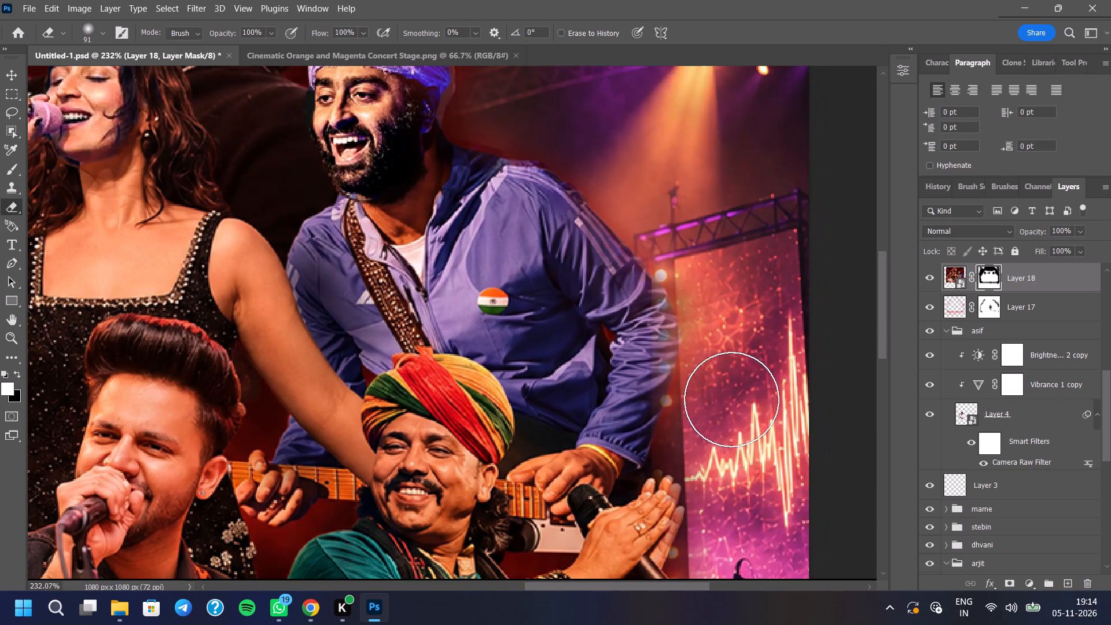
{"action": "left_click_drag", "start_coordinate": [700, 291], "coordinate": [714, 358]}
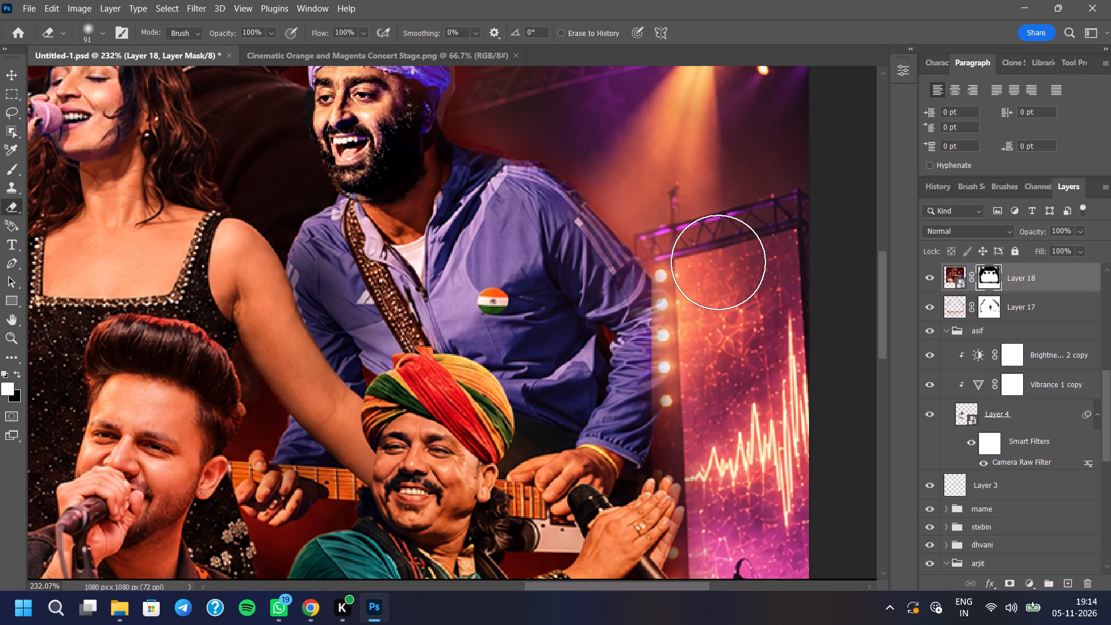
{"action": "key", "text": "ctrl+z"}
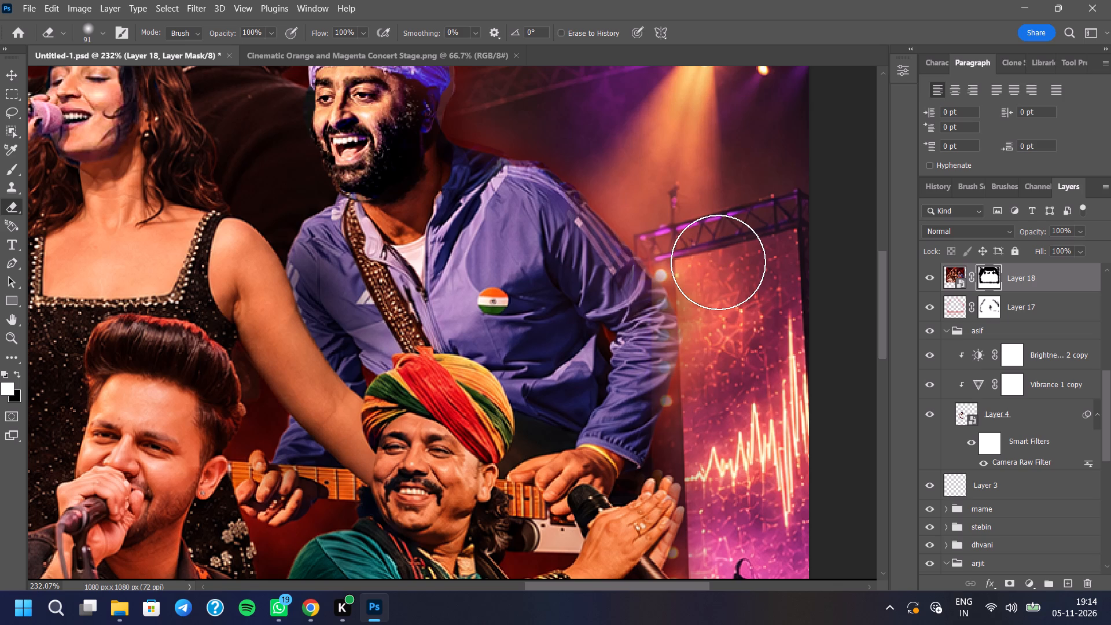
Set up the Brush tool with the Hard Round tip at 26 px for detailed work on the blue sleeve's edge.
{"action": "left_click", "coordinate": [13, 78]}
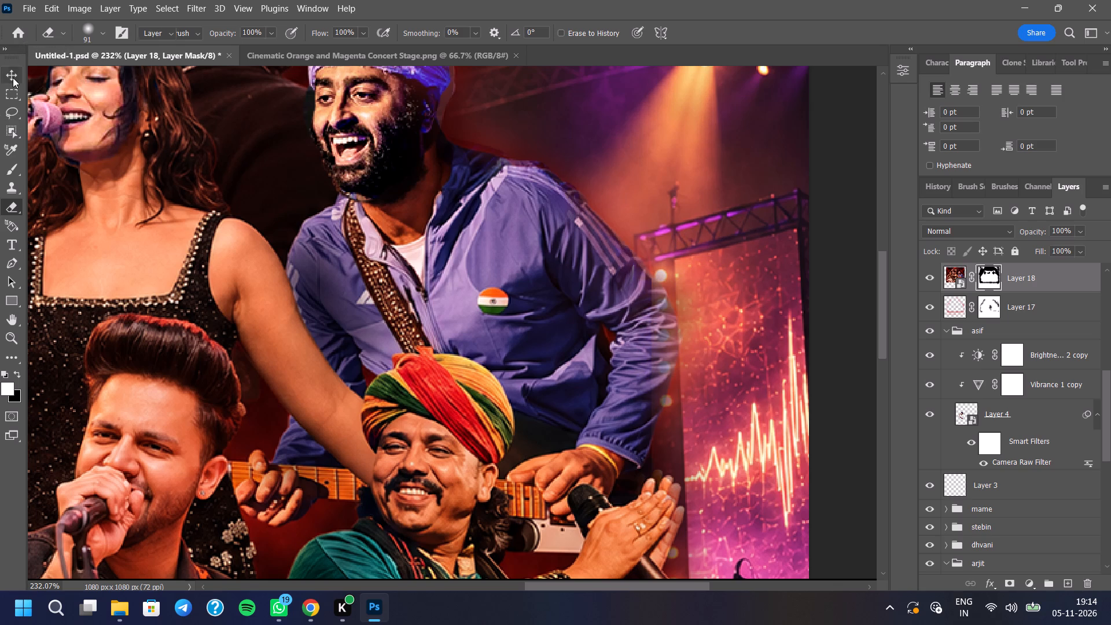
{"action": "left_click", "coordinate": [667, 333]}
{"action": "scroll", "coordinate": [663, 339], "scroll_direction": "up", "scroll_amount": 7}
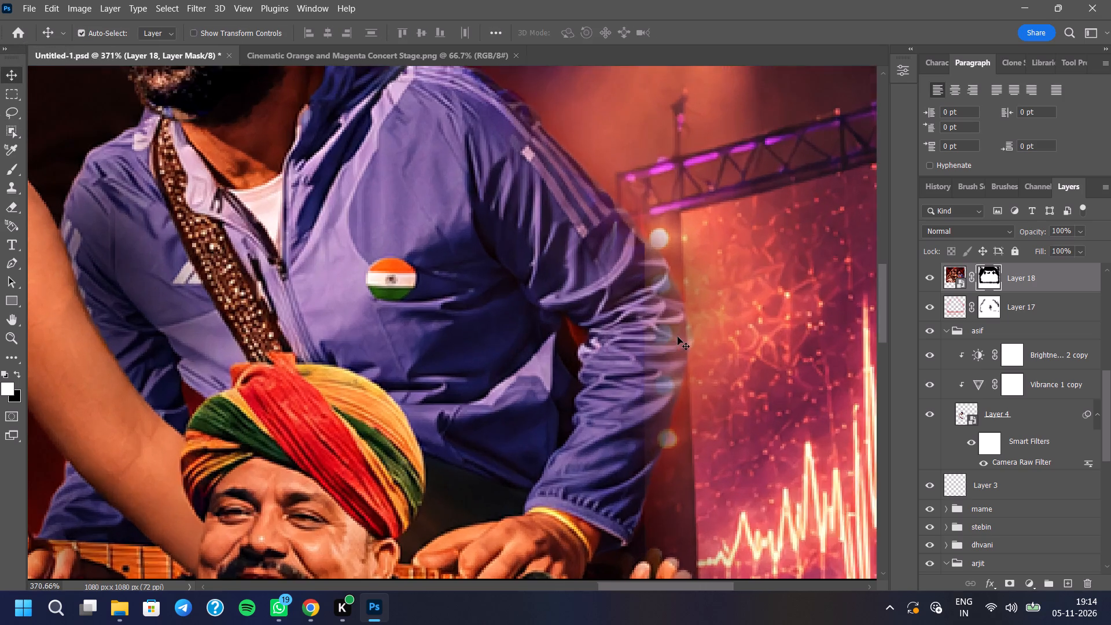
{"action": "scroll", "coordinate": [678, 337], "scroll_direction": "up", "scroll_amount": 9}
{"action": "scroll", "coordinate": [667, 334], "scroll_direction": "down", "scroll_amount": 3}
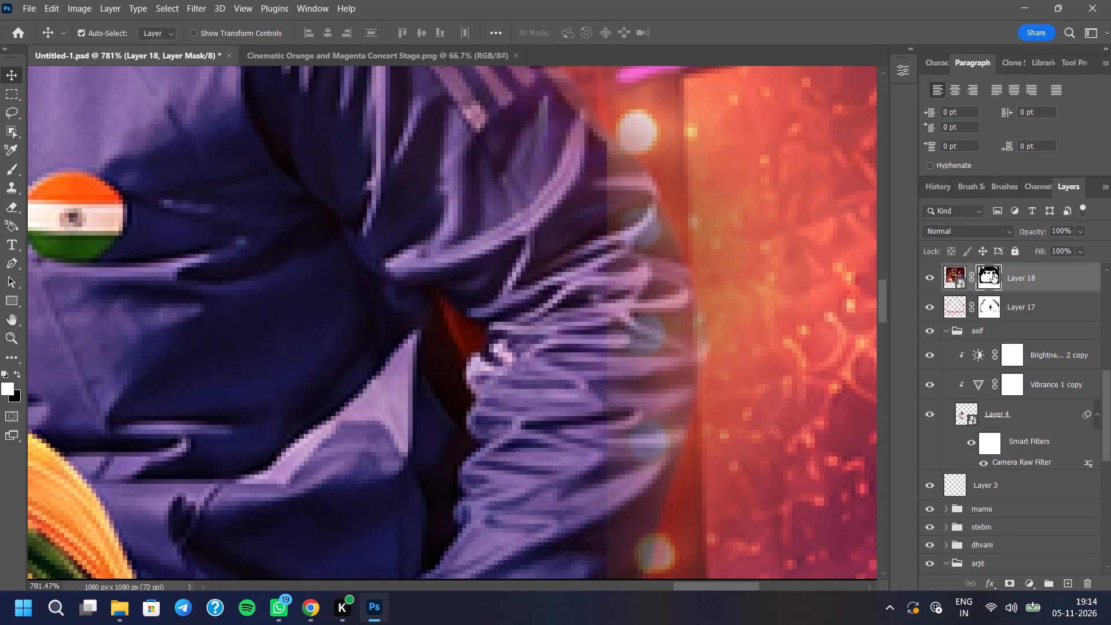
{"action": "left_click", "coordinate": [3, 165]}
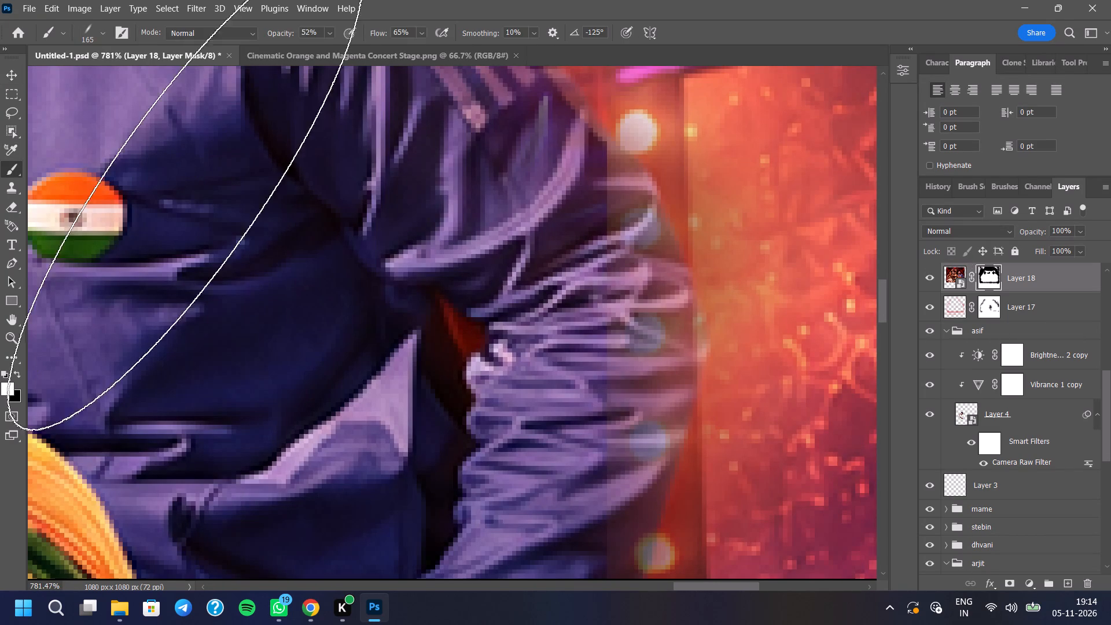
{"action": "right_click", "coordinate": [365, 222]}
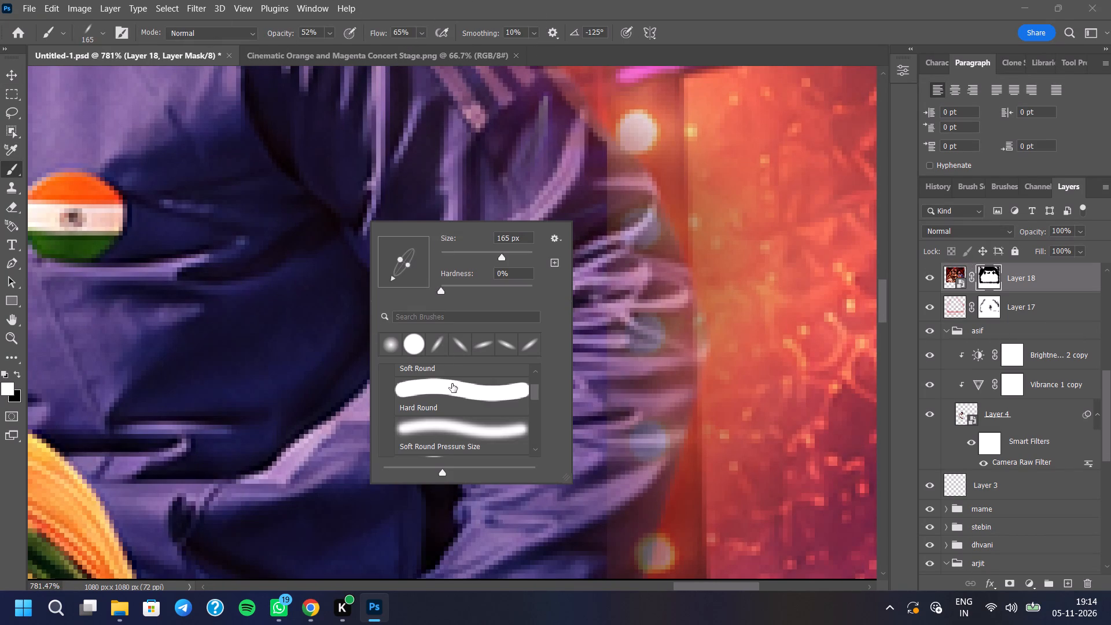
{"action": "left_click", "coordinate": [452, 384]}
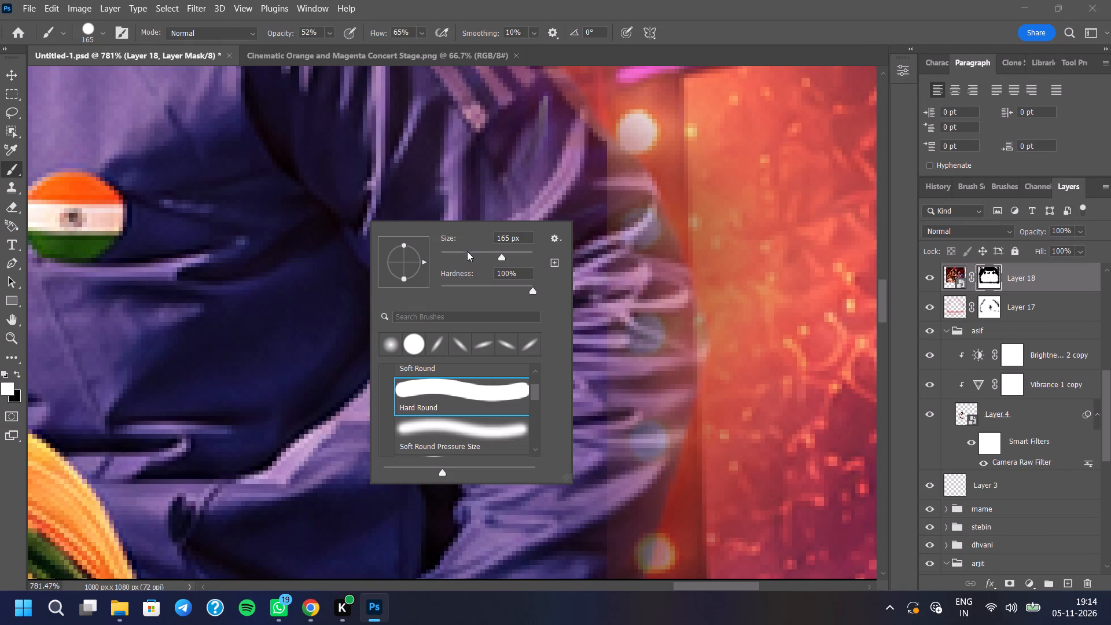
{"action": "left_click_drag", "start_coordinate": [475, 251], "coordinate": [462, 252]}
{"action": "left_click", "coordinate": [453, 254]}
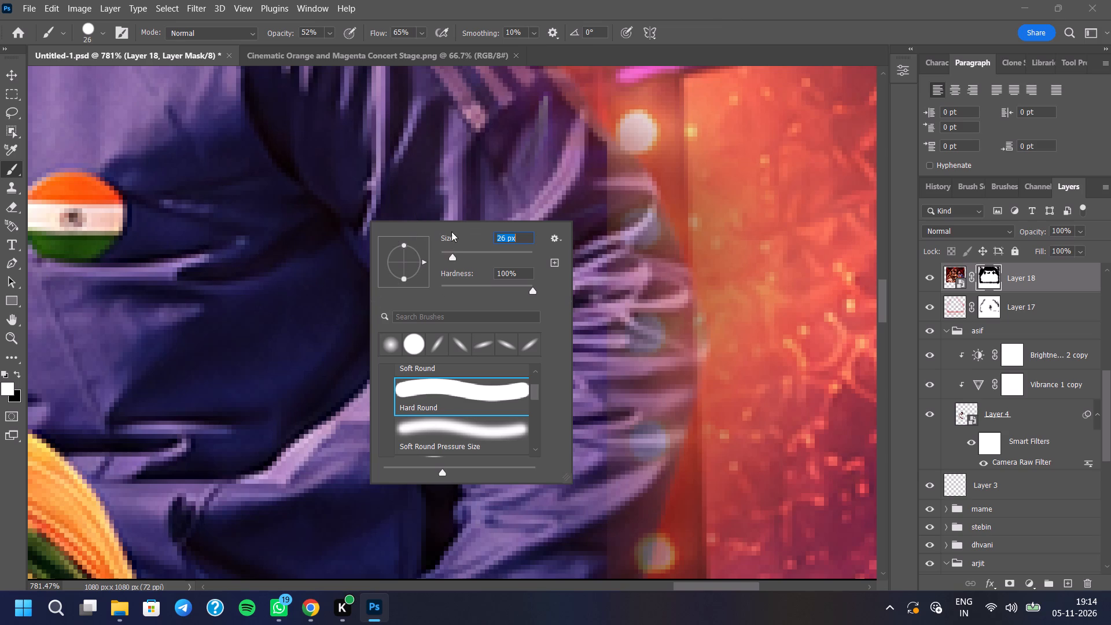
{"action": "left_click", "coordinate": [451, 208]}
Paint white with the 26 px Brush on Layer 18's mask down the blue sleeve's outer edge to restore the faded elbow and forearm folds.
{"action": "double_click", "coordinate": [610, 297]}
{"action": "left_click", "coordinate": [619, 307]}
{"action": "left_click_drag", "start_coordinate": [621, 319], "coordinate": [621, 324]}
{"action": "left_click_drag", "start_coordinate": [623, 341], "coordinate": [623, 351]}
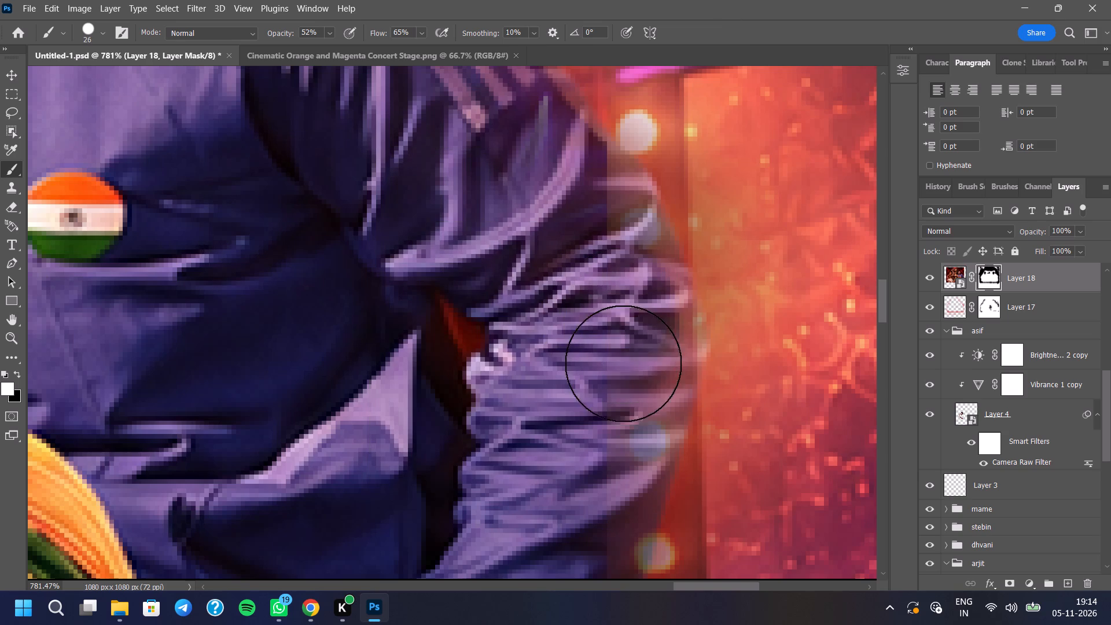
{"action": "left_click_drag", "start_coordinate": [623, 365], "coordinate": [623, 371]}
{"action": "left_click", "coordinate": [619, 385]}
{"action": "left_click_drag", "start_coordinate": [614, 408], "coordinate": [613, 417]}
{"action": "left_click", "coordinate": [613, 424]}
{"action": "left_click_drag", "start_coordinate": [611, 441], "coordinate": [610, 448]}
{"action": "left_click_drag", "start_coordinate": [609, 453], "coordinate": [608, 459]}
{"action": "left_click", "coordinate": [608, 467]}
{"action": "left_click_drag", "start_coordinate": [605, 480], "coordinate": [603, 490]}
{"action": "left_click", "coordinate": [599, 492]}
Paint white on Layer 18's mask over the upper part of the blue sleeve's outer edge, above the elbow folds.
{"action": "left_click", "coordinate": [608, 305]}
{"action": "left_click_drag", "start_coordinate": [606, 283], "coordinate": [606, 278]}
{"action": "left_click", "coordinate": [606, 257]}
{"action": "left_click", "coordinate": [604, 239]}
{"action": "left_click", "coordinate": [601, 227]}
{"action": "double_click", "coordinate": [591, 209]}
{"action": "left_click_drag", "start_coordinate": [602, 220], "coordinate": [606, 226]}
{"action": "left_click_drag", "start_coordinate": [612, 240], "coordinate": [615, 247]}
{"action": "left_click", "coordinate": [619, 262]}
{"action": "left_click", "coordinate": [623, 277]}
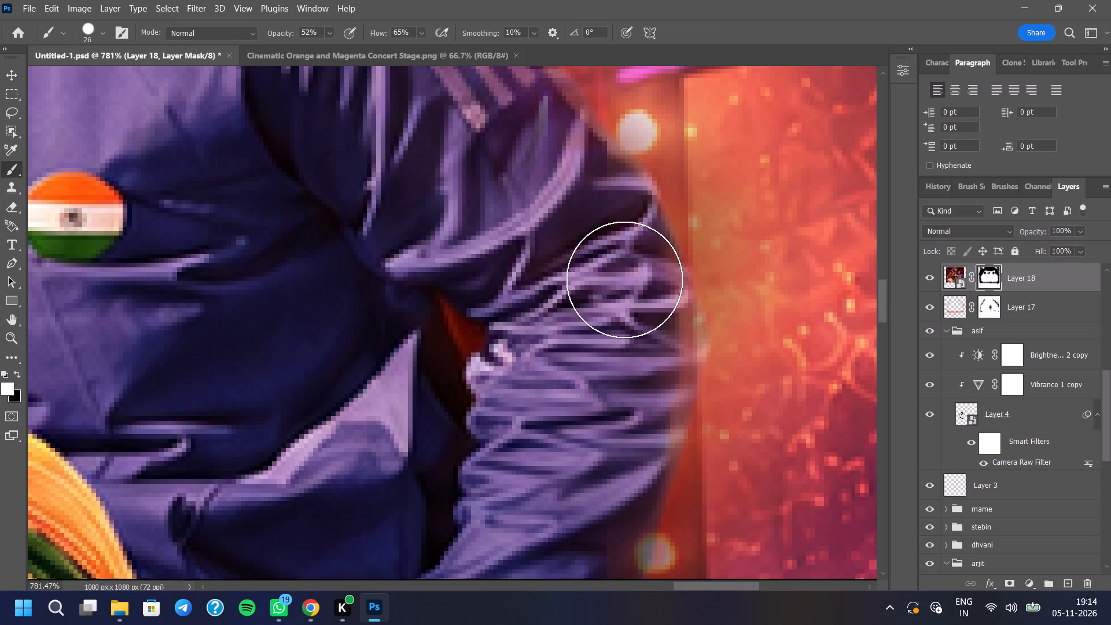
Paint a second white pass on Layer 18's mask closer to the blue sleeve's outer edge, from the elbow folds down the forearm.
{"action": "left_click_drag", "start_coordinate": [628, 293], "coordinate": [630, 301]}
{"action": "left_click_drag", "start_coordinate": [630, 311], "coordinate": [630, 316]}
{"action": "left_click", "coordinate": [631, 336]}
{"action": "left_click_drag", "start_coordinate": [628, 358], "coordinate": [628, 366]}
{"action": "left_click", "coordinate": [630, 375]}
{"action": "left_click", "coordinate": [630, 384]}
{"action": "left_click_drag", "start_coordinate": [630, 392], "coordinate": [628, 399]}
{"action": "left_click", "coordinate": [626, 409]}
{"action": "left_click", "coordinate": [624, 414]}
{"action": "left_click_drag", "start_coordinate": [621, 429], "coordinate": [621, 436]}
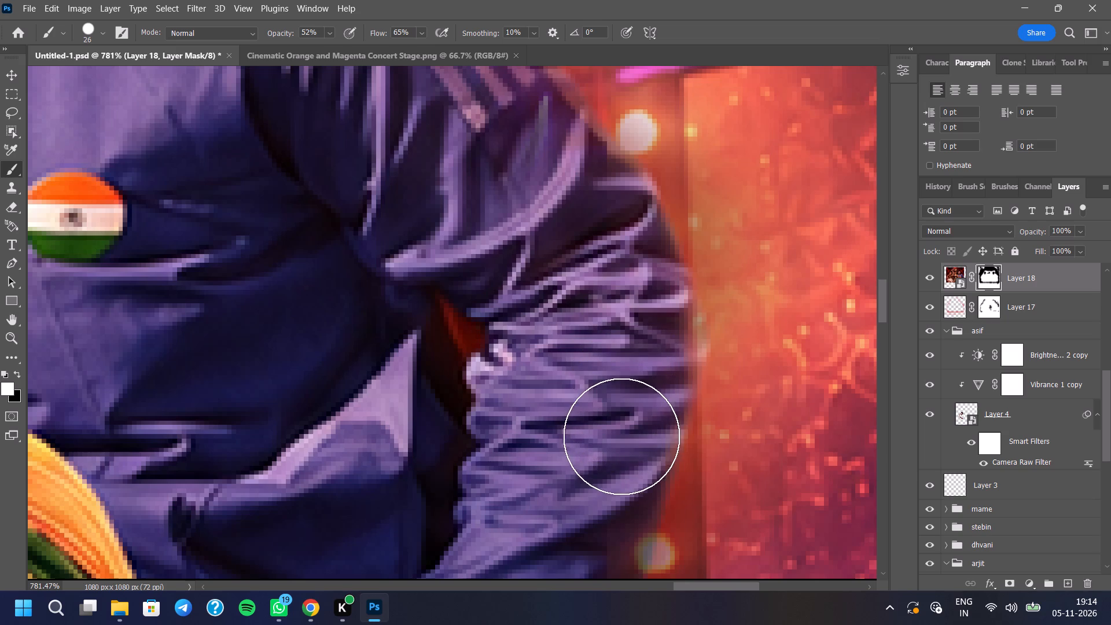
{"action": "left_click_drag", "start_coordinate": [621, 436], "coordinate": [621, 437]}
{"action": "left_click", "coordinate": [619, 443]}
{"action": "left_click_drag", "start_coordinate": [613, 459], "coordinate": [608, 466]}
{"action": "left_click_drag", "start_coordinate": [606, 470], "coordinate": [599, 495]}
{"action": "left_click", "coordinate": [597, 497]}
{"action": "double_click", "coordinate": [595, 503]}
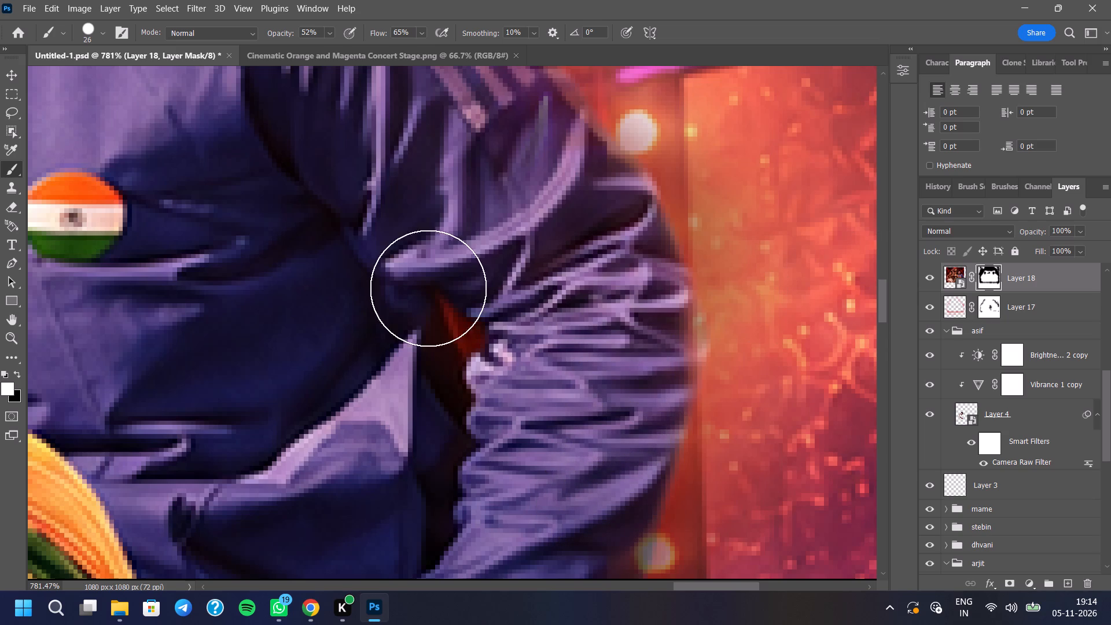
Paint white with the 26 px Brush on Layer 18's mask over the upper blue sleeve, from the shoulder stripes toward the elbow.
{"action": "left_click", "coordinate": [5, 202]}
{"action": "scroll", "coordinate": [382, 276], "scroll_direction": "down", "scroll_amount": 5}
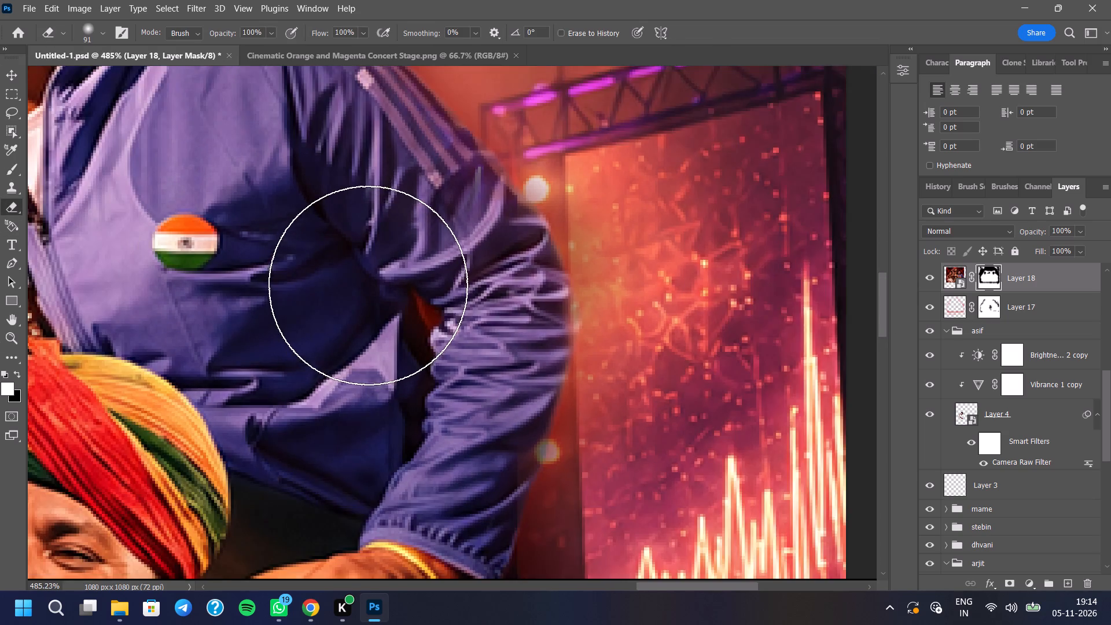
{"action": "scroll", "coordinate": [368, 285], "scroll_direction": "down", "scroll_amount": 3}
{"action": "left_click", "coordinate": [3, 171]}
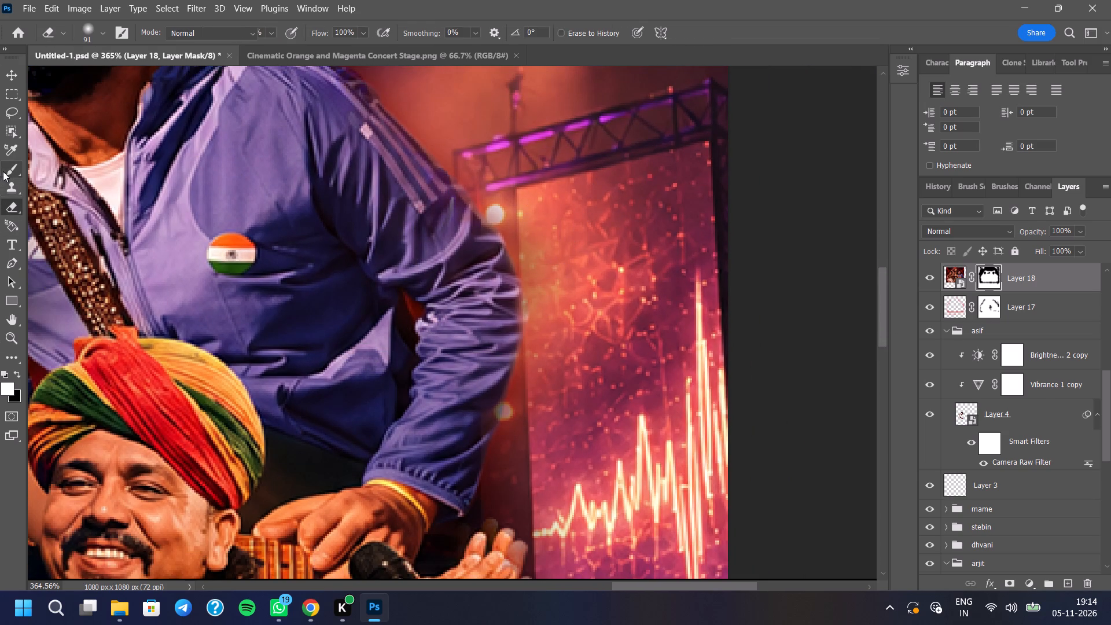
{"action": "scroll", "coordinate": [295, 167], "scroll_direction": "up", "scroll_amount": 9}
{"action": "left_click", "coordinate": [542, 265]}
{"action": "double_click", "coordinate": [546, 275]}
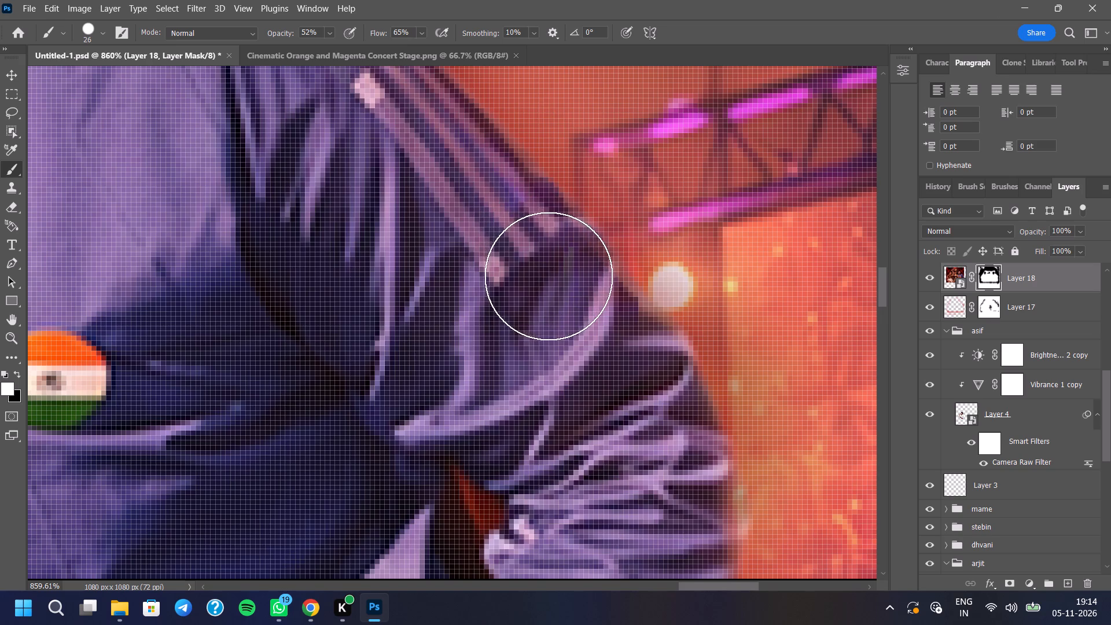
{"action": "left_click", "coordinate": [546, 267]}
{"action": "left_click_drag", "start_coordinate": [549, 278], "coordinate": [619, 383]}
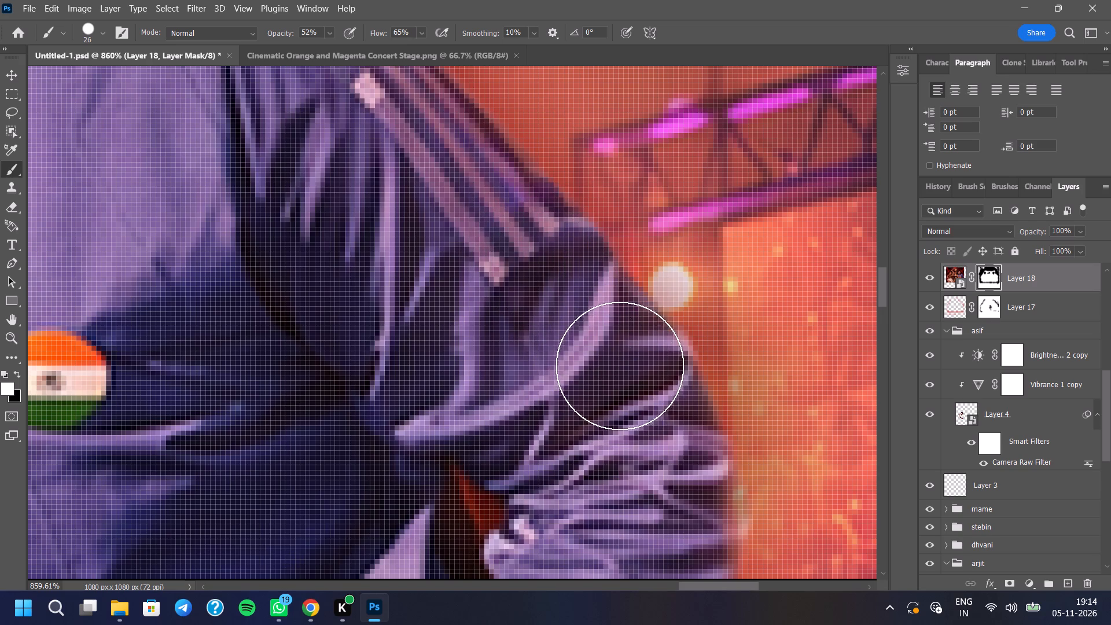
{"action": "left_click_drag", "start_coordinate": [621, 366], "coordinate": [631, 383]}
{"action": "left_click_drag", "start_coordinate": [623, 367], "coordinate": [386, 149]}
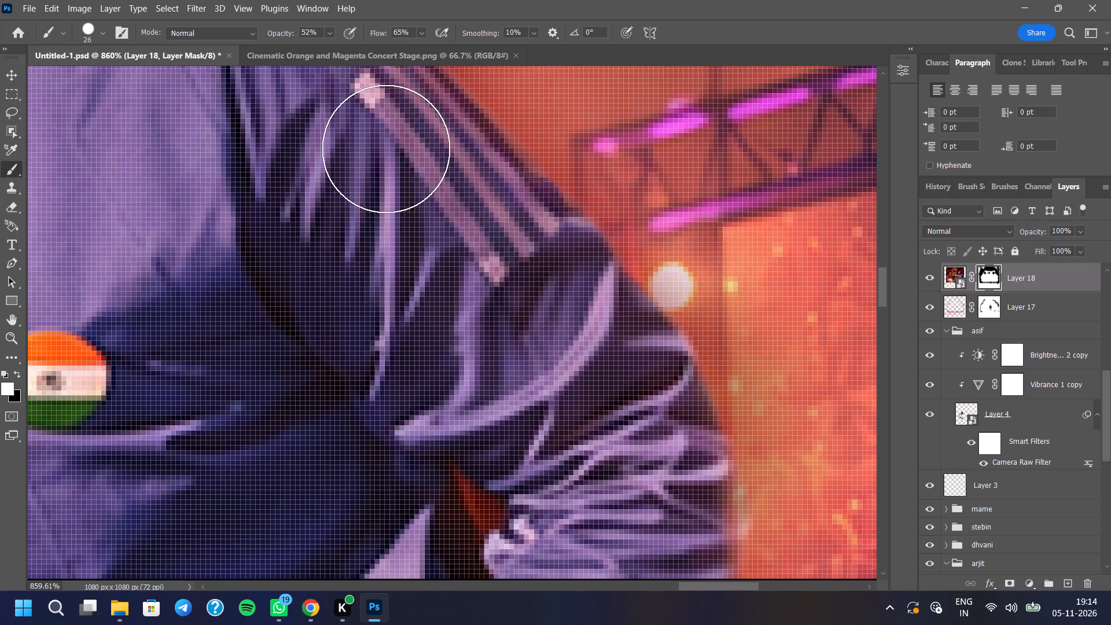
{"action": "left_click_drag", "start_coordinate": [386, 149], "coordinate": [392, 134]}
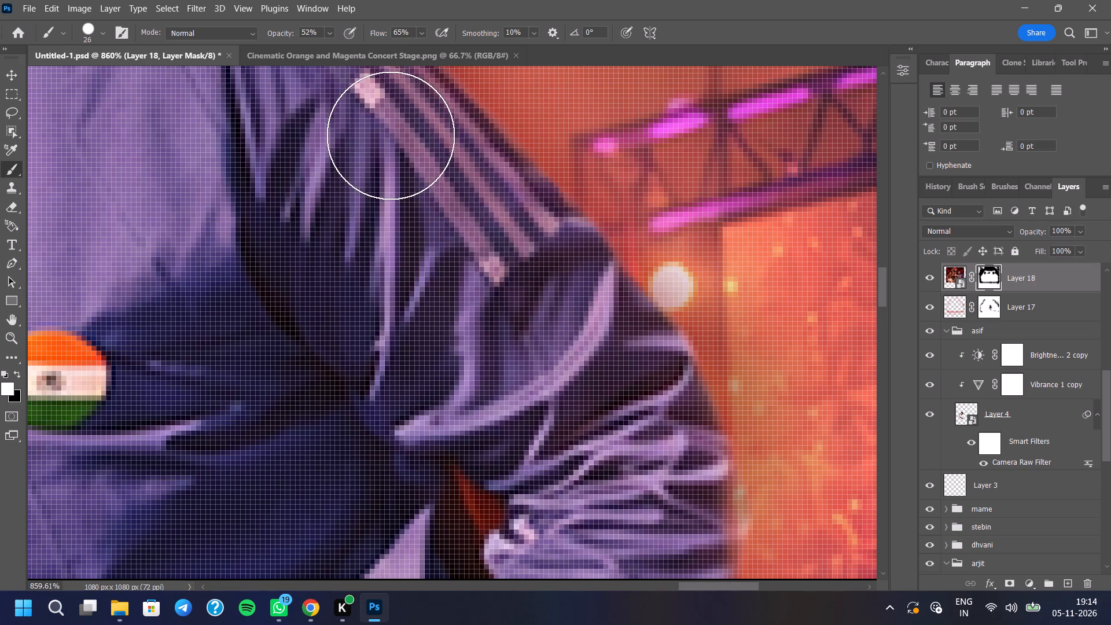
Erase the haze on Layer 18's mask beside the blue jacket's shoulder, toward the purple-lit truss, with the soft 91 px Eraser.
{"action": "left_click", "coordinate": [6, 212]}
{"action": "scroll", "coordinate": [403, 436], "scroll_direction": "down", "scroll_amount": 6}
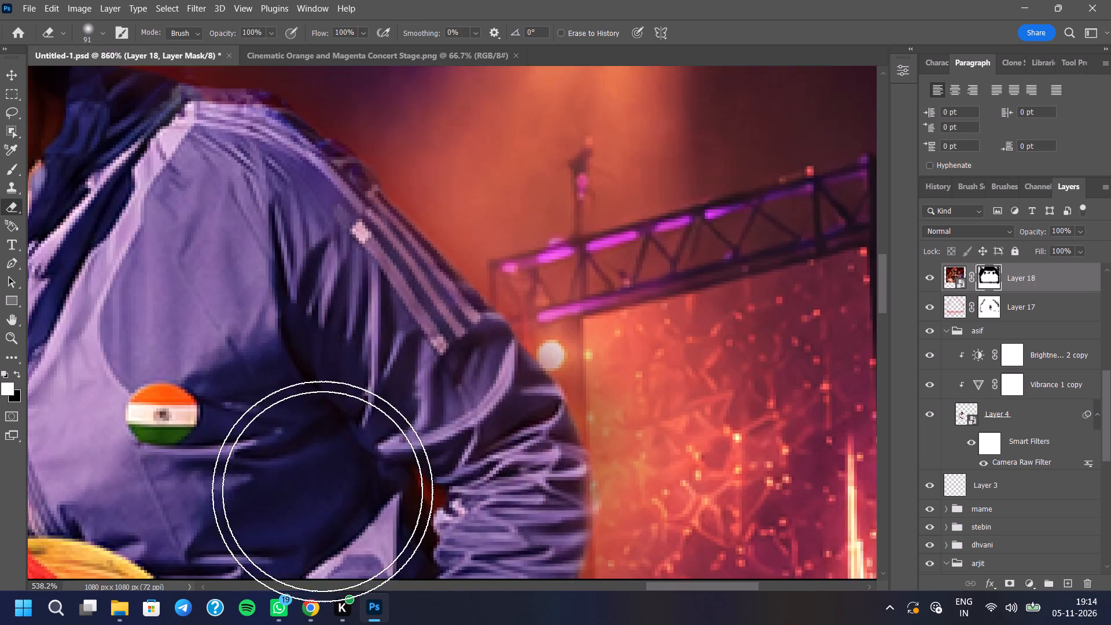
{"action": "scroll", "coordinate": [358, 354], "scroll_direction": "down", "scroll_amount": 3}
{"action": "scroll", "coordinate": [399, 264], "scroll_direction": "up", "scroll_amount": 4}
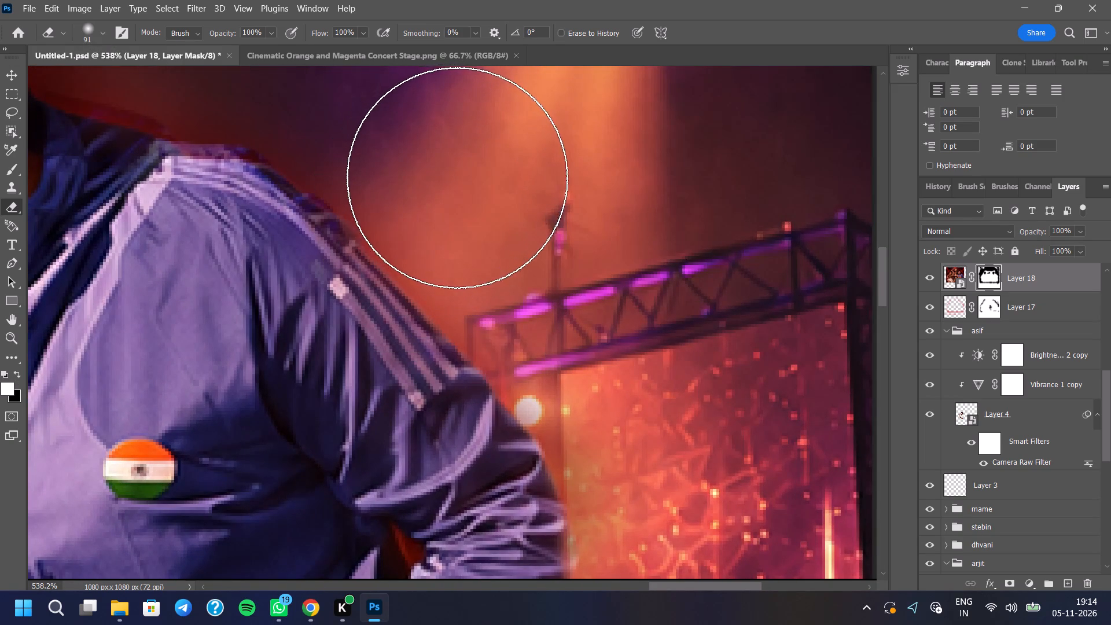
{"action": "left_click_drag", "start_coordinate": [507, 233], "coordinate": [588, 291]}
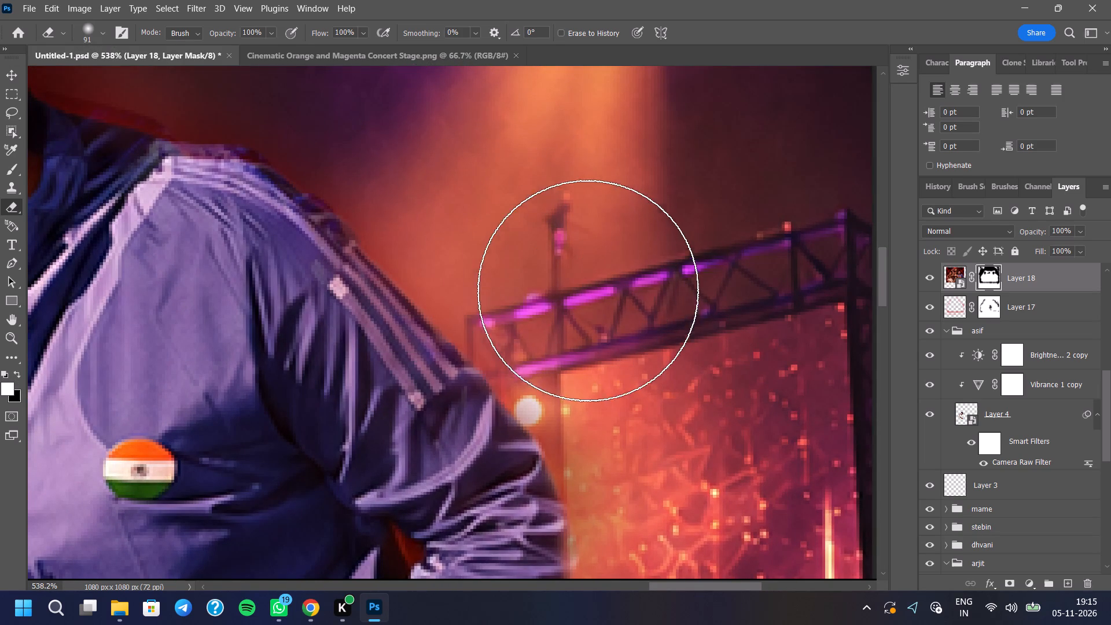
{"action": "left_click_drag", "start_coordinate": [588, 291], "coordinate": [597, 296]}
Erase Layer 18's mask between the sleeve and the glowing screen to bring out the column of round stage lights.
{"action": "scroll", "coordinate": [595, 269], "scroll_direction": "down", "scroll_amount": 6}
{"action": "scroll", "coordinate": [637, 297], "scroll_direction": "down", "scroll_amount": 3}
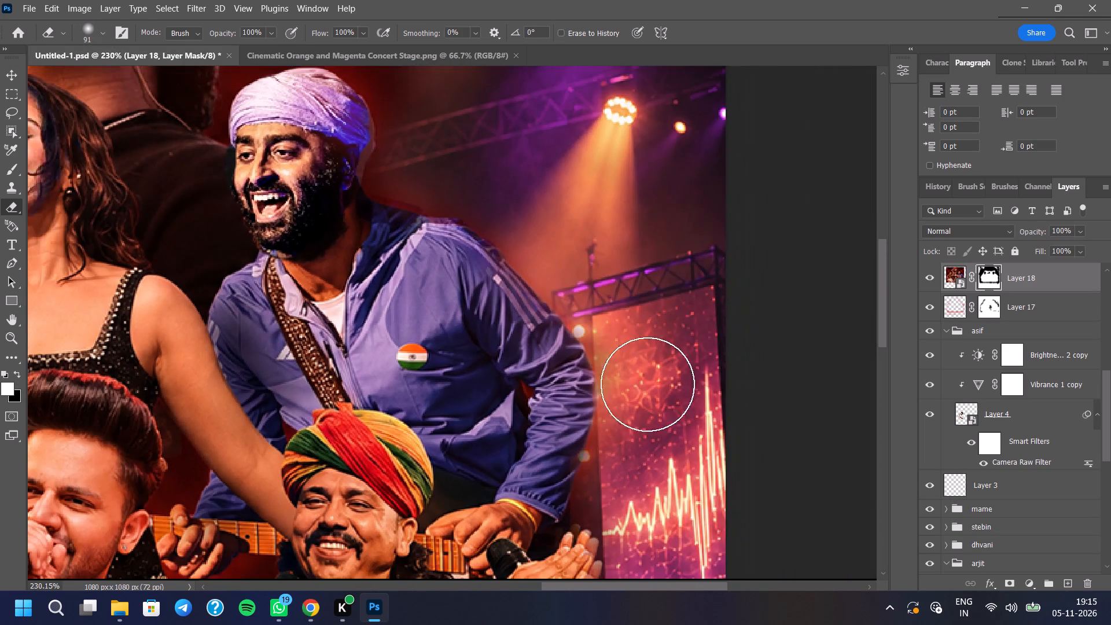
{"action": "scroll", "coordinate": [634, 502], "scroll_direction": "up", "scroll_amount": 4}
{"action": "left_click", "coordinate": [631, 458]}
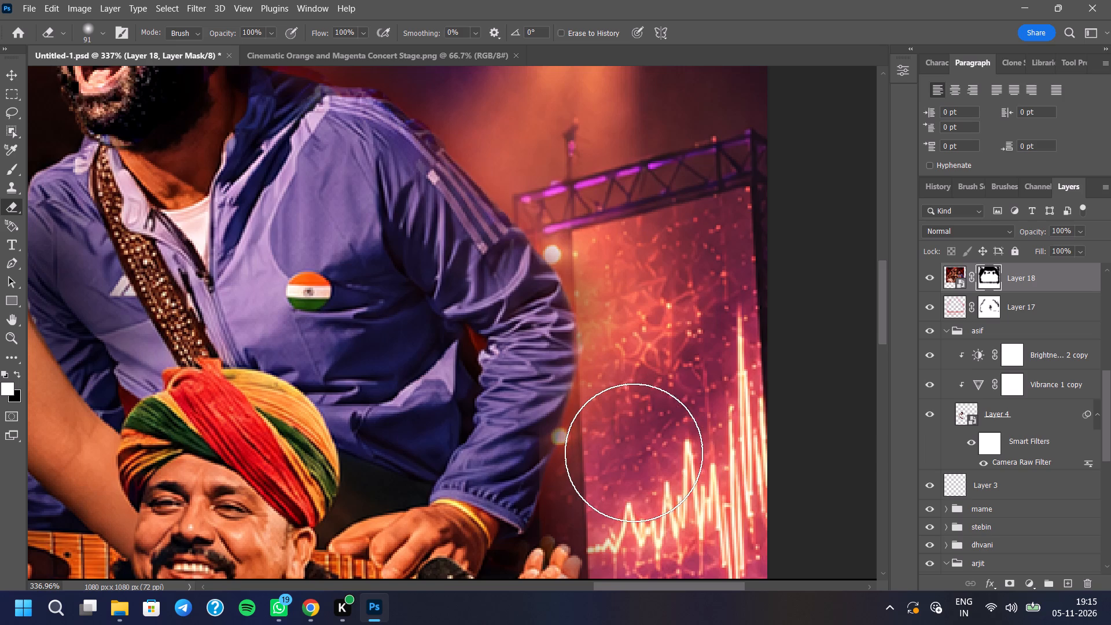
{"action": "scroll", "coordinate": [599, 326], "scroll_direction": "down", "scroll_amount": 4}
{"action": "scroll", "coordinate": [609, 457], "scroll_direction": "up", "scroll_amount": 5}
{"action": "left_click_drag", "start_coordinate": [589, 211], "coordinate": [593, 280]}
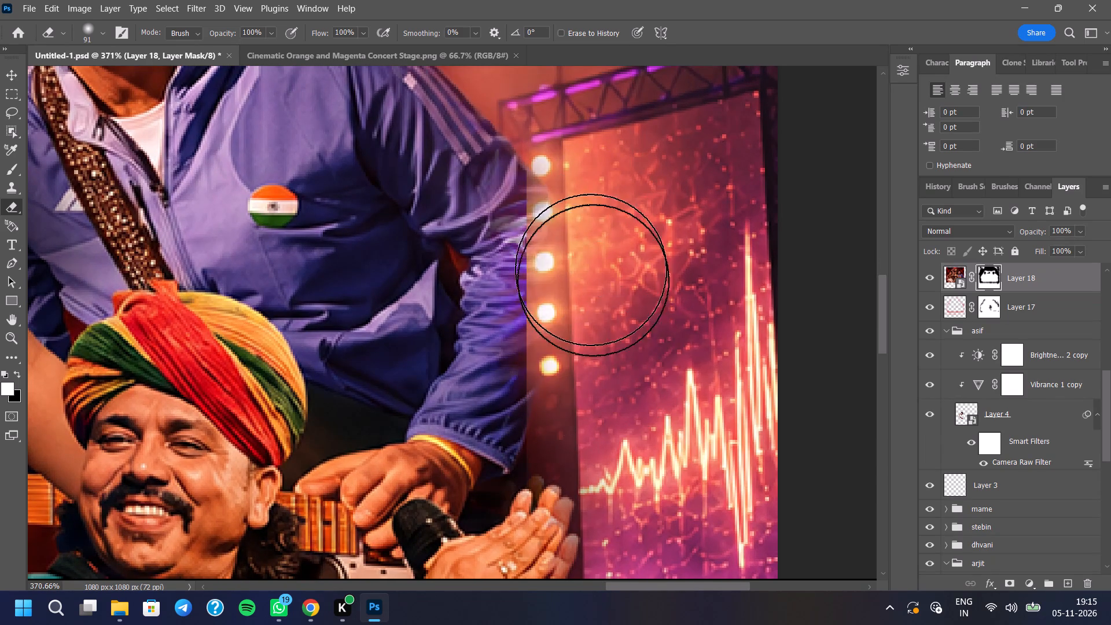
{"action": "left_click_drag", "start_coordinate": [593, 280], "coordinate": [620, 210]}
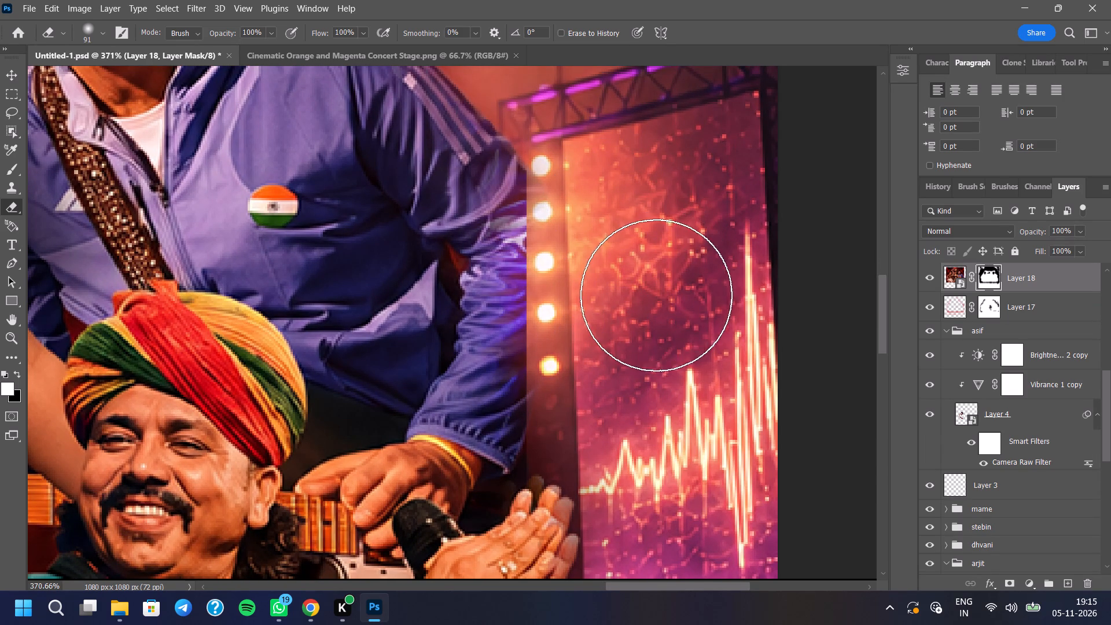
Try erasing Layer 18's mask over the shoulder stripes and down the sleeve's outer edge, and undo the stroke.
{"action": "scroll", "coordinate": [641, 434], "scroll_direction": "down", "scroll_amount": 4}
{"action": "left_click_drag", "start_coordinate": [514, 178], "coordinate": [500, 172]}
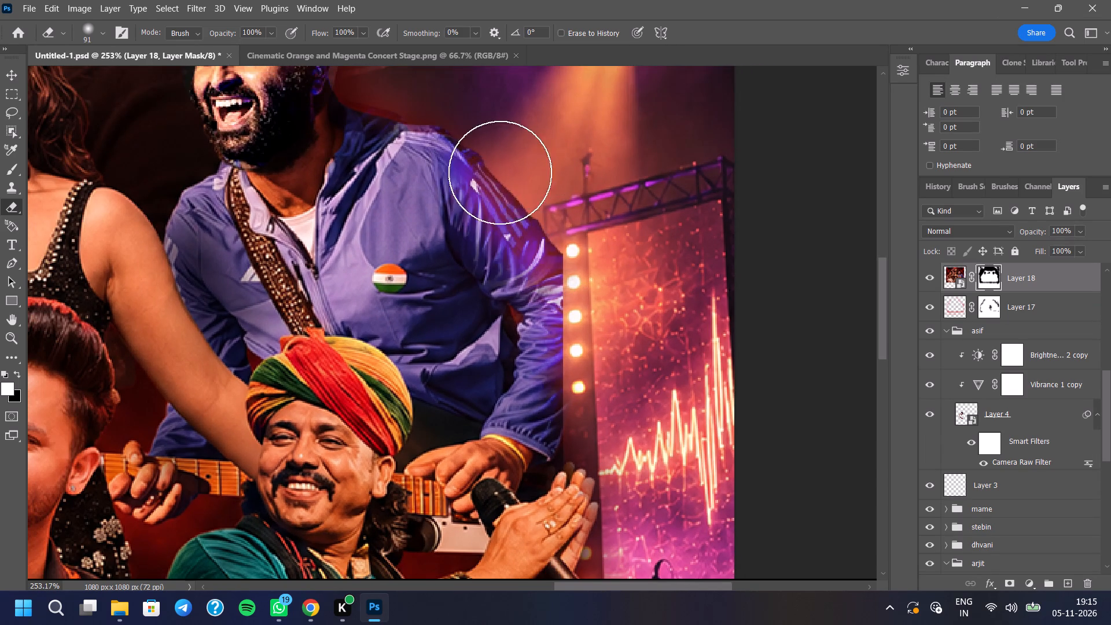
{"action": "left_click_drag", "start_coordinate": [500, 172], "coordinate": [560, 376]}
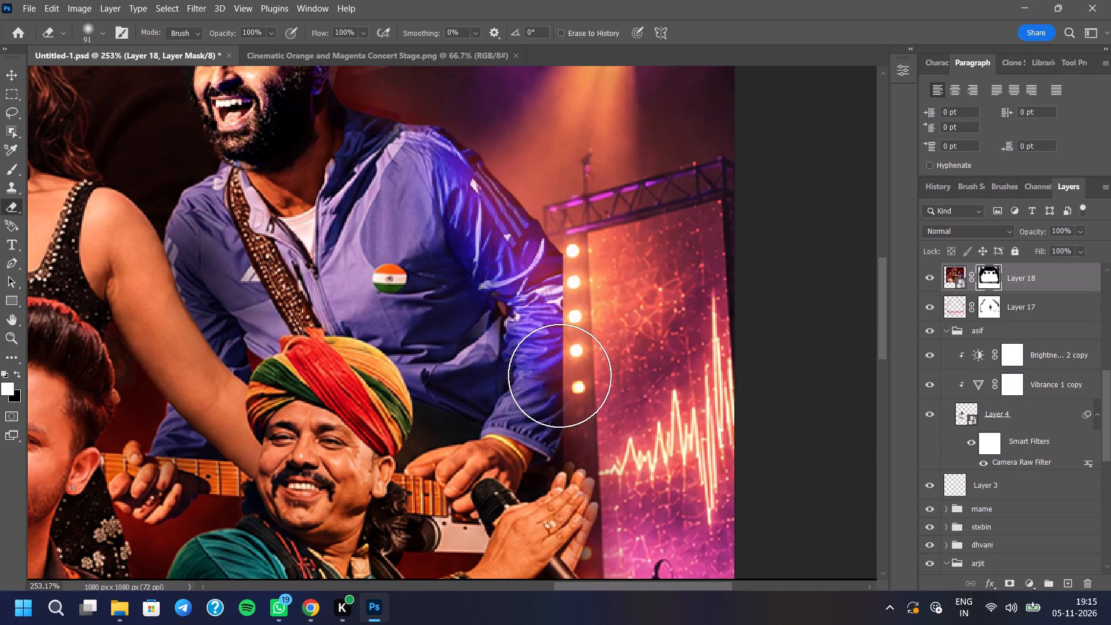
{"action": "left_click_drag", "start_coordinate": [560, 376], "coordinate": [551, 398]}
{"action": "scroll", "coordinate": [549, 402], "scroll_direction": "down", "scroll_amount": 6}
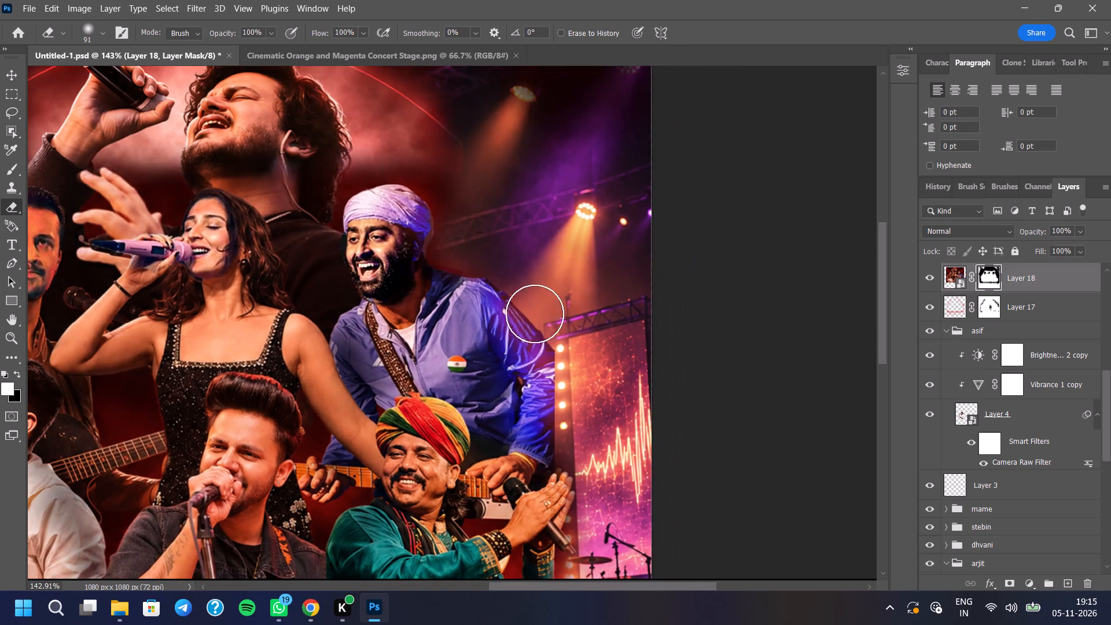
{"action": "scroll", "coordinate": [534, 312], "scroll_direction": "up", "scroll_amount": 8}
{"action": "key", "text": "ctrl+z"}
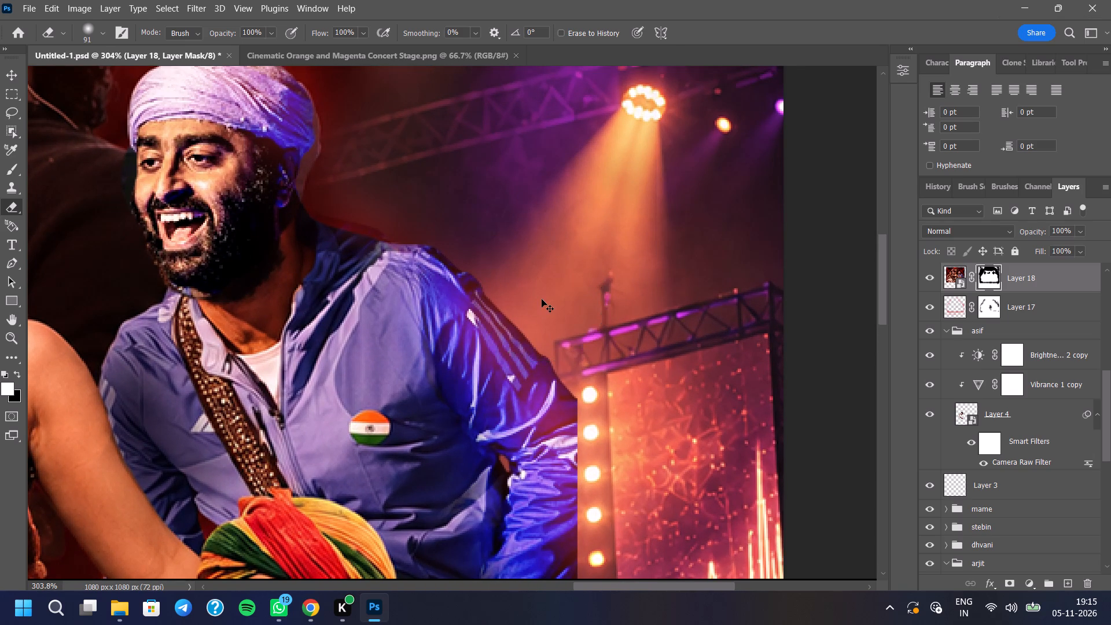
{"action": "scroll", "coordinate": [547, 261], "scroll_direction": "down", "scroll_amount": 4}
Paint white with the 26 px Brush at 52% opacity on Layer 18's mask along the elbow's outer edge.
{"action": "left_click", "coordinate": [3, 171]}
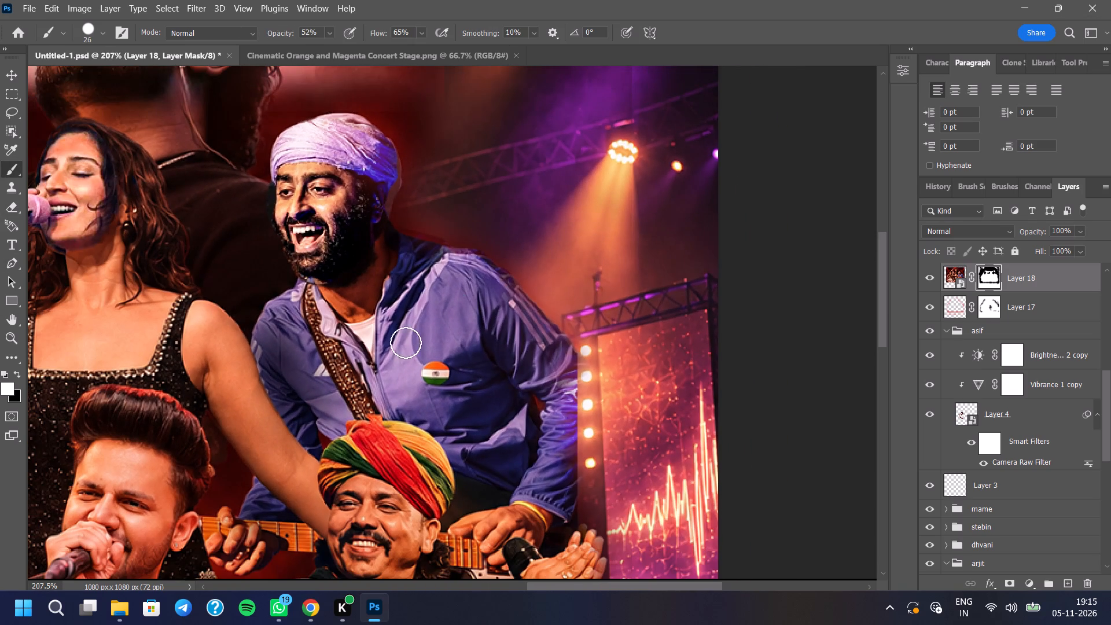
{"action": "scroll", "coordinate": [415, 343], "scroll_direction": "up", "scroll_amount": 8}
{"action": "left_click_drag", "start_coordinate": [650, 373], "coordinate": [698, 466]}
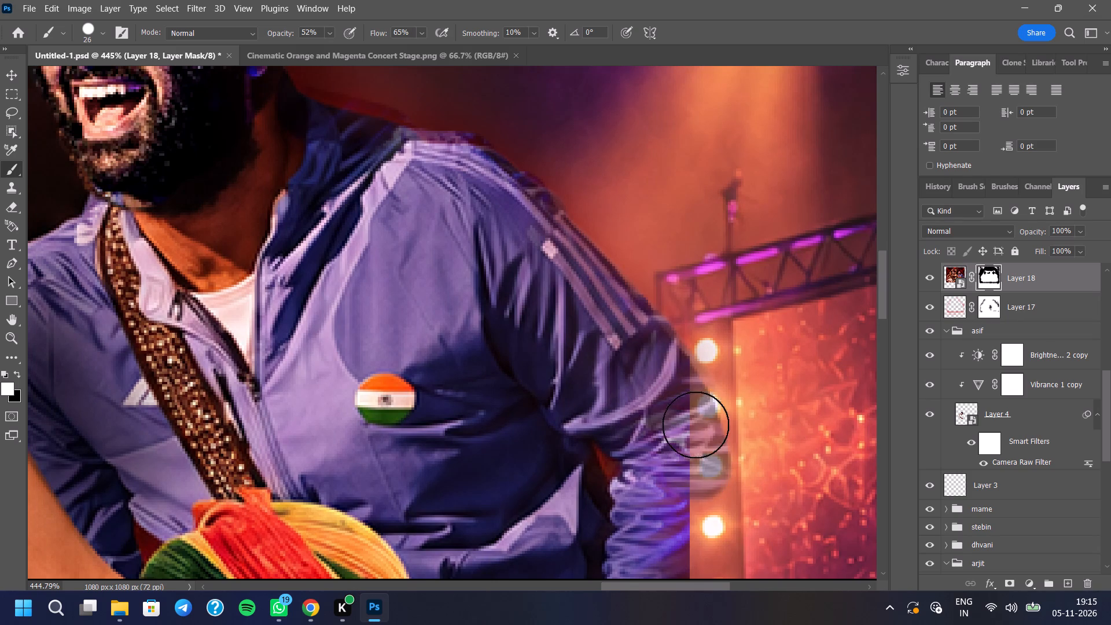
Set the Brush to 100% opacity and 100% flow and paint white on Layer 18's mask from the elbow down the forearm.
{"action": "scroll", "coordinate": [649, 340], "scroll_direction": "down", "scroll_amount": 5}
{"action": "left_click", "coordinate": [328, 32]}
{"action": "left_click_drag", "start_coordinate": [350, 52], "coordinate": [380, 52]}
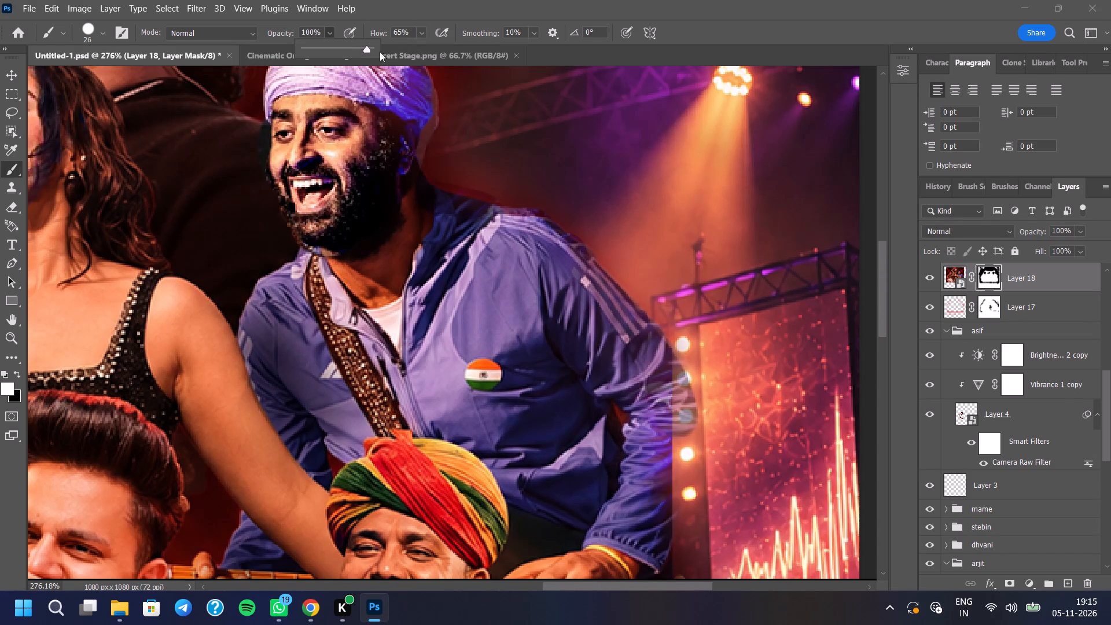
{"action": "left_click_drag", "start_coordinate": [380, 52], "coordinate": [401, 52]}
{"action": "left_click", "coordinate": [426, 35]}
{"action": "left_click_drag", "start_coordinate": [436, 49], "coordinate": [465, 52]}
{"action": "left_click_drag", "start_coordinate": [678, 416], "coordinate": [678, 413]}
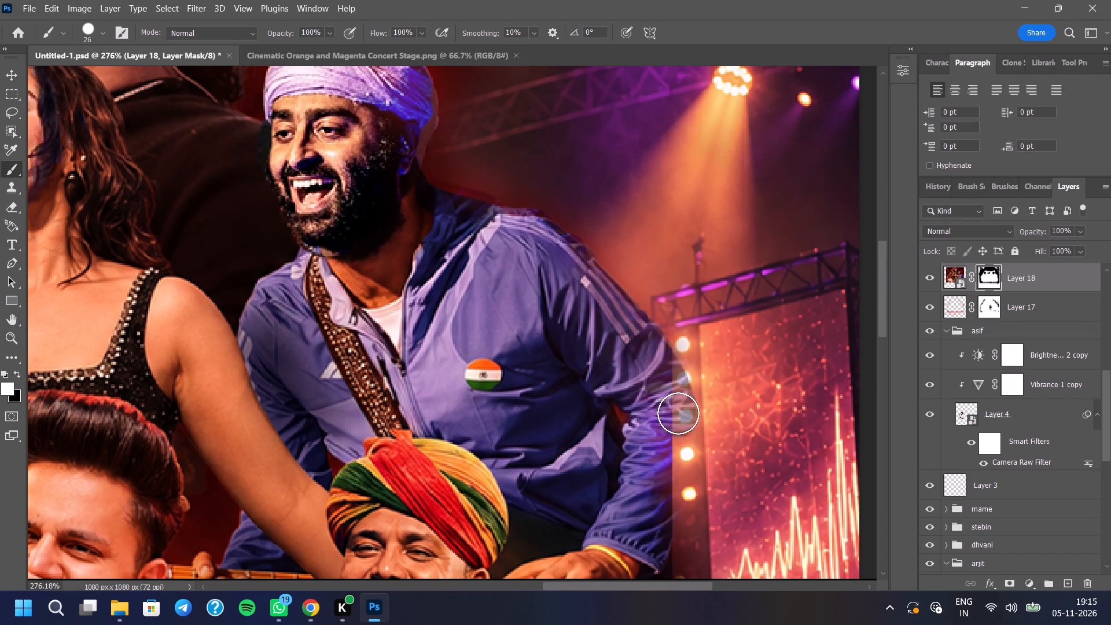
{"action": "left_click_drag", "start_coordinate": [678, 413], "coordinate": [663, 377]}
{"action": "scroll", "coordinate": [660, 375], "scroll_direction": "down", "scroll_amount": 4}
{"action": "scroll", "coordinate": [679, 439], "scroll_direction": "up", "scroll_amount": 9}
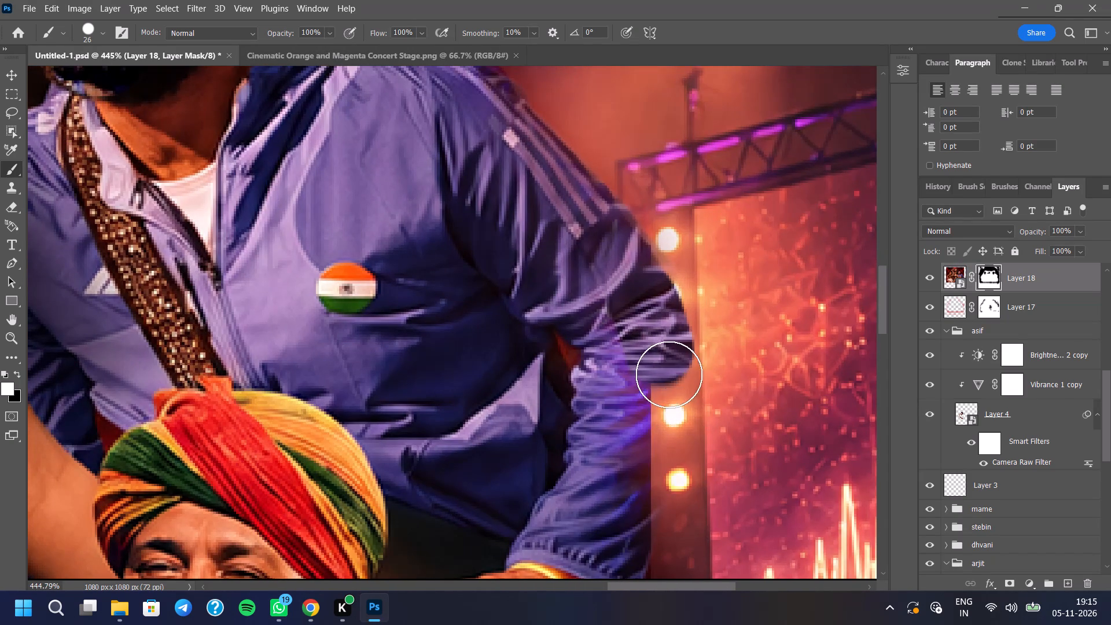
{"action": "left_click_drag", "start_coordinate": [668, 374], "coordinate": [616, 458]}
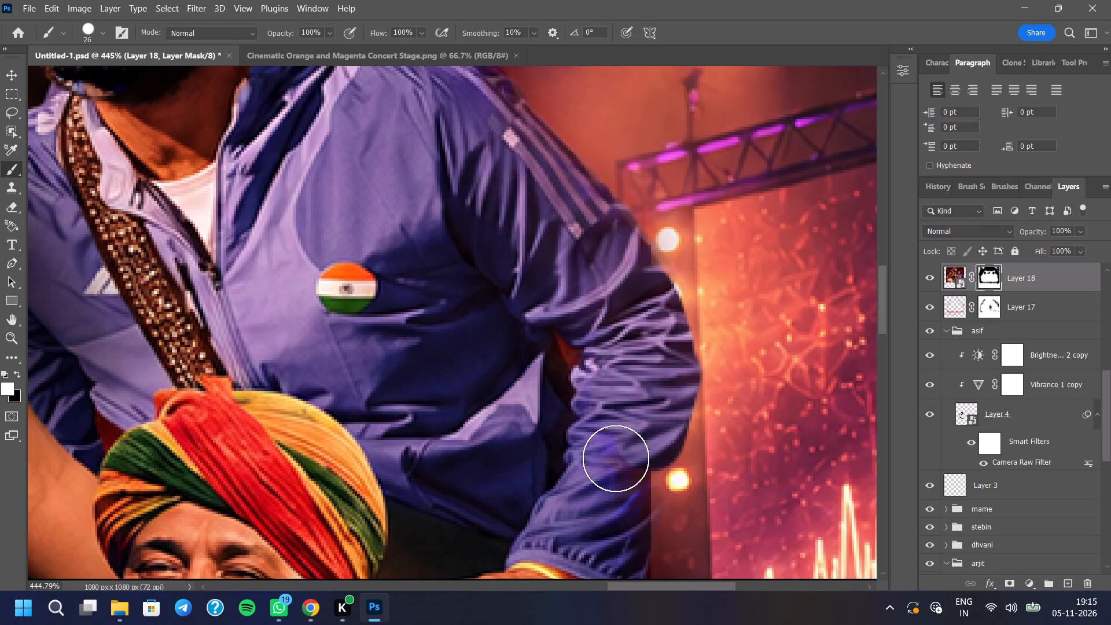
{"action": "left_click_drag", "start_coordinate": [616, 458], "coordinate": [656, 444]}
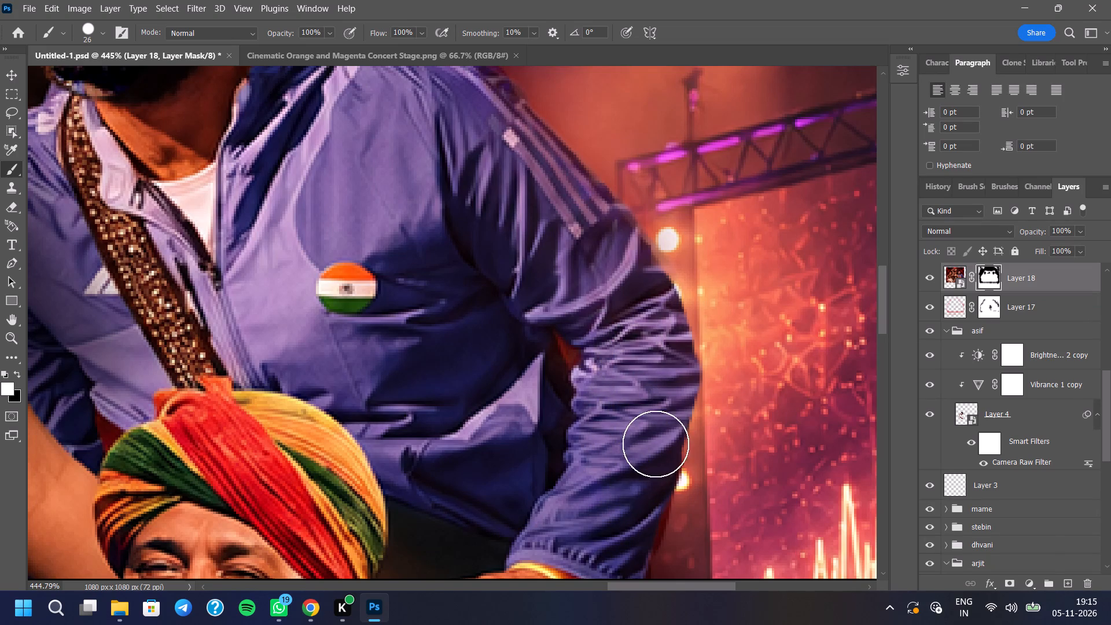
Paint white on Layer 18's mask up the sleeve's outer edge from the elbow to the shoulder stripes, restoring the solid jacket edge.
{"action": "left_click_drag", "start_coordinate": [656, 444], "coordinate": [658, 330]}
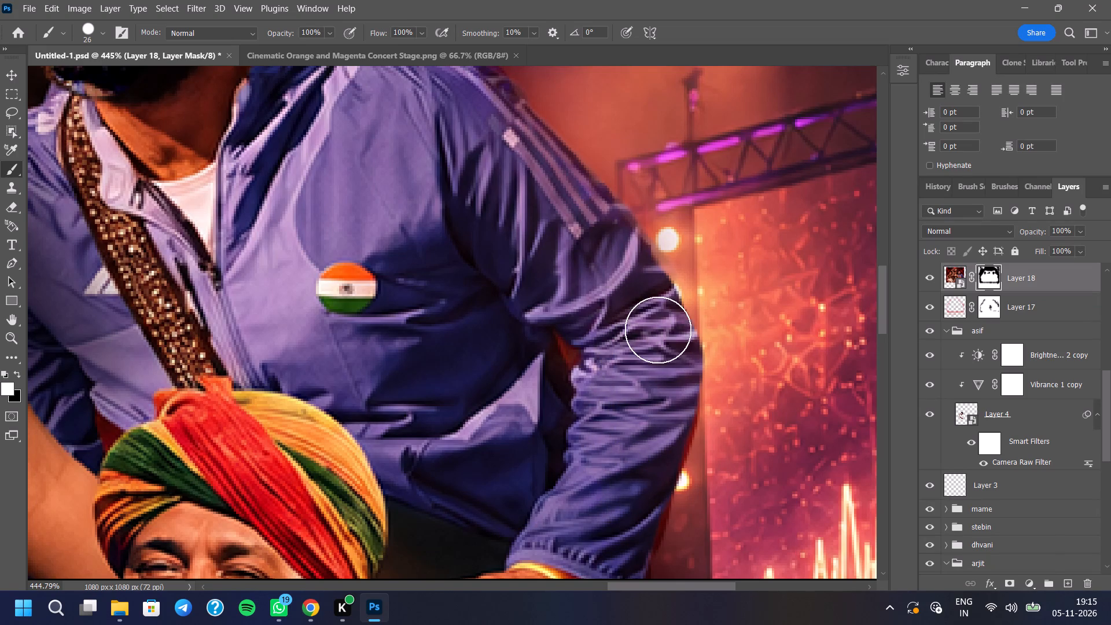
{"action": "left_click_drag", "start_coordinate": [658, 330], "coordinate": [676, 295]}
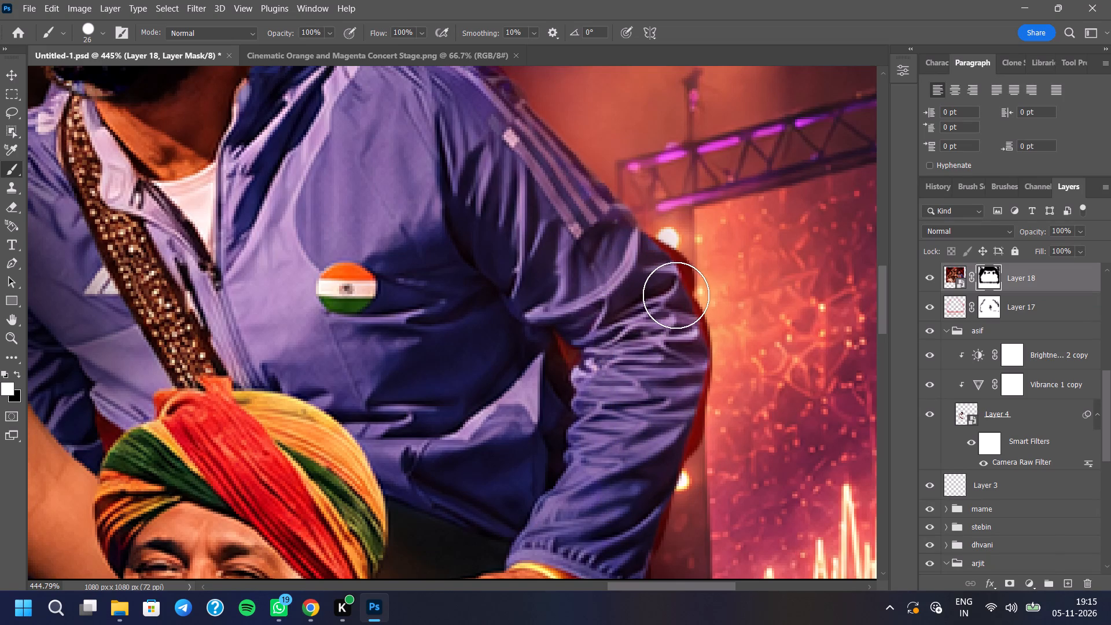
{"action": "left_click_drag", "start_coordinate": [676, 295], "coordinate": [531, 163]}
{"action": "left_click_drag", "start_coordinate": [518, 153], "coordinate": [448, 127]}
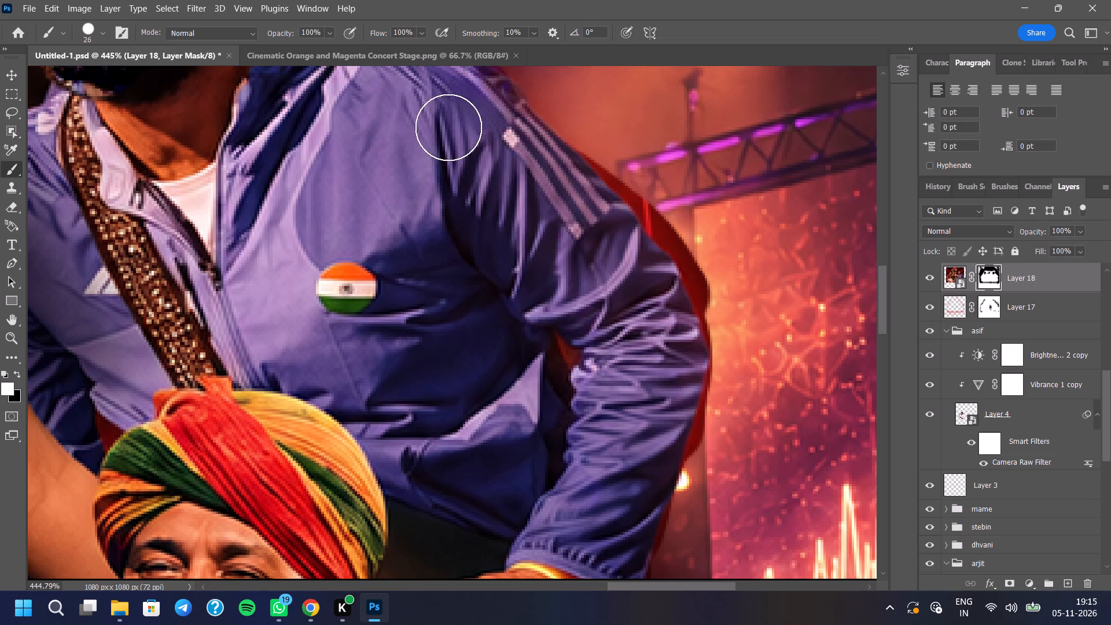
{"action": "left_click_drag", "start_coordinate": [448, 127], "coordinate": [617, 353]}
{"action": "left_click_drag", "start_coordinate": [603, 464], "coordinate": [603, 501]}
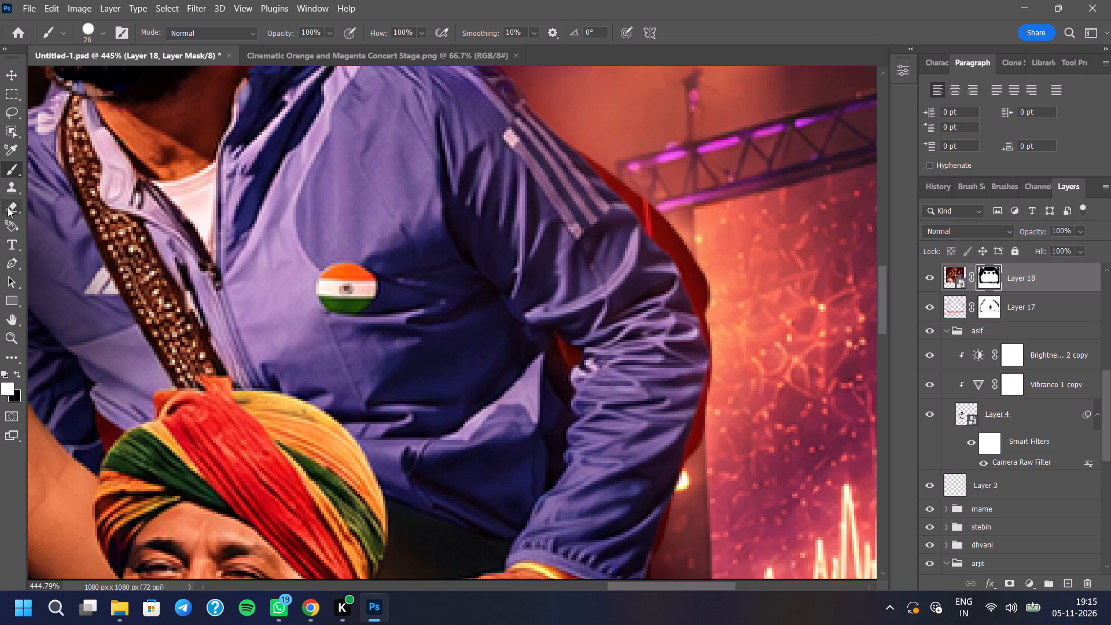
Set the Eraser to the 25 px Hard Round tip and erase the red fringe on Layer 18's mask from the shoulder stripes toward the elbow.
{"action": "left_click", "coordinate": [4, 204]}
{"action": "right_click", "coordinate": [653, 185]}
{"action": "double_click", "coordinate": [754, 214]}
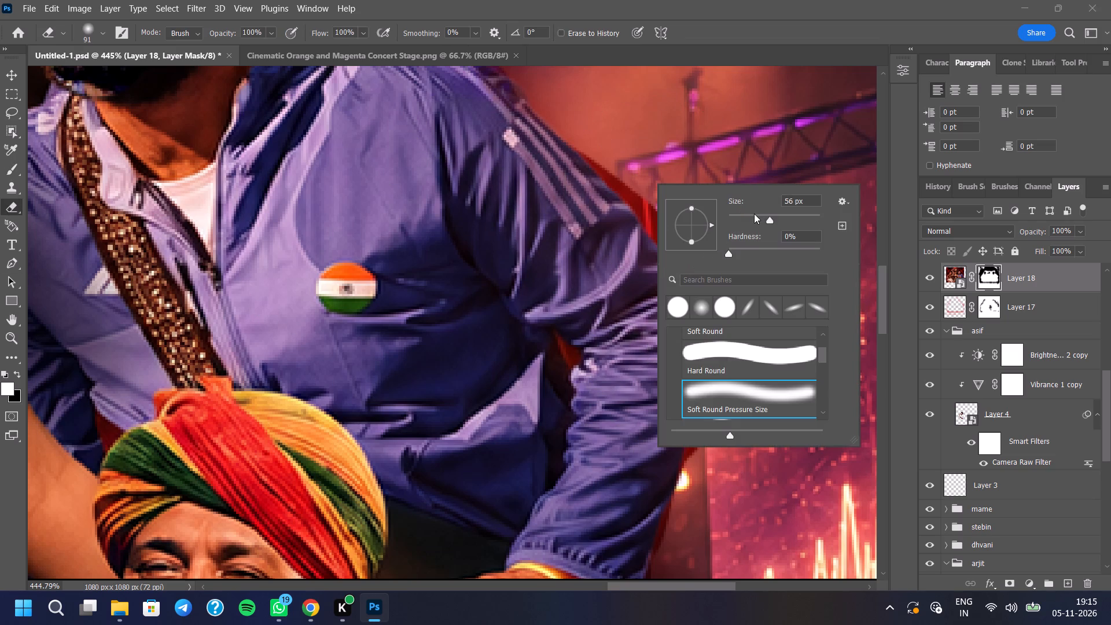
{"action": "left_click", "coordinate": [752, 358]}
{"action": "left_click", "coordinate": [707, 131]}
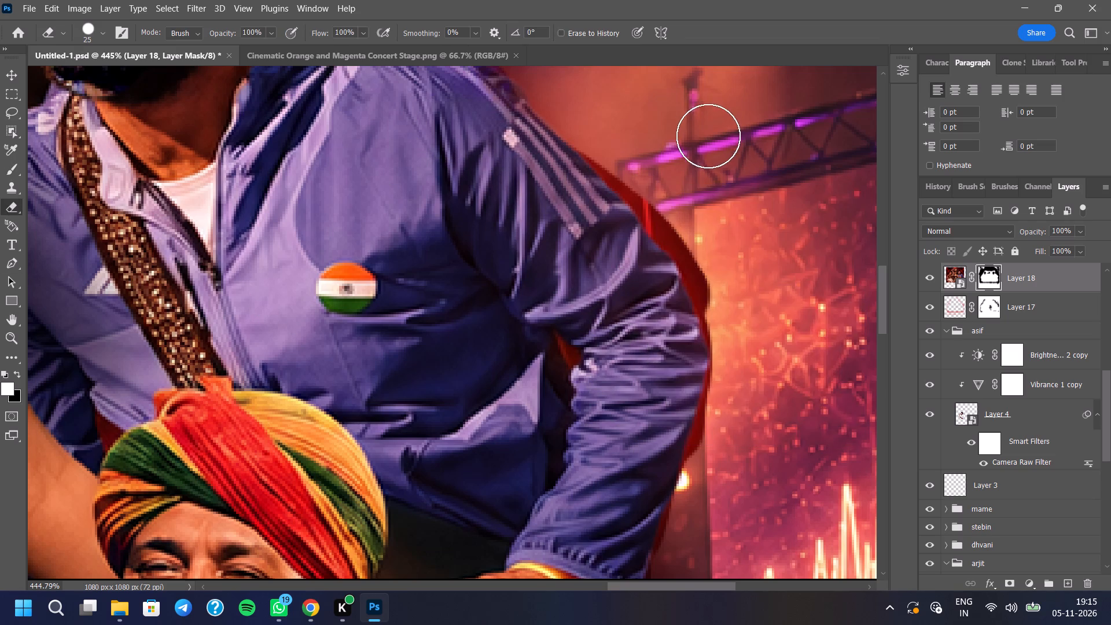
{"action": "scroll", "coordinate": [715, 177], "scroll_direction": "up", "scroll_amount": 5}
{"action": "left_click", "coordinate": [568, 133]}
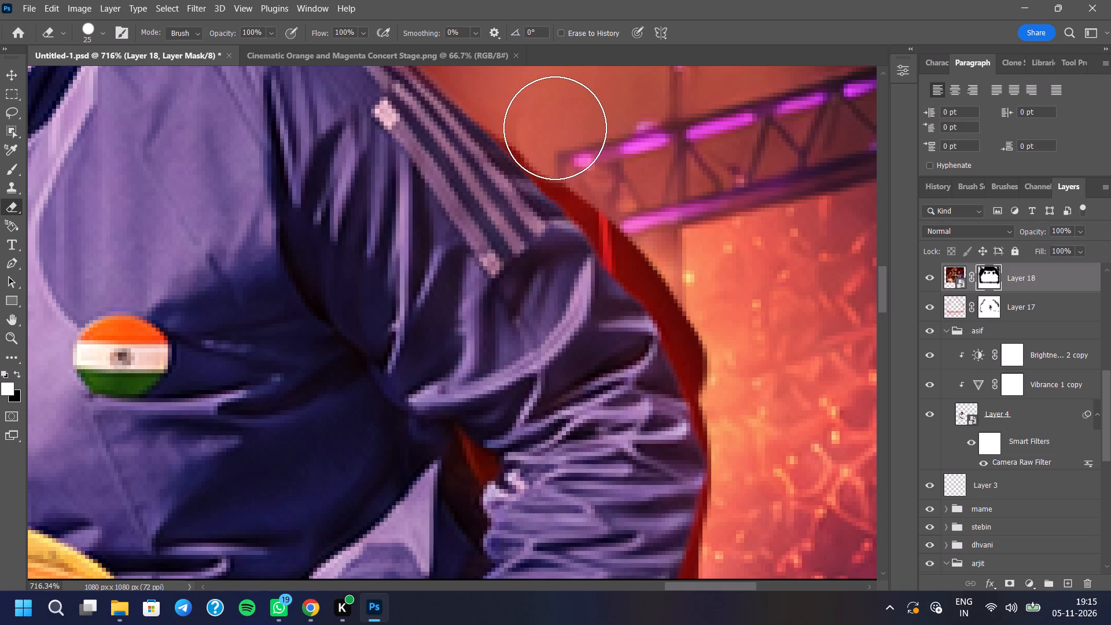
{"action": "left_click", "coordinate": [554, 127]}
{"action": "left_click_drag", "start_coordinate": [564, 140], "coordinate": [646, 224]}
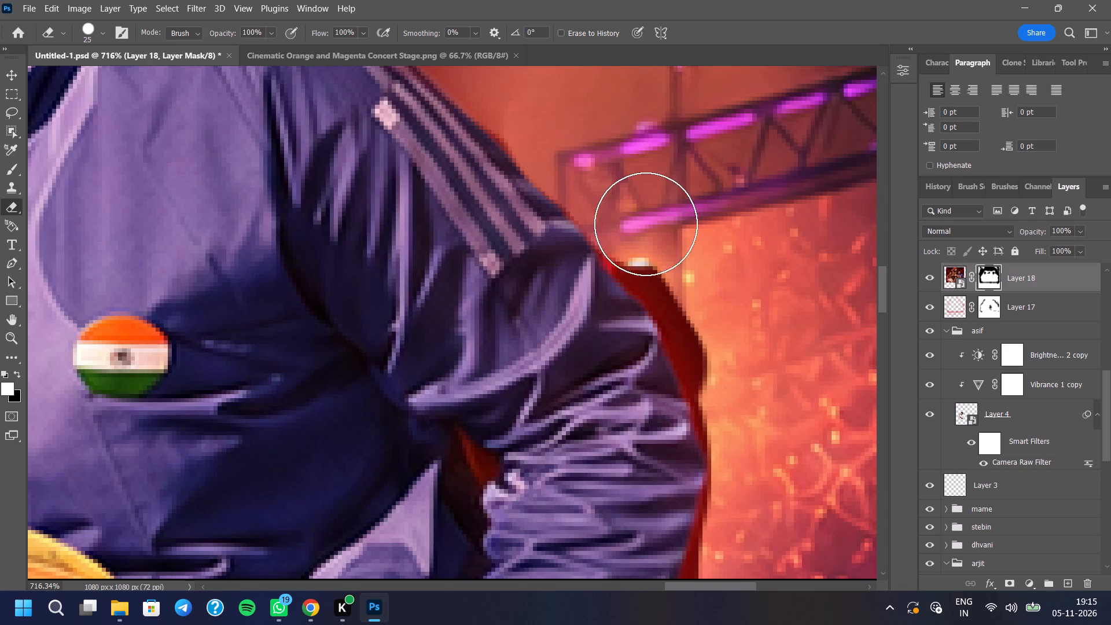
{"action": "left_click_drag", "start_coordinate": [646, 224], "coordinate": [737, 360]}
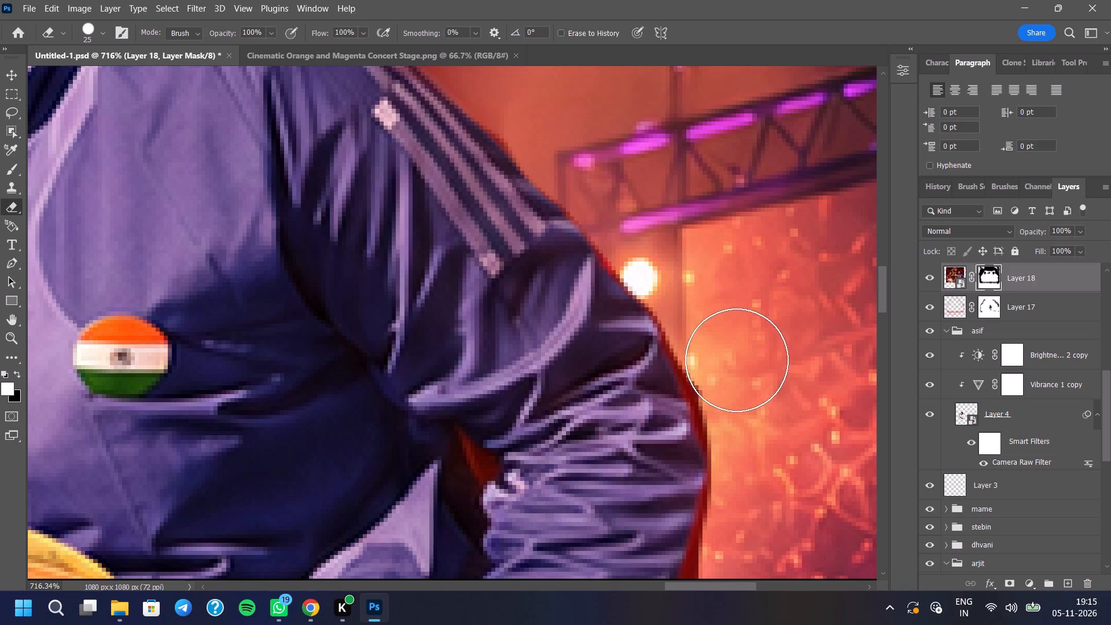
{"action": "left_click_drag", "start_coordinate": [737, 360], "coordinate": [738, 362]}
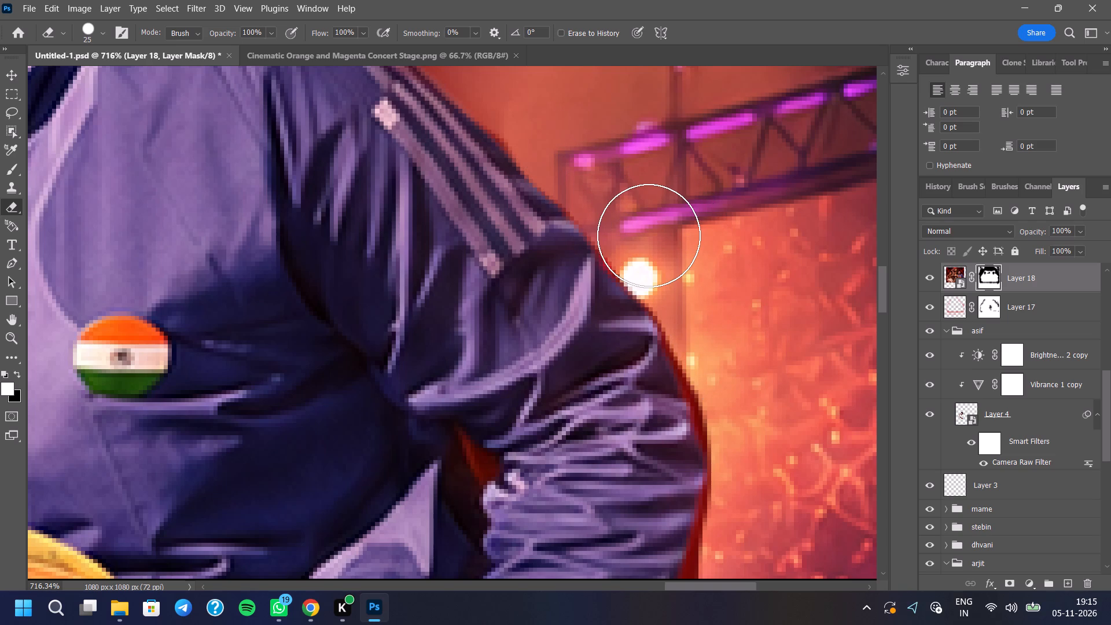
Erase the red fringe on Layer 18's mask along the blue sleeve's outer edge, from beside the stage light down to the elbow.
{"action": "triple_click", "coordinate": [649, 236]}
{"action": "left_click_drag", "start_coordinate": [686, 262], "coordinate": [685, 268]}
{"action": "left_click_drag", "start_coordinate": [684, 277], "coordinate": [691, 282]}
{"action": "left_click", "coordinate": [698, 302]}
{"action": "left_click_drag", "start_coordinate": [707, 321], "coordinate": [709, 326]}
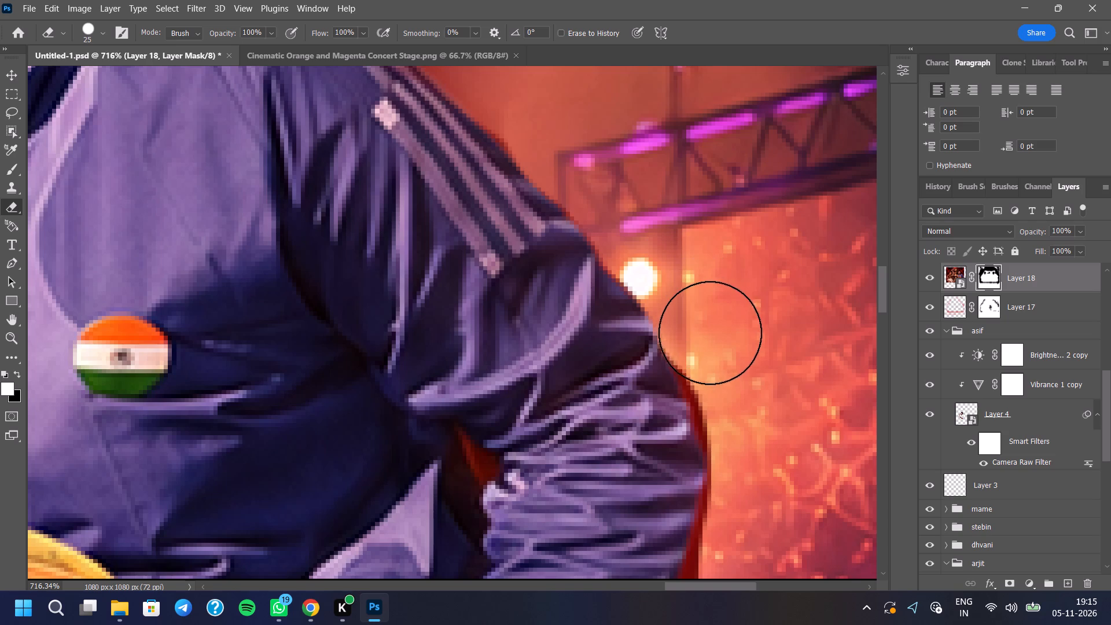
{"action": "left_click", "coordinate": [713, 343]}
{"action": "left_click", "coordinate": [729, 374]}
{"action": "left_click", "coordinate": [743, 393]}
{"action": "left_click_drag", "start_coordinate": [746, 403], "coordinate": [748, 409]}
{"action": "left_click", "coordinate": [748, 411]}
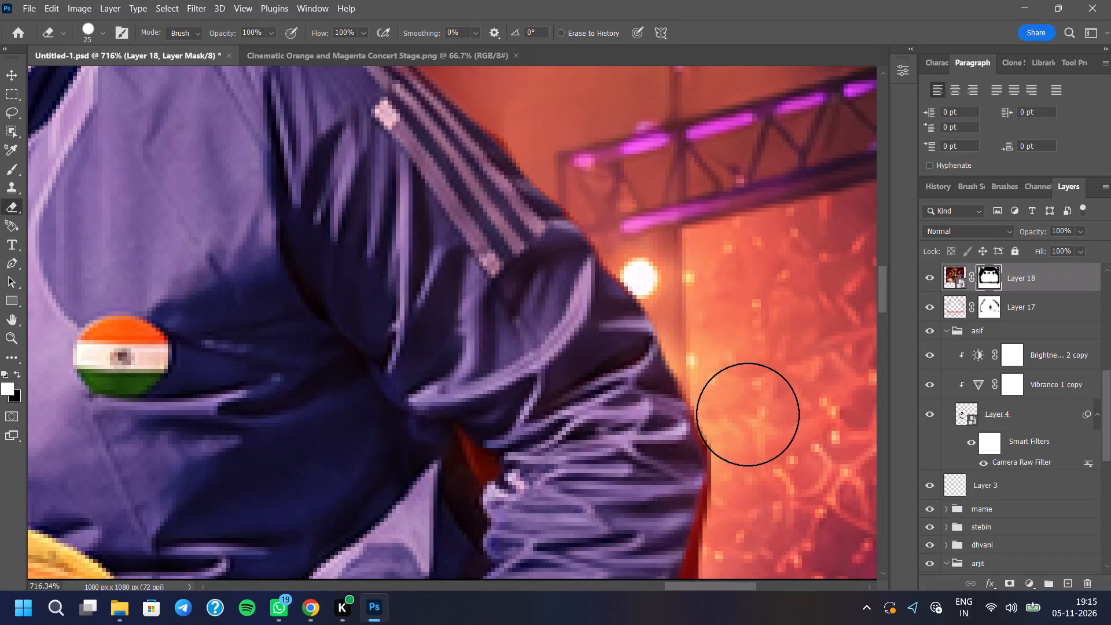
{"action": "left_click", "coordinate": [748, 421]}
Erase the red fringe on Layer 18's mask around the blue sleeve's elbow and down the forearm's outer edge.
{"action": "scroll", "coordinate": [449, 276], "scroll_direction": "down", "scroll_amount": 5}
{"action": "scroll", "coordinate": [619, 457], "scroll_direction": "up", "scroll_amount": 4}
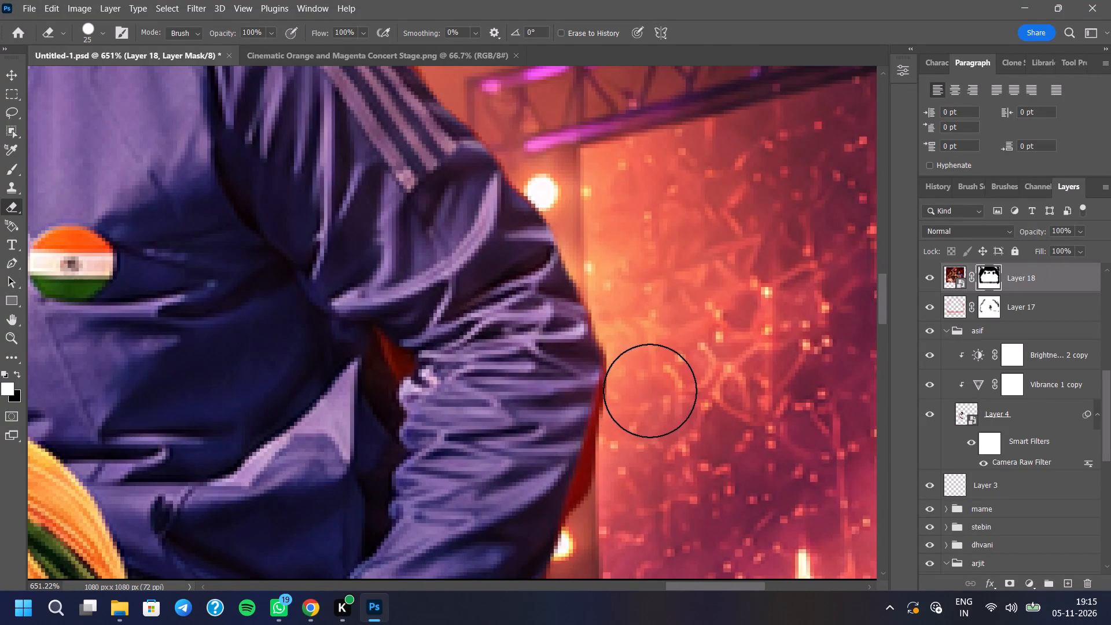
{"action": "left_click_drag", "start_coordinate": [650, 391], "coordinate": [650, 397]}
{"action": "left_click_drag", "start_coordinate": [647, 409], "coordinate": [646, 414]}
{"action": "left_click_drag", "start_coordinate": [642, 424], "coordinate": [619, 511]}
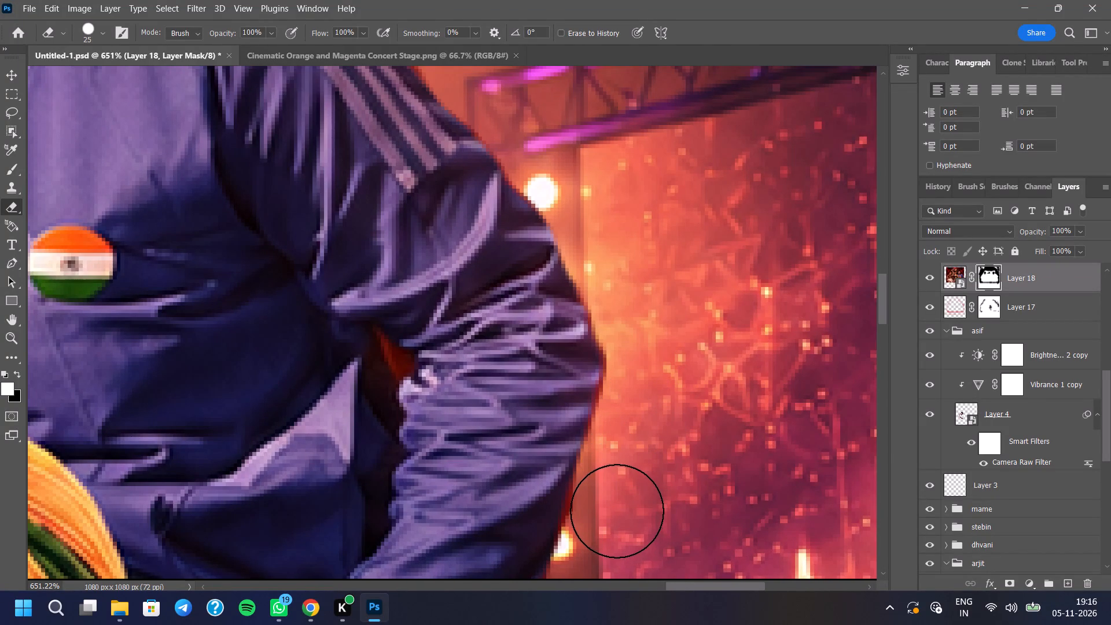
{"action": "left_click", "coordinate": [617, 511]}
{"action": "left_click", "coordinate": [615, 506]}
{"action": "left_click_drag", "start_coordinate": [613, 520], "coordinate": [608, 524]}
{"action": "left_click", "coordinate": [608, 524]}
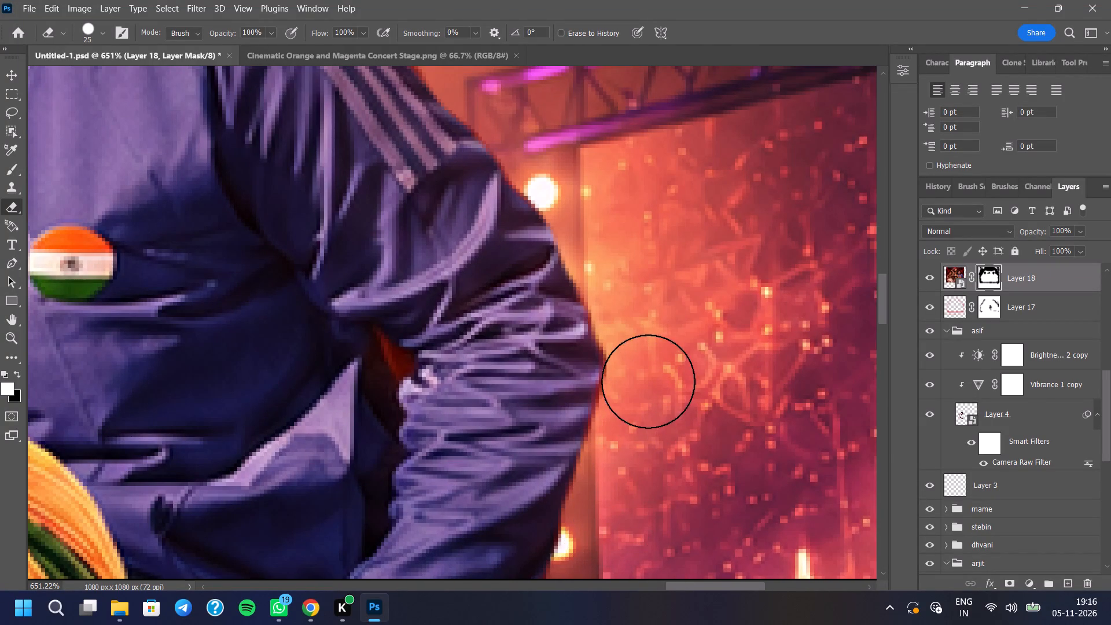
Make a second Eraser pass on Layer 18's mask, tightening the edge from above the elbow down the forearm.
{"action": "left_click", "coordinate": [653, 364]}
{"action": "left_click", "coordinate": [649, 357]}
{"action": "left_click", "coordinate": [625, 288]}
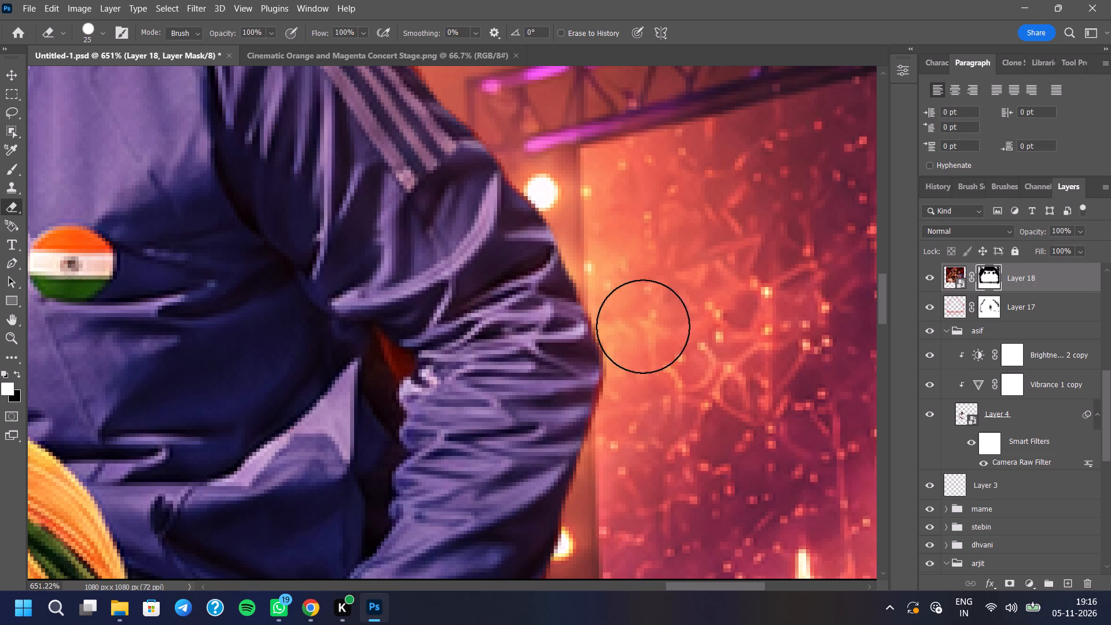
{"action": "left_click", "coordinate": [649, 358]}
{"action": "left_click_drag", "start_coordinate": [652, 384], "coordinate": [649, 392]}
{"action": "left_click", "coordinate": [645, 406]}
{"action": "left_click_drag", "start_coordinate": [644, 417], "coordinate": [641, 423]}
{"action": "left_click", "coordinate": [638, 431]}
{"action": "left_click_drag", "start_coordinate": [635, 443], "coordinate": [634, 450]}
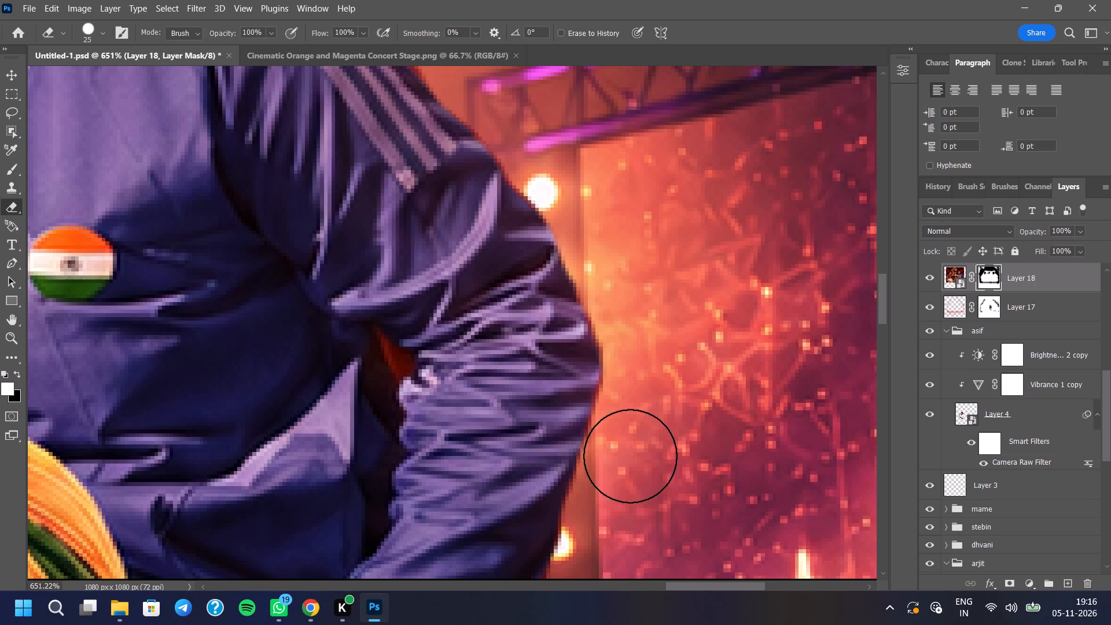
{"action": "left_click", "coordinate": [630, 455]}
{"action": "left_click_drag", "start_coordinate": [626, 470], "coordinate": [624, 476]}
{"action": "left_click_drag", "start_coordinate": [619, 497], "coordinate": [611, 508]}
{"action": "left_click", "coordinate": [611, 511]}
Erase the remaining dark red fringe on Layer 18's mask along the lower forearm toward the blue jacket's cuff.
{"action": "scroll", "coordinate": [604, 354], "scroll_direction": "down", "scroll_amount": 11}
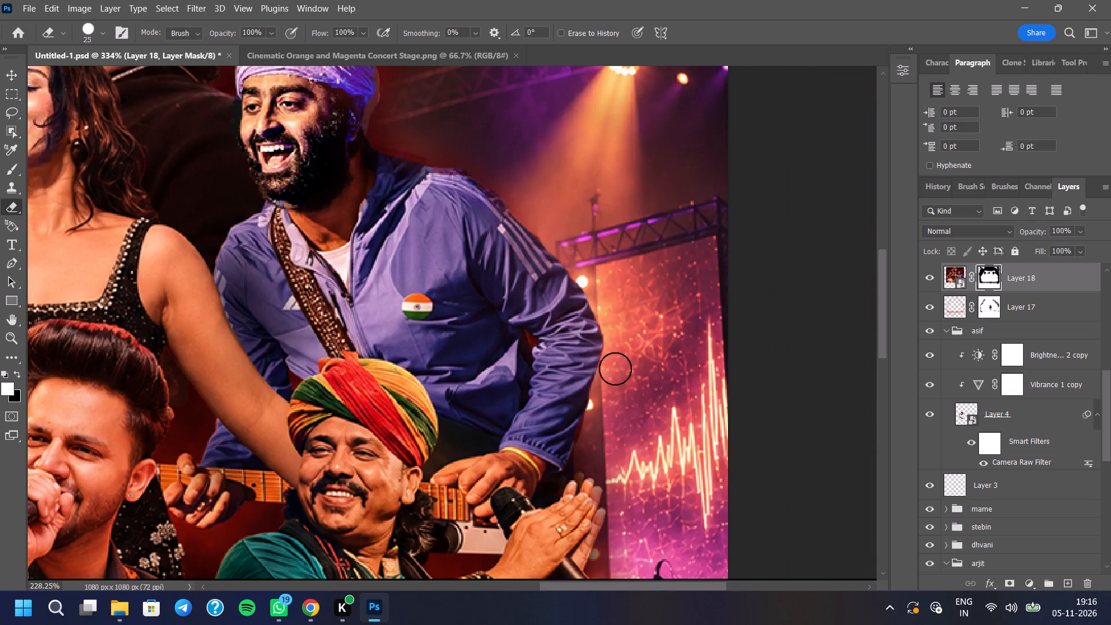
{"action": "scroll", "coordinate": [609, 427], "scroll_direction": "up", "scroll_amount": 12}
{"action": "left_click", "coordinate": [573, 433]}
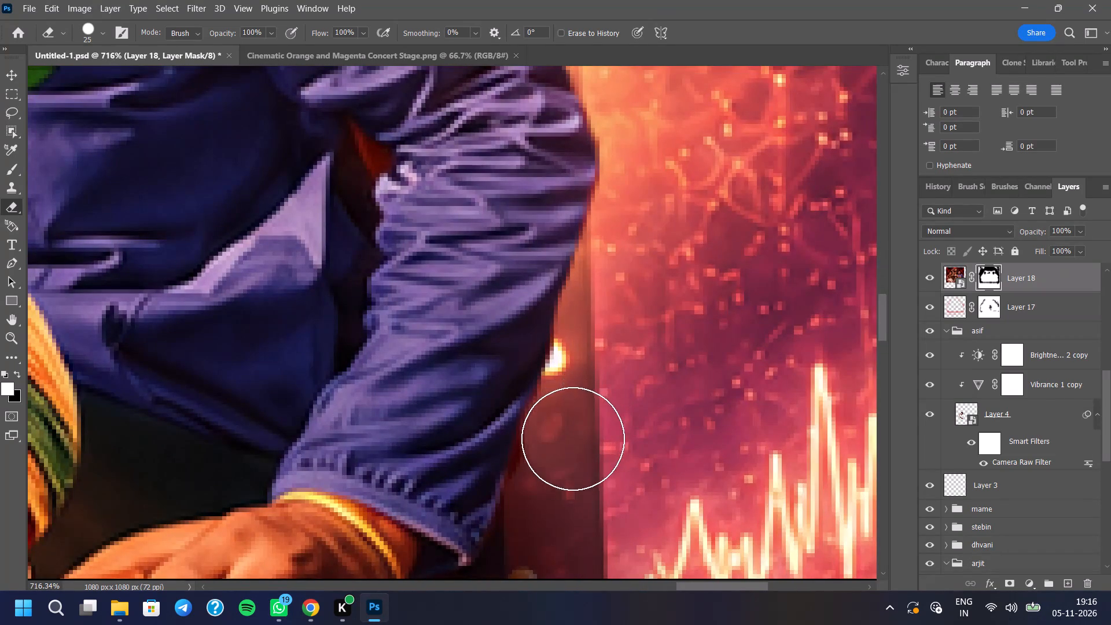
{"action": "left_click", "coordinate": [568, 455]}
{"action": "left_click", "coordinate": [561, 484]}
{"action": "left_click", "coordinate": [560, 495]}
{"action": "left_click", "coordinate": [555, 508]}
{"action": "left_click", "coordinate": [602, 373]}
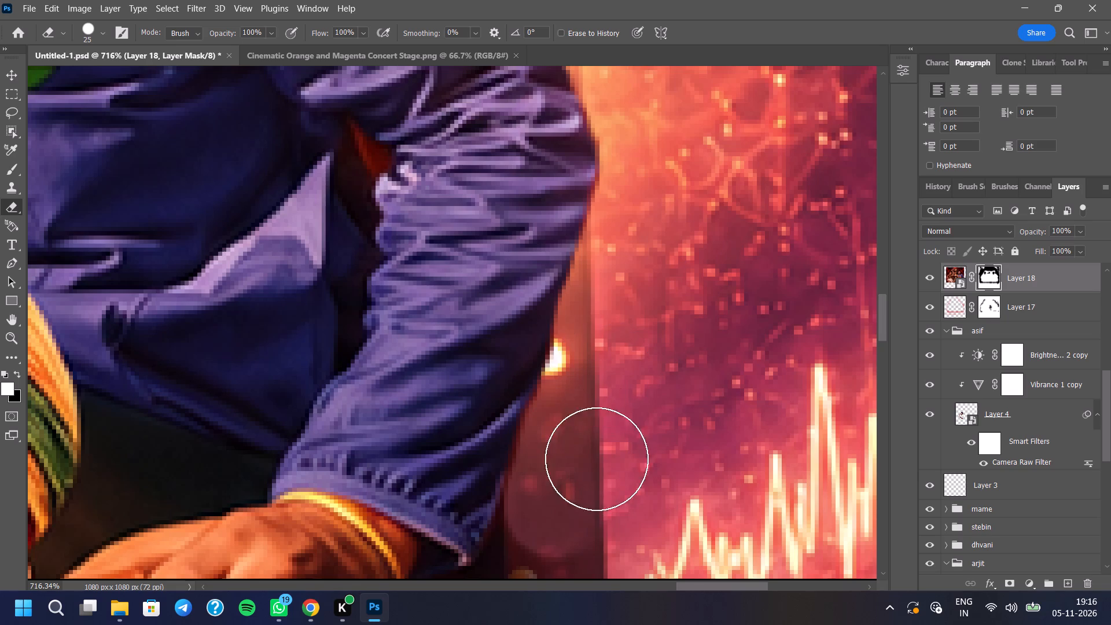
{"action": "left_click_drag", "start_coordinate": [576, 499], "coordinate": [577, 488]}
Erase the leftover backdrop on Layer 18's mask between the blue cuff, the clasped fingertips and the glowing waveform.
{"action": "scroll", "coordinate": [599, 364], "scroll_direction": "down", "scroll_amount": 10}
{"action": "scroll", "coordinate": [591, 443], "scroll_direction": "up", "scroll_amount": 9}
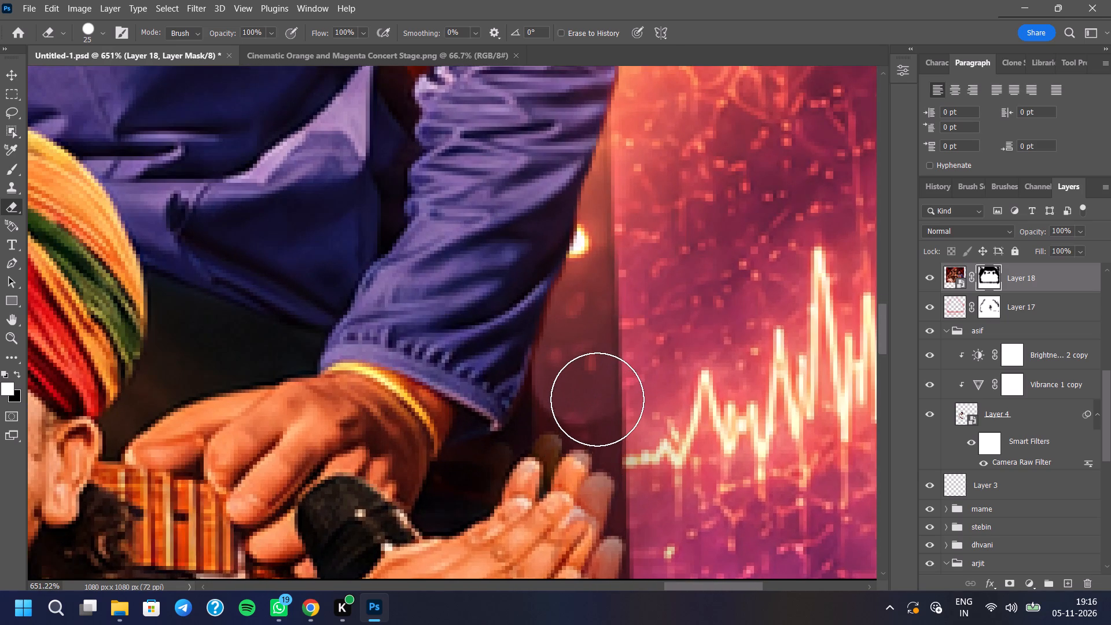
{"action": "double_click", "coordinate": [597, 399]}
{"action": "left_click", "coordinate": [590, 401]}
{"action": "left_click", "coordinate": [584, 398]}
{"action": "left_click_drag", "start_coordinate": [583, 394], "coordinate": [661, 442]}
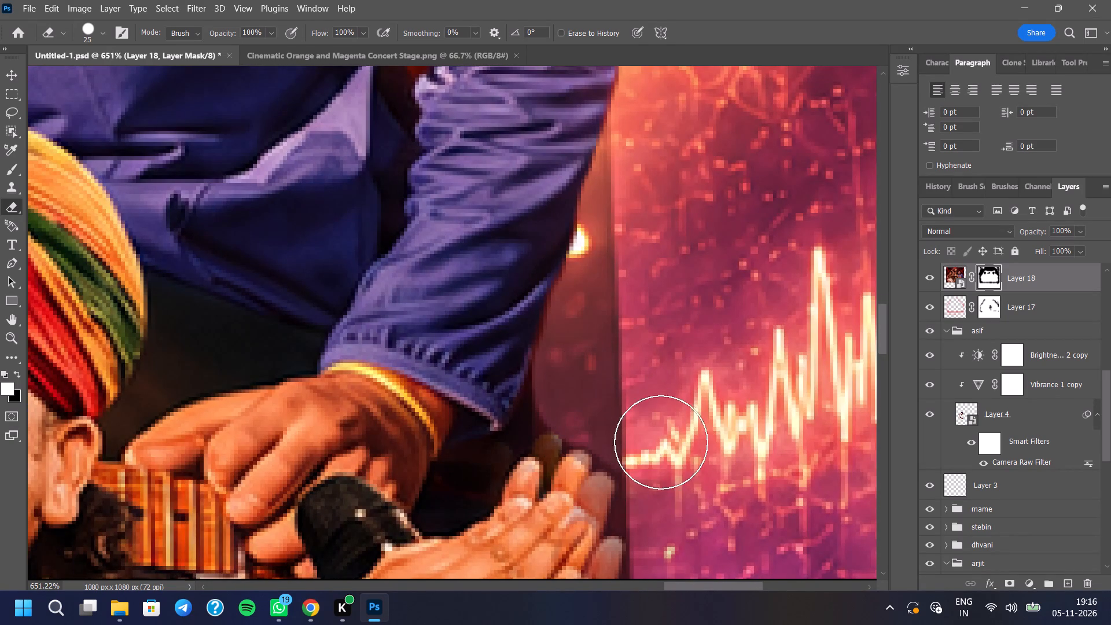
{"action": "left_click_drag", "start_coordinate": [661, 442], "coordinate": [710, 510]}
{"action": "scroll", "coordinate": [614, 339], "scroll_direction": "down", "scroll_amount": 6}
{"action": "scroll", "coordinate": [671, 446], "scroll_direction": "up", "scroll_amount": 4}
{"action": "double_click", "coordinate": [633, 425]}
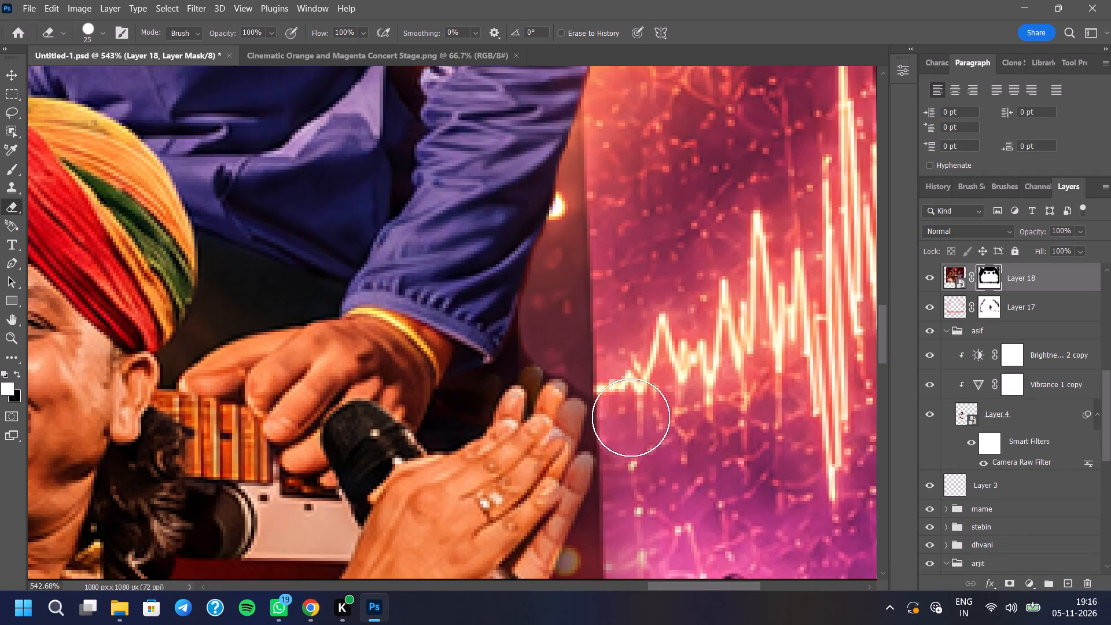
{"action": "triple_click", "coordinate": [631, 417]}
{"action": "double_click", "coordinate": [628, 405]}
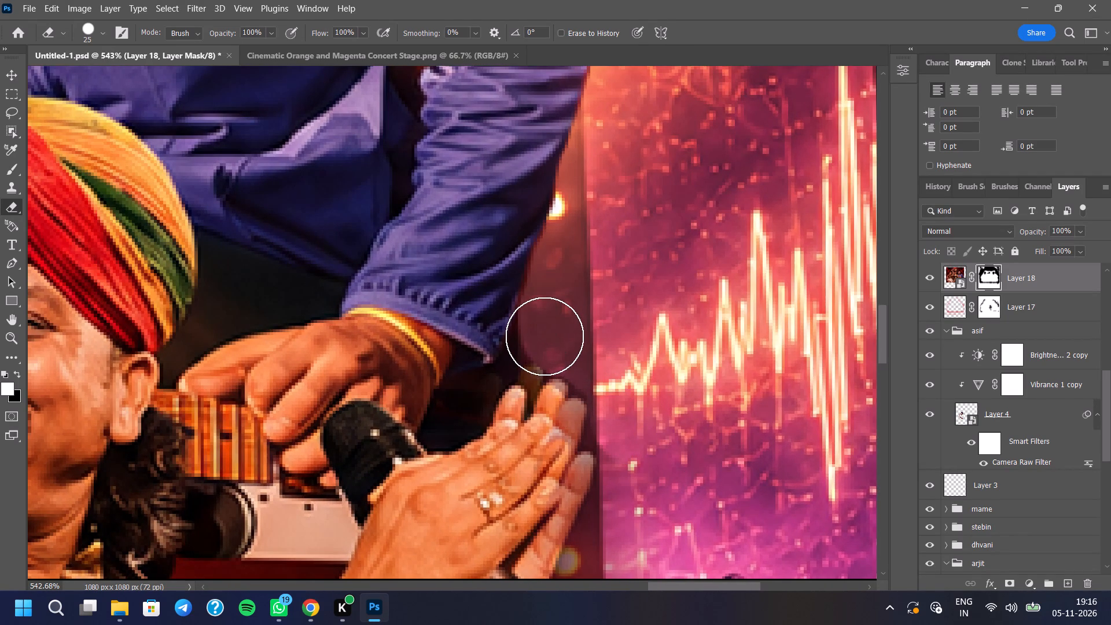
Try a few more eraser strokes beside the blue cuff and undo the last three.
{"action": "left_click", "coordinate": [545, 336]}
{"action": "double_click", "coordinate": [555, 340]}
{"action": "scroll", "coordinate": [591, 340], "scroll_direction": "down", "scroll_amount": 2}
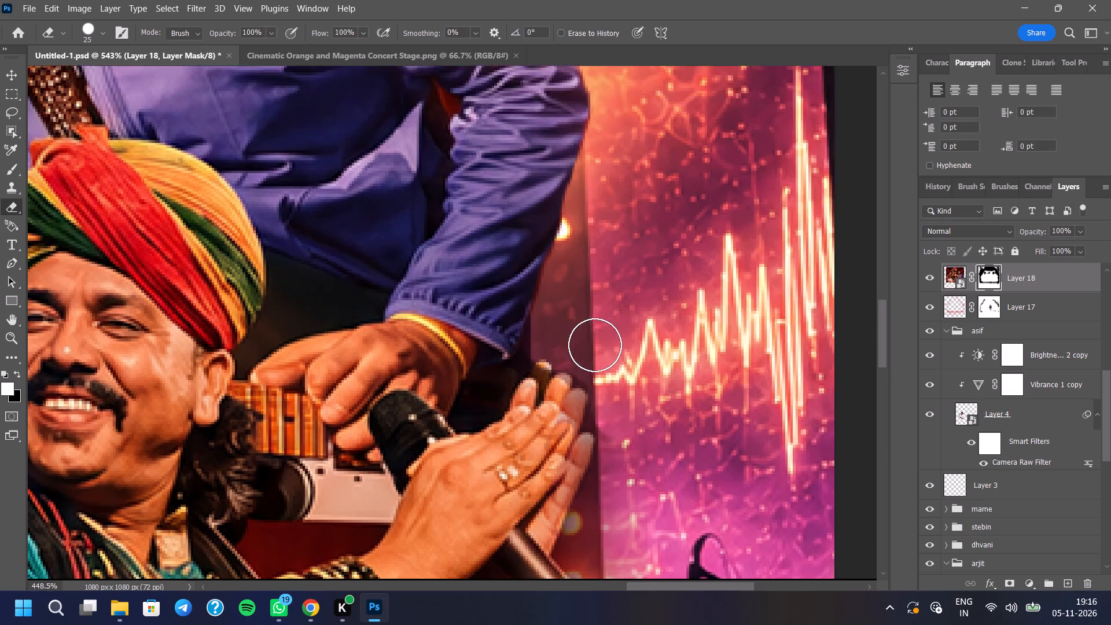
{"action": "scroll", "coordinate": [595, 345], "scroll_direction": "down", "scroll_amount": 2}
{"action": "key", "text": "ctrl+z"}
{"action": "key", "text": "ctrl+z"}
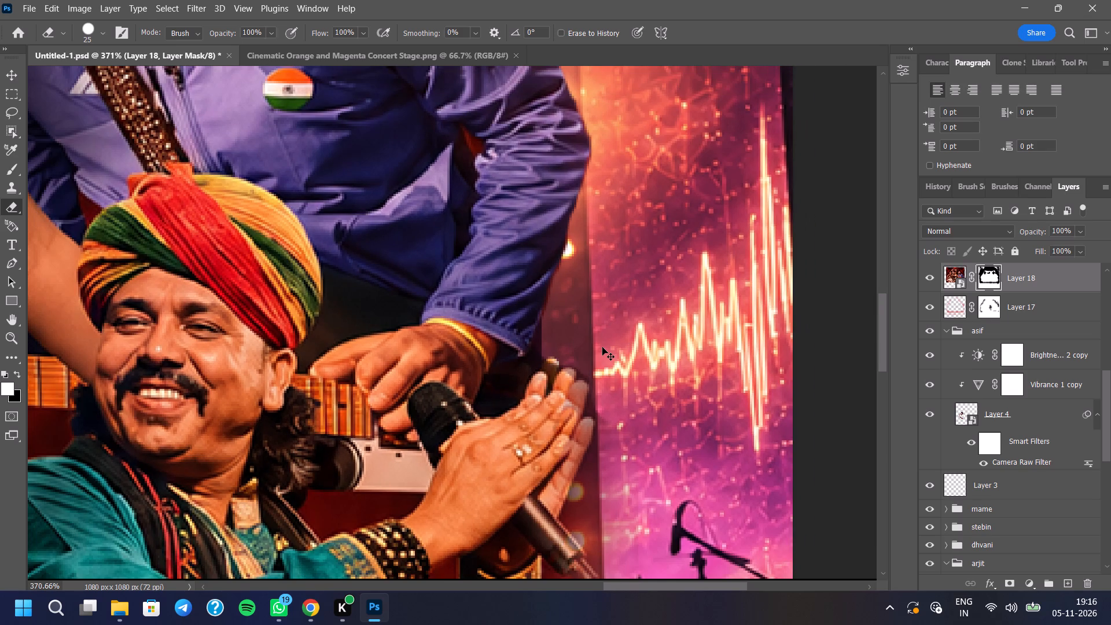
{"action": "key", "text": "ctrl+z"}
Erase Layer 18's mask beside the turbaned singer's hands and microphone, down past the cymbal stand.
{"action": "scroll", "coordinate": [602, 347], "scroll_direction": "down", "scroll_amount": 4}
{"action": "left_click_drag", "start_coordinate": [627, 412], "coordinate": [603, 478]}
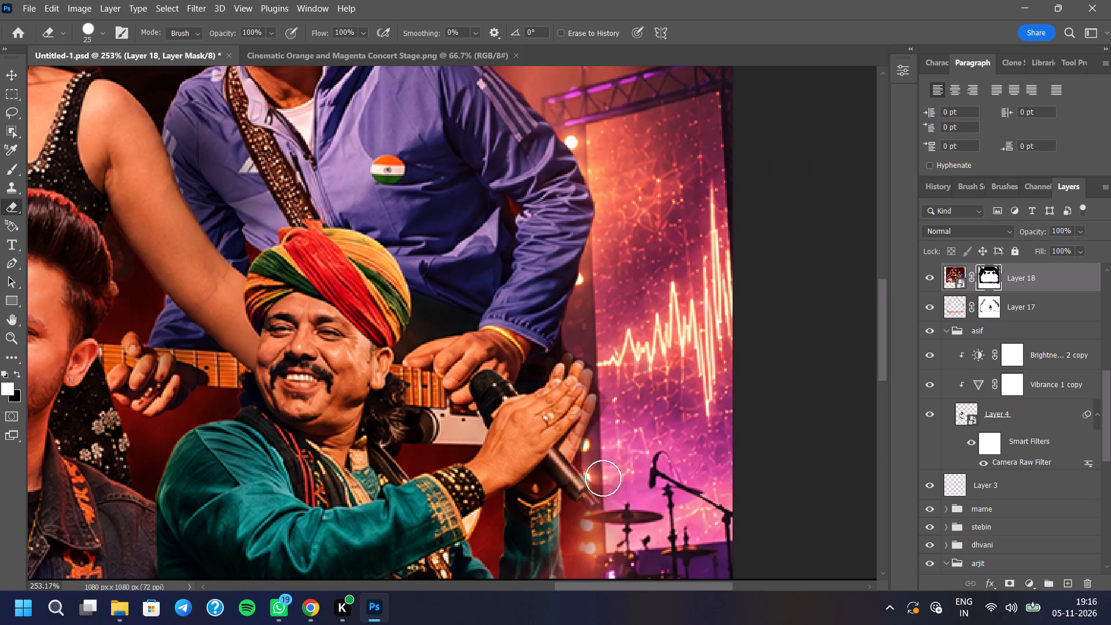
{"action": "left_click_drag", "start_coordinate": [603, 478], "coordinate": [610, 503]}
{"action": "left_click_drag", "start_coordinate": [603, 106], "coordinate": [652, 220]}
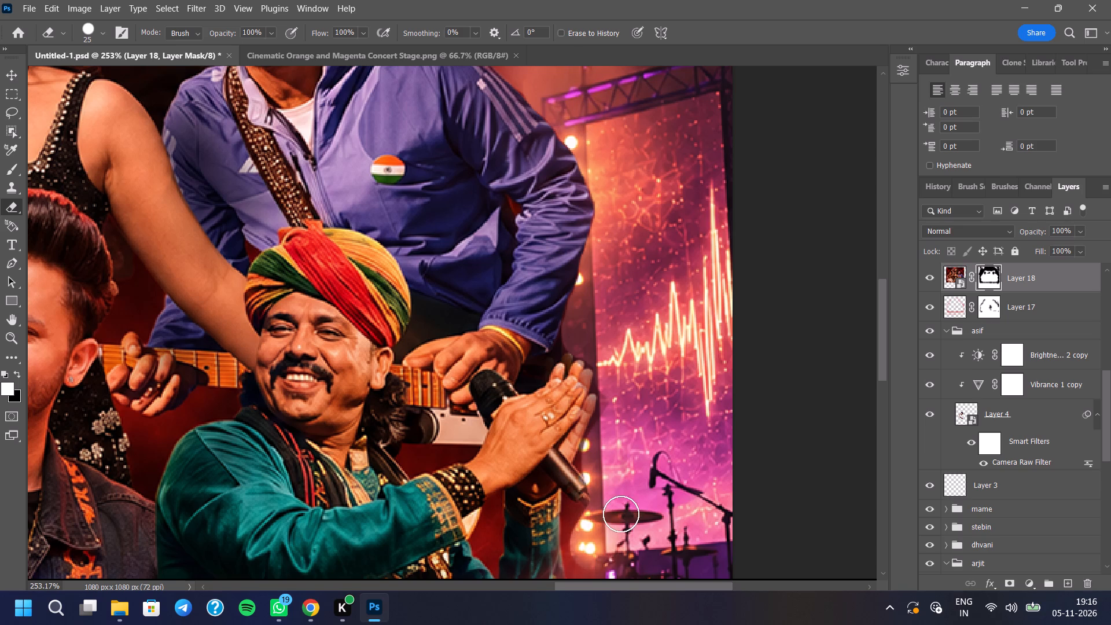
{"action": "left_click_drag", "start_coordinate": [621, 523], "coordinate": [598, 539]}
Erase the red haze on Layer 18's mask below the microphone tip, between the teal sleeve and the drum kit.
{"action": "scroll", "coordinate": [615, 383], "scroll_direction": "down", "scroll_amount": 10}
{"action": "scroll", "coordinate": [623, 505], "scroll_direction": "up", "scroll_amount": 7}
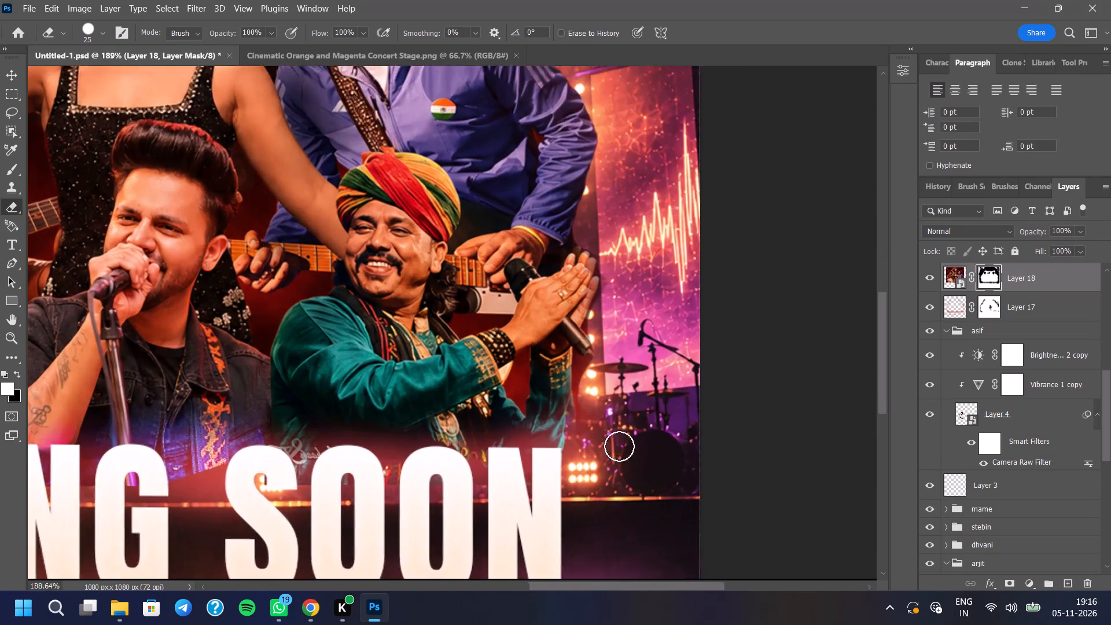
{"action": "scroll", "coordinate": [619, 446], "scroll_direction": "up", "scroll_amount": 2}
{"action": "left_click_drag", "start_coordinate": [617, 391], "coordinate": [582, 458]}
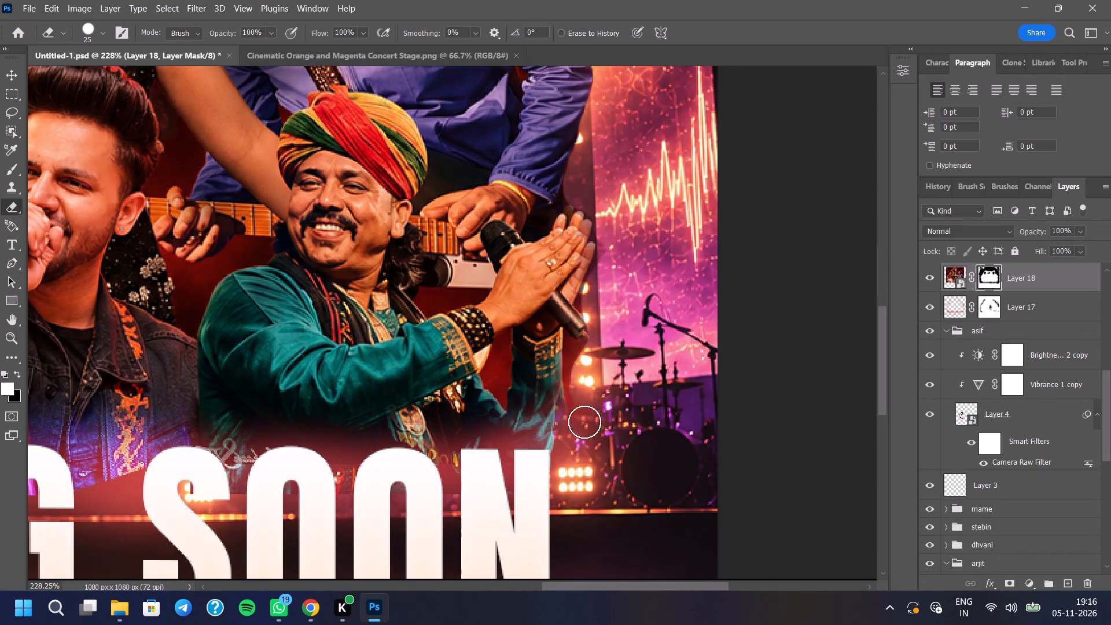
{"action": "left_click", "coordinate": [586, 369]}
{"action": "double_click", "coordinate": [582, 361]}
{"action": "left_click", "coordinate": [584, 383]}
{"action": "left_click_drag", "start_coordinate": [581, 373], "coordinate": [581, 389]}
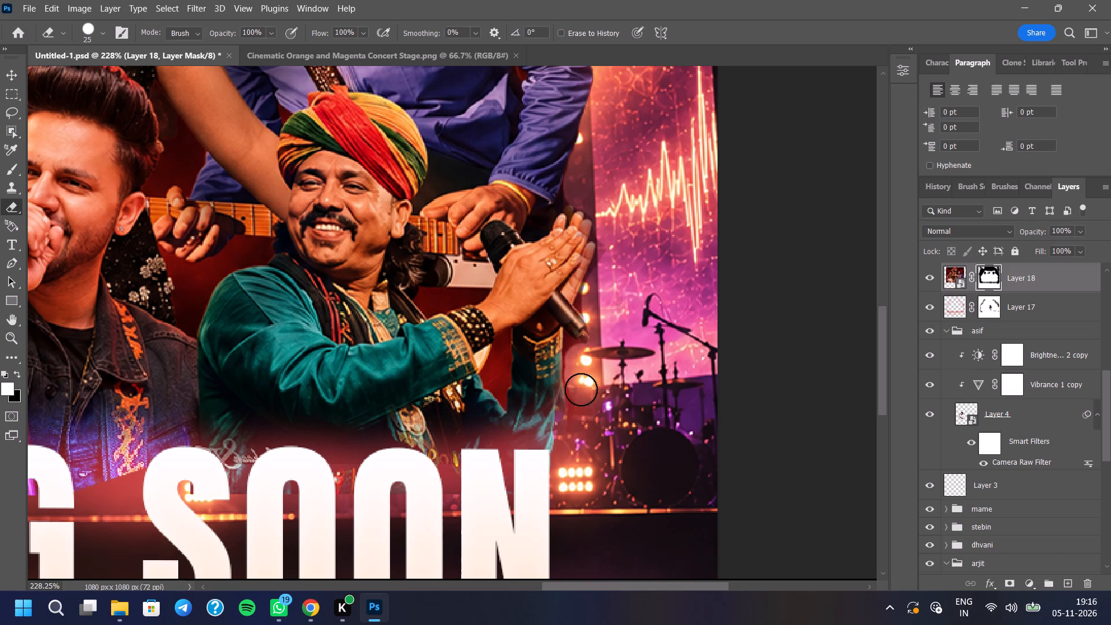
{"action": "left_click_drag", "start_coordinate": [581, 389], "coordinate": [592, 432]}
Erase the remnants on Layer 18's mask around the stage bulbs beside the clasped hands and under the microphone tip.
{"action": "scroll", "coordinate": [581, 358], "scroll_direction": "up", "scroll_amount": 10}
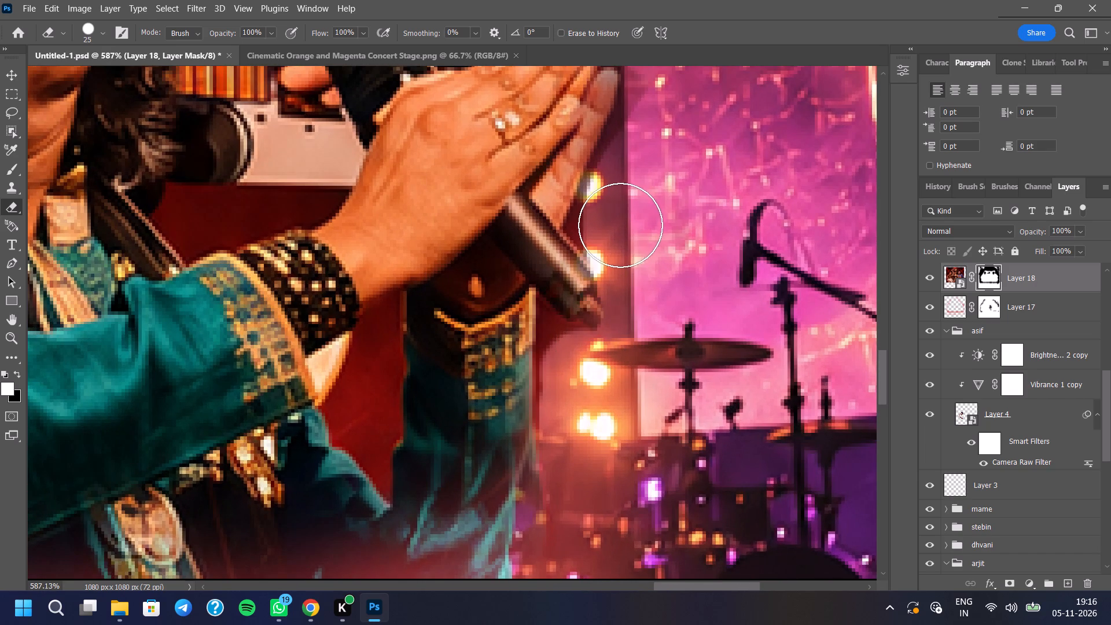
{"action": "left_click", "coordinate": [615, 216]}
{"action": "left_click", "coordinate": [617, 215]}
{"action": "left_click", "coordinate": [629, 198]}
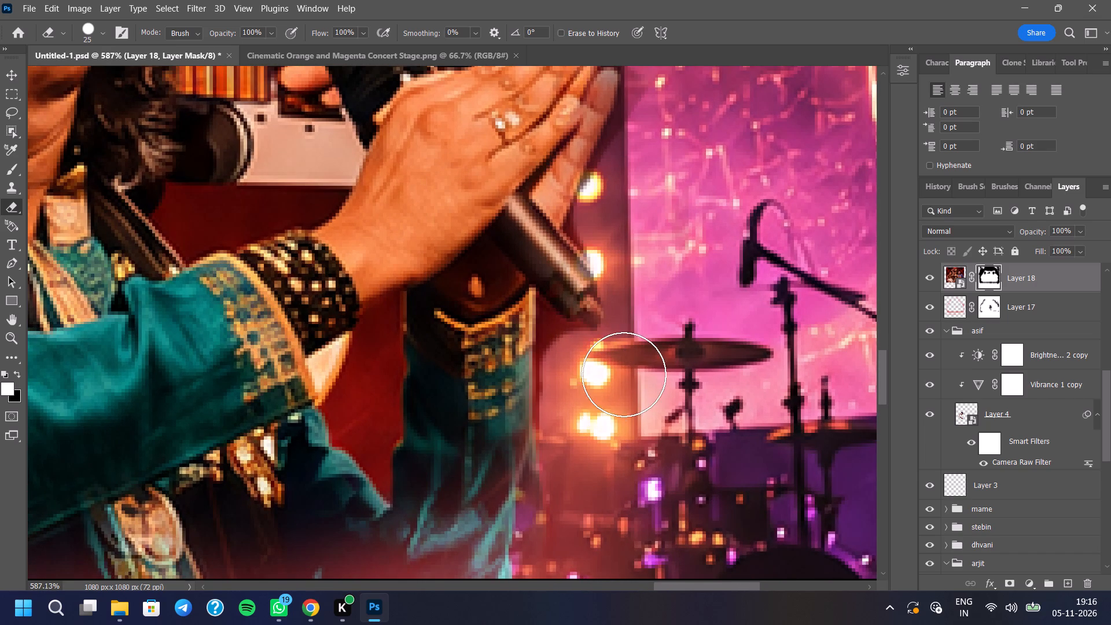
{"action": "left_click", "coordinate": [578, 366]}
{"action": "left_click", "coordinate": [575, 387]}
{"action": "left_click_drag", "start_coordinate": [576, 394], "coordinate": [579, 404]}
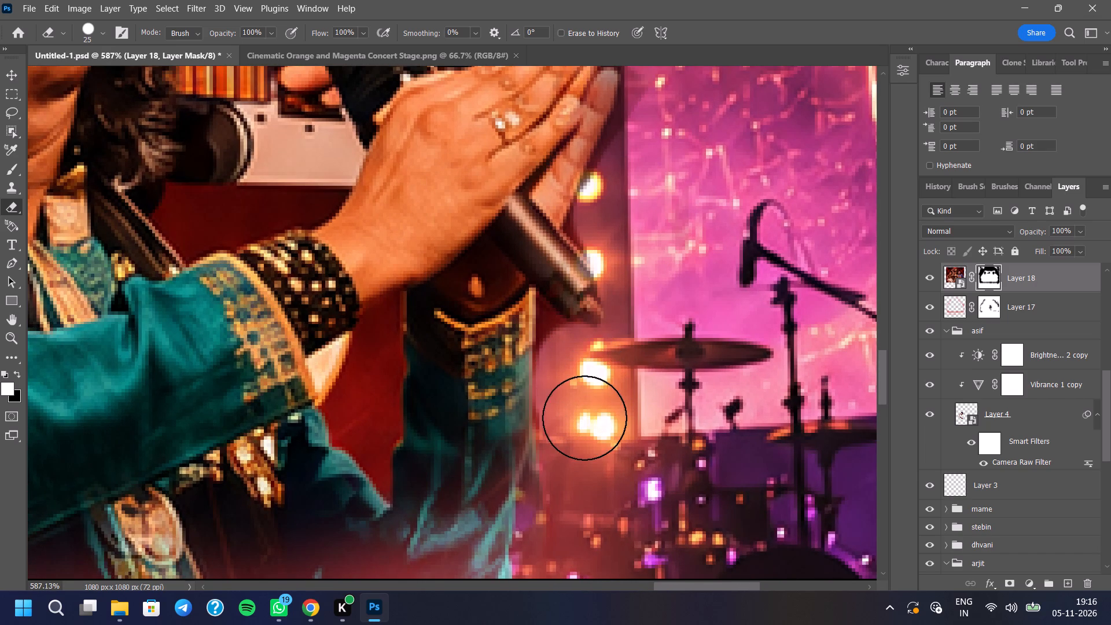
{"action": "left_click", "coordinate": [584, 418]}
{"action": "left_click", "coordinate": [584, 424]}
Set the Eraser to 10 px and erase the red fringe on Layer 18's mask from the microphone tip down the teal sleeve.
{"action": "right_click", "coordinate": [586, 370]}
{"action": "left_click_drag", "start_coordinate": [672, 363], "coordinate": [667, 362]}
{"action": "left_click", "coordinate": [670, 273]}
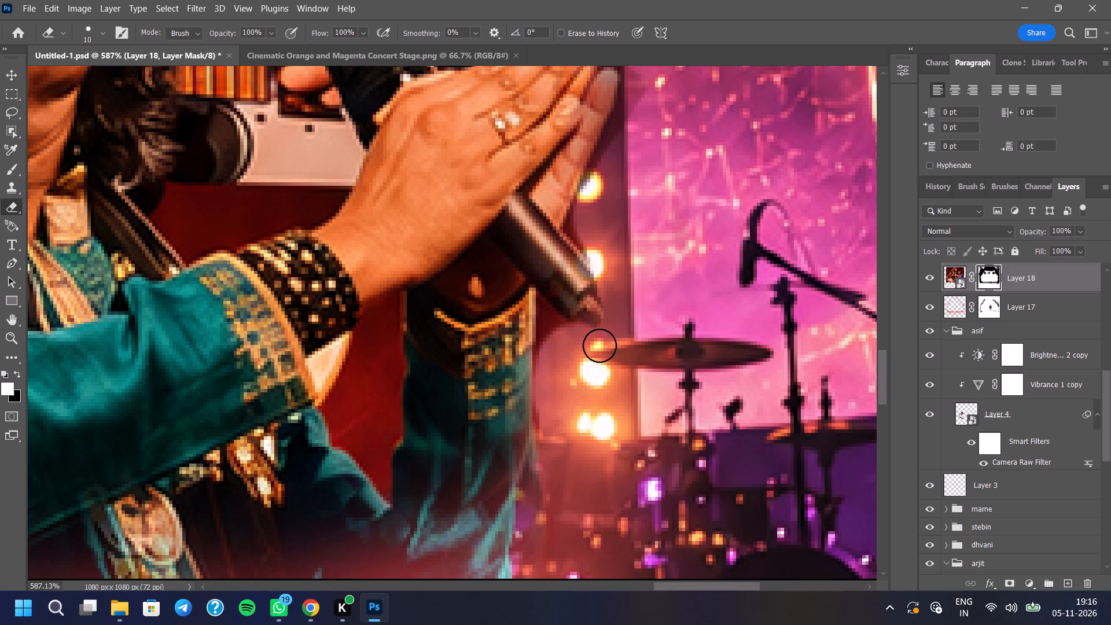
{"action": "left_click", "coordinate": [553, 334]}
{"action": "left_click_drag", "start_coordinate": [553, 339], "coordinate": [553, 422]}
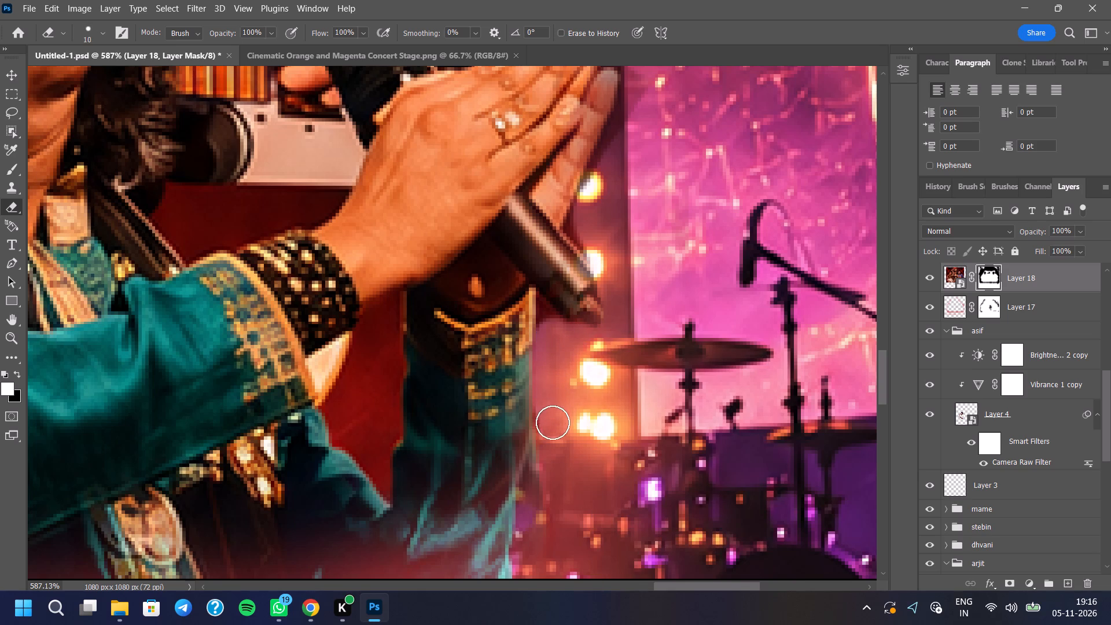
{"action": "left_click_drag", "start_coordinate": [553, 422], "coordinate": [566, 458]}
{"action": "left_click_drag", "start_coordinate": [556, 344], "coordinate": [568, 361]}
Erase the red backdrop on Layer 18's mask below and outside the white jacket's bent elbow, above the COMING lettering.
{"action": "scroll", "coordinate": [630, 383], "scroll_direction": "down", "scroll_amount": 14}
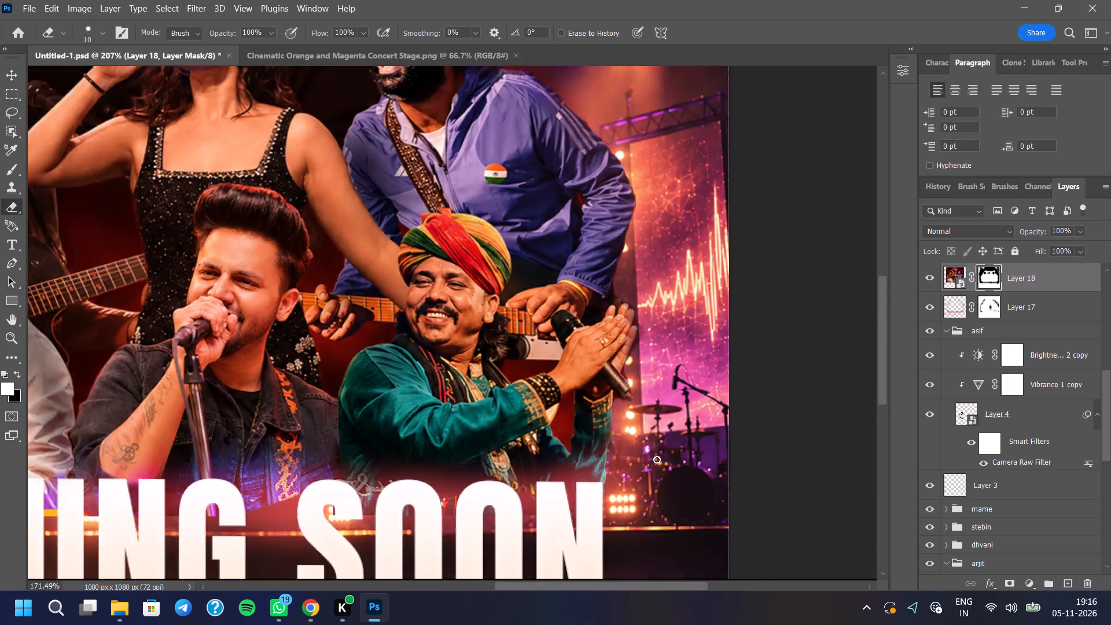
{"action": "scroll", "coordinate": [657, 459], "scroll_direction": "down", "scroll_amount": 8}
{"action": "scroll", "coordinate": [377, 455], "scroll_direction": "up", "scroll_amount": 15}
{"action": "left_click_drag", "start_coordinate": [229, 466], "coordinate": [303, 466]}
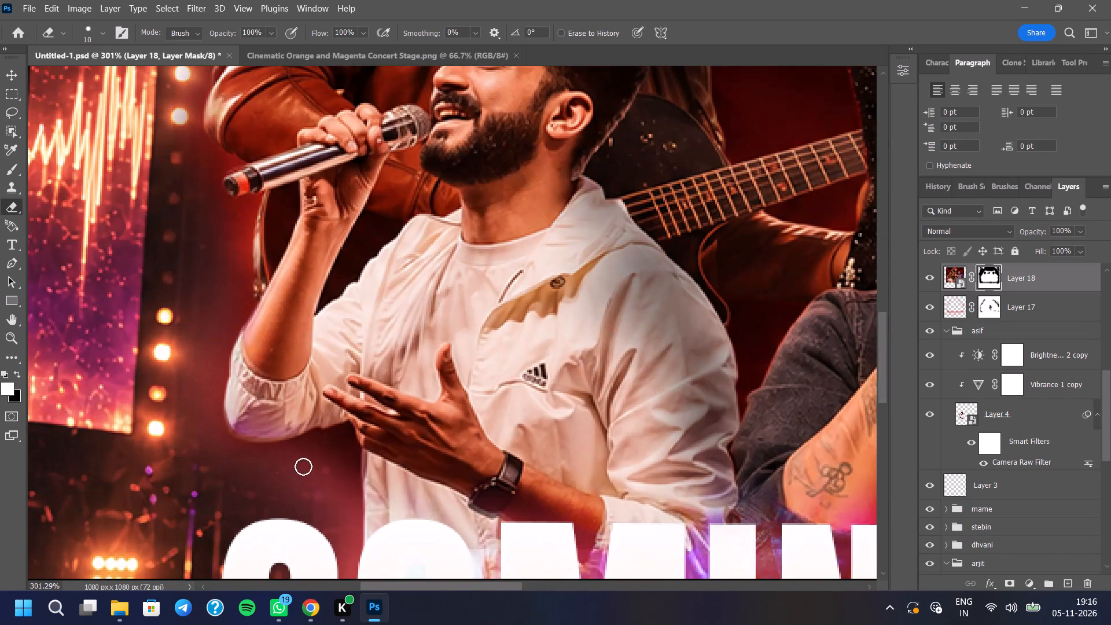
{"action": "left_click_drag", "start_coordinate": [303, 466], "coordinate": [307, 452]}
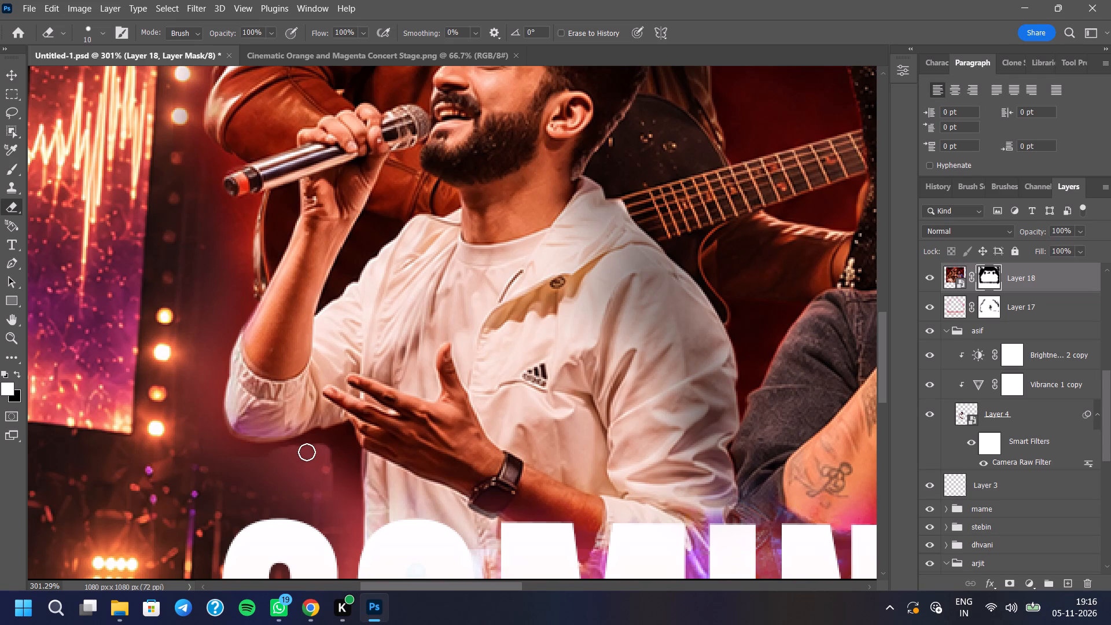
{"action": "left_click_drag", "start_coordinate": [307, 452], "coordinate": [348, 461]}
{"action": "left_click_drag", "start_coordinate": [348, 461], "coordinate": [345, 534]}
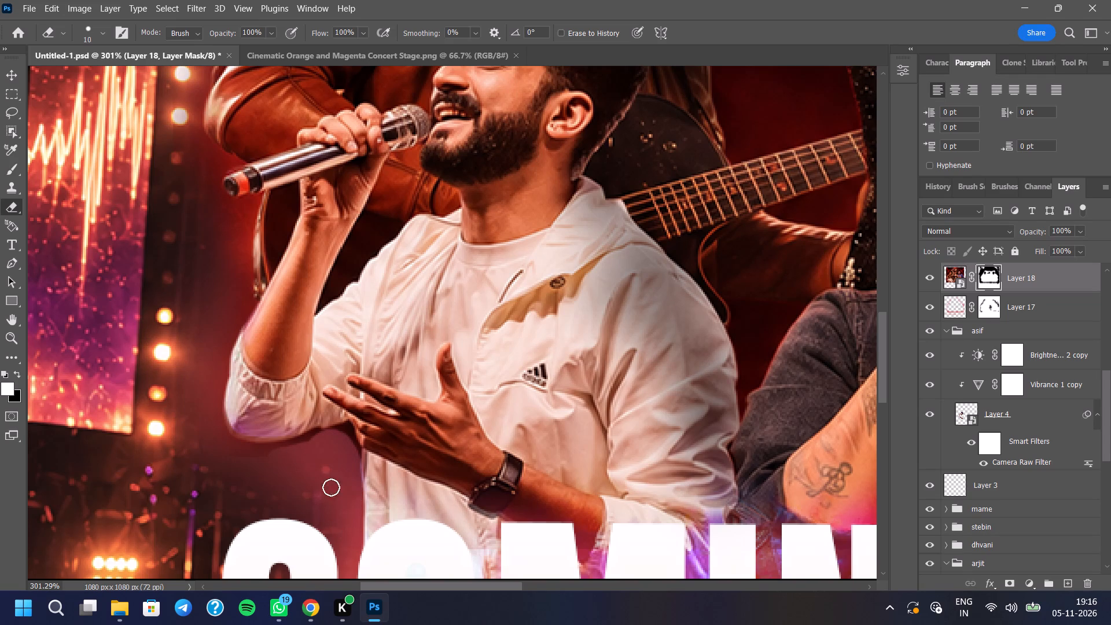
{"action": "left_click_drag", "start_coordinate": [327, 444], "coordinate": [213, 440]}
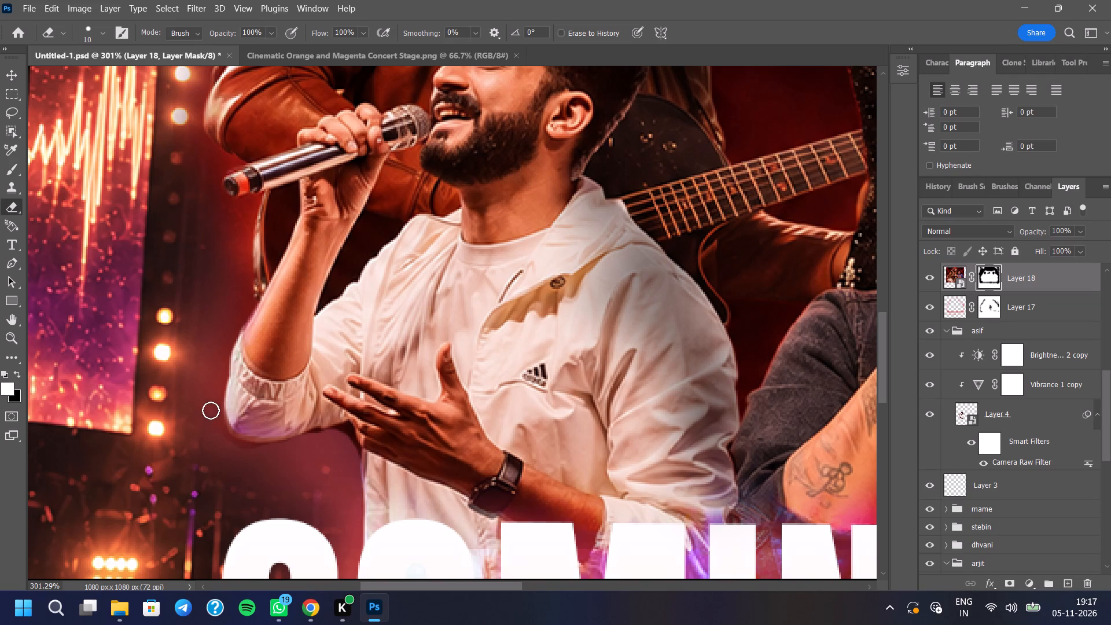
{"action": "left_click_drag", "start_coordinate": [211, 383], "coordinate": [217, 431]}
Erase Layer 18's mask below the bearded singer's microphone, outside his raised forearm.
{"action": "scroll", "coordinate": [292, 506], "scroll_direction": "down", "scroll_amount": 5}
{"action": "scroll", "coordinate": [229, 375], "scroll_direction": "up", "scroll_amount": 7}
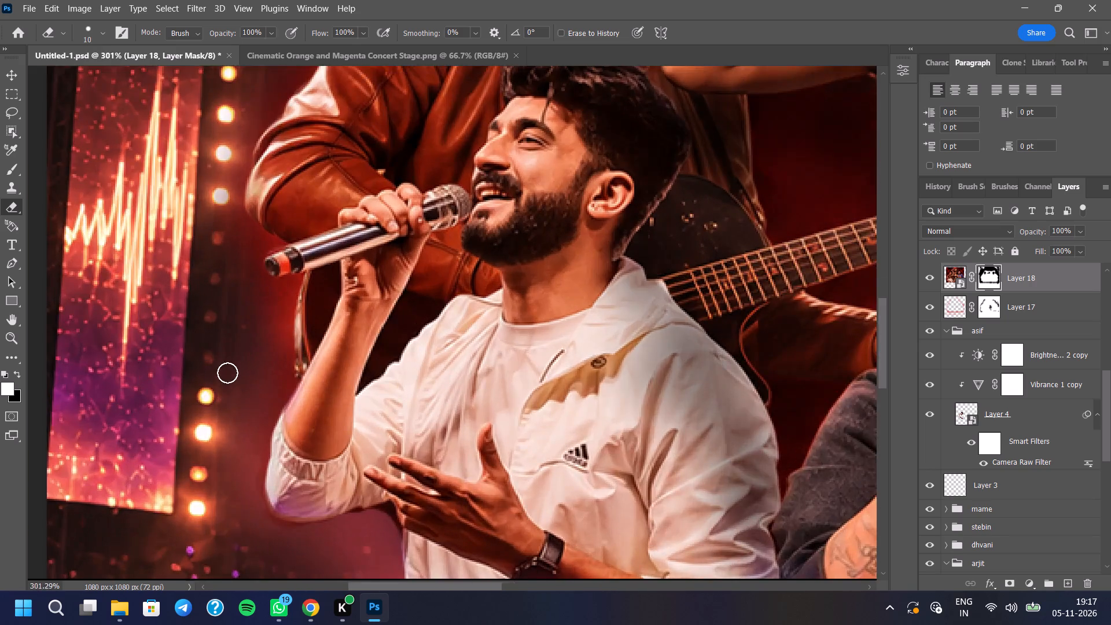
{"action": "scroll", "coordinate": [227, 373], "scroll_direction": "up", "scroll_amount": 2}
{"action": "left_click_drag", "start_coordinate": [286, 307], "coordinate": [283, 364]}
Switch the Eraser to Soft Round Pressure Size and erase the red haze on Layer 18's mask between the white-jacketed singer's forearm and the stage bulbs.
{"action": "right_click", "coordinate": [277, 326]}
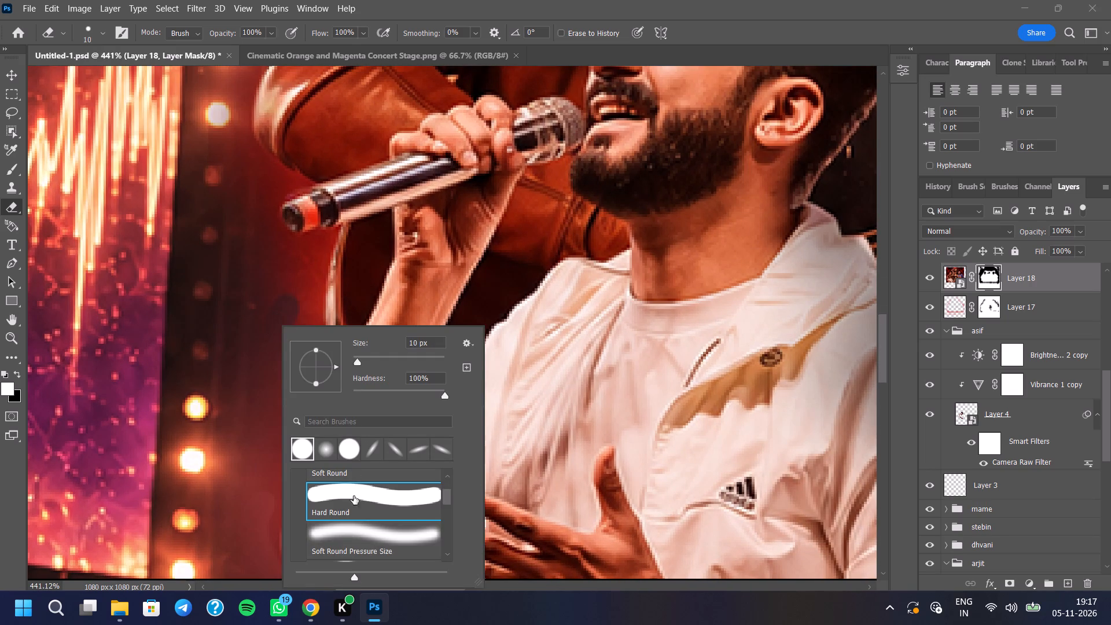
{"action": "left_click", "coordinate": [345, 527]}
{"action": "left_click", "coordinate": [207, 289]}
{"action": "left_click_drag", "start_coordinate": [250, 289], "coordinate": [288, 297]}
{"action": "left_click_drag", "start_coordinate": [296, 286], "coordinate": [273, 293]}
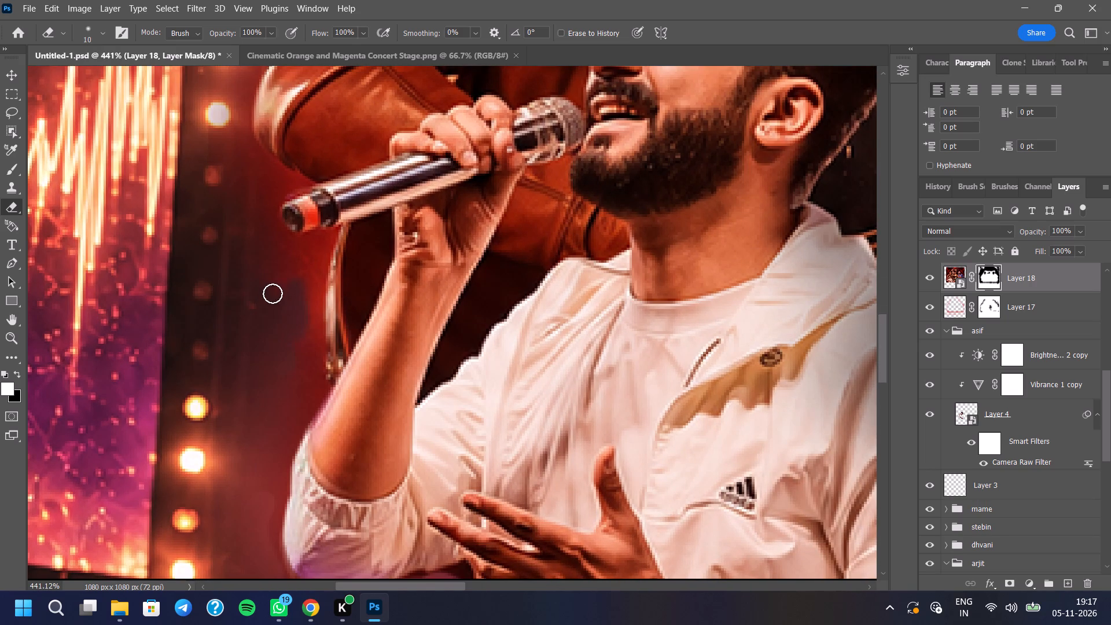
{"action": "left_click_drag", "start_coordinate": [273, 293], "coordinate": [292, 308]}
{"action": "left_click_drag", "start_coordinate": [292, 308], "coordinate": [301, 356]}
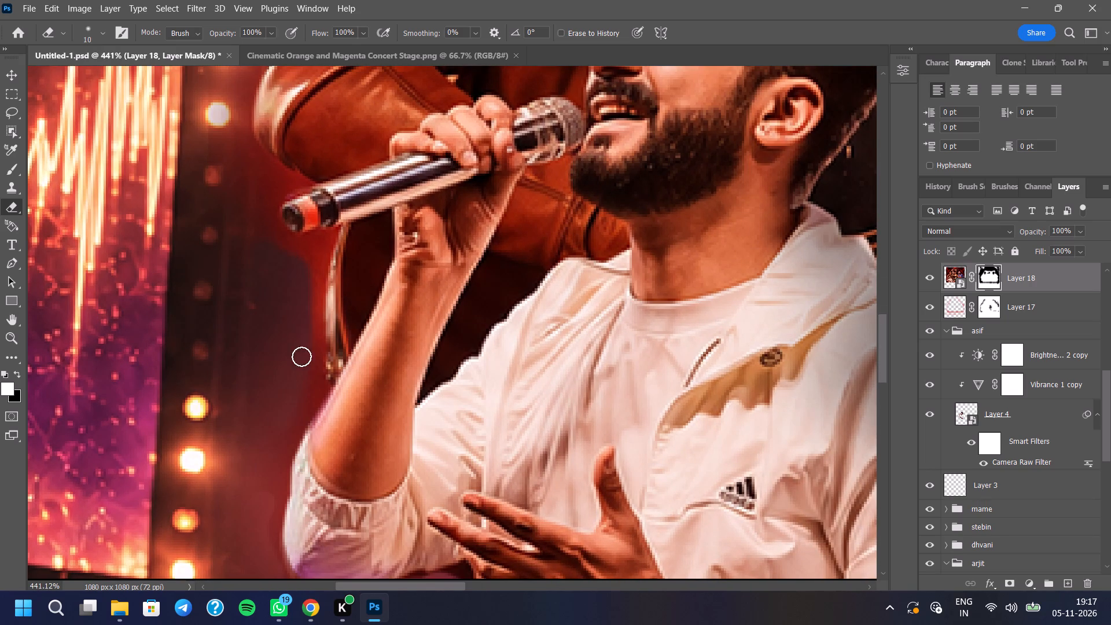
{"action": "left_click_drag", "start_coordinate": [301, 356], "coordinate": [260, 472]}
Target Layer 21's mask and set the soft Eraser to 111 px.
{"action": "scroll", "coordinate": [299, 314], "scroll_direction": "down", "scroll_amount": 10}
{"action": "scroll", "coordinate": [281, 236], "scroll_direction": "down", "scroll_amount": 8}
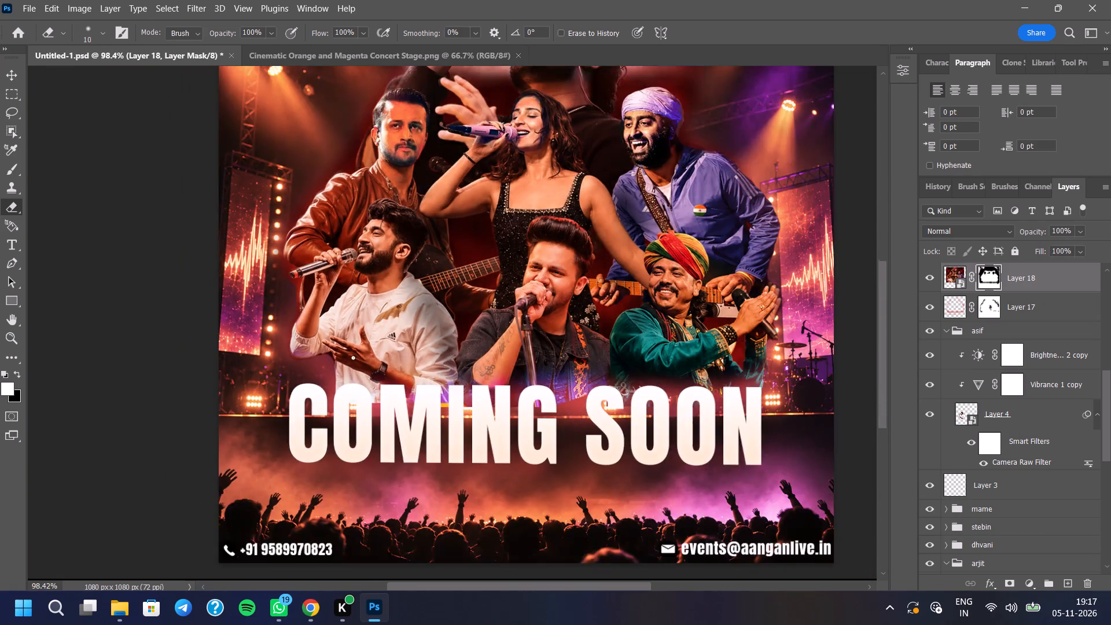
{"action": "scroll", "coordinate": [353, 358], "scroll_direction": "down", "scroll_amount": 2}
{"action": "scroll", "coordinate": [494, 127], "scroll_direction": "up", "scroll_amount": 5}
{"action": "scroll", "coordinate": [489, 261], "scroll_direction": "down", "scroll_amount": 5}
{"action": "scroll", "coordinate": [503, 182], "scroll_direction": "up", "scroll_amount": 3}
{"action": "left_click", "coordinate": [10, 76]}
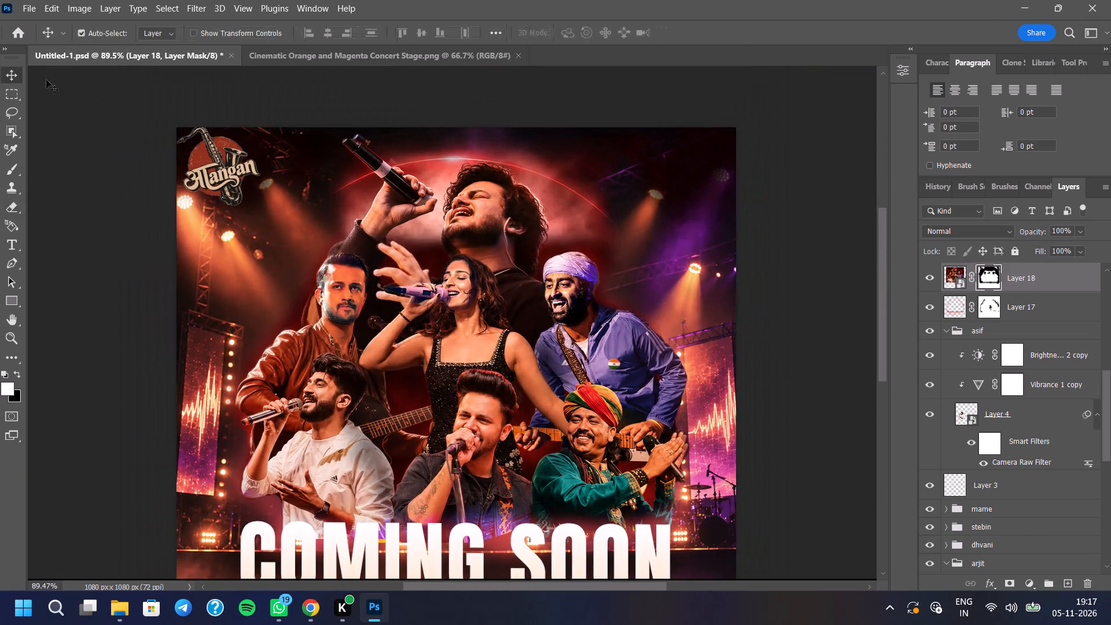
{"action": "left_click", "coordinate": [436, 179]}
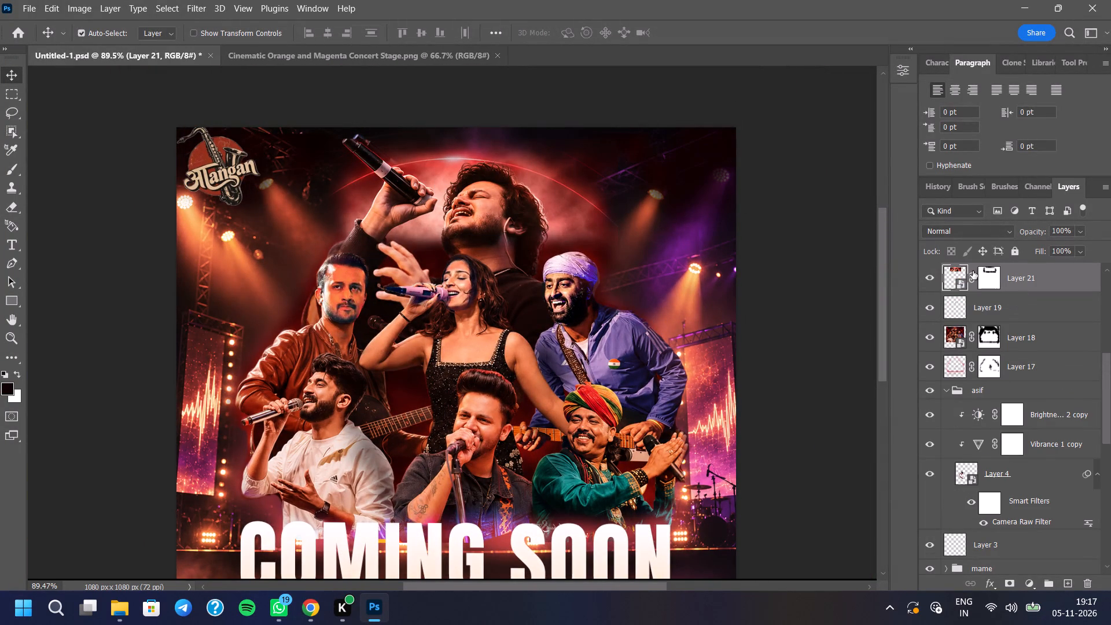
{"action": "left_click", "coordinate": [987, 274]}
{"action": "scroll", "coordinate": [661, 226], "scroll_direction": "up", "scroll_amount": 5}
{"action": "right_click", "coordinate": [332, 135]}
{"action": "right_click", "coordinate": [560, 163]}
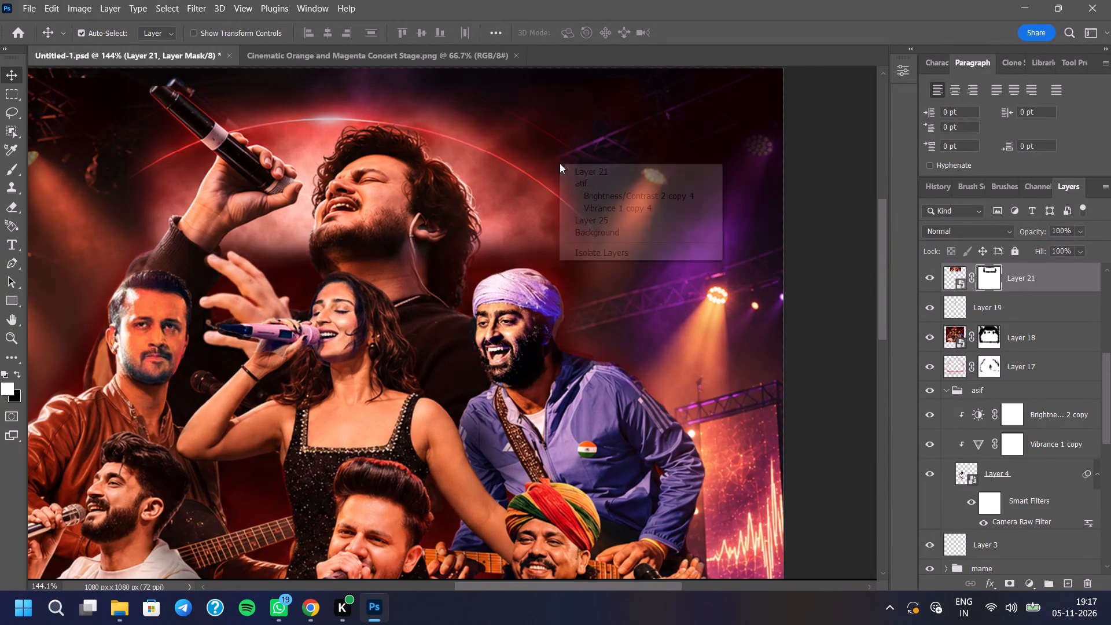
{"action": "left_click", "coordinate": [782, 174]}
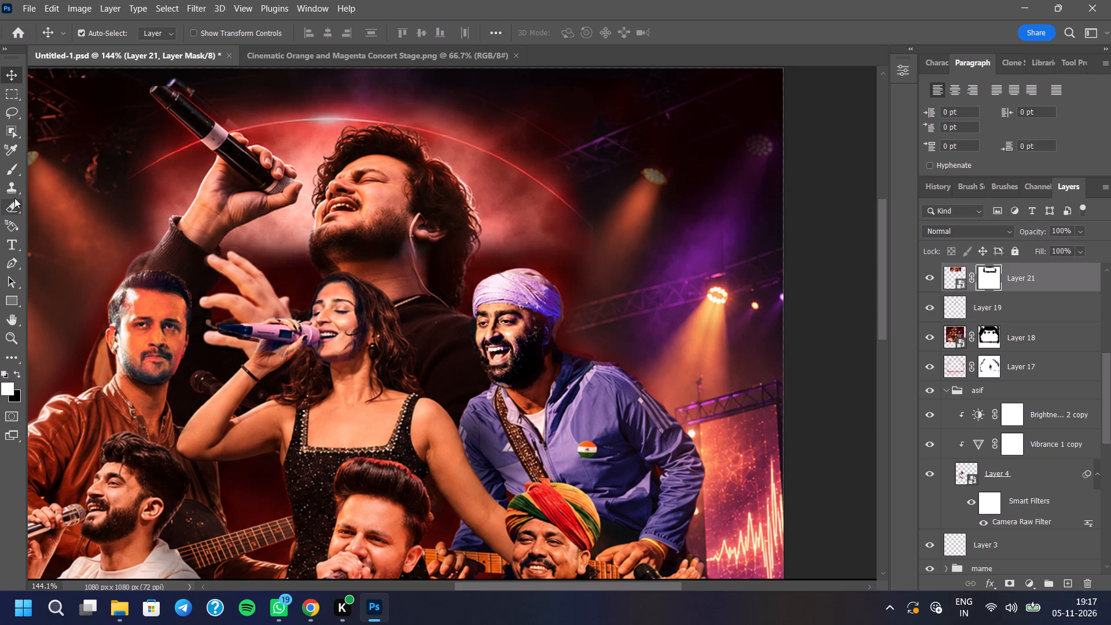
{"action": "left_click", "coordinate": [7, 209]}
{"action": "right_click", "coordinate": [324, 156]}
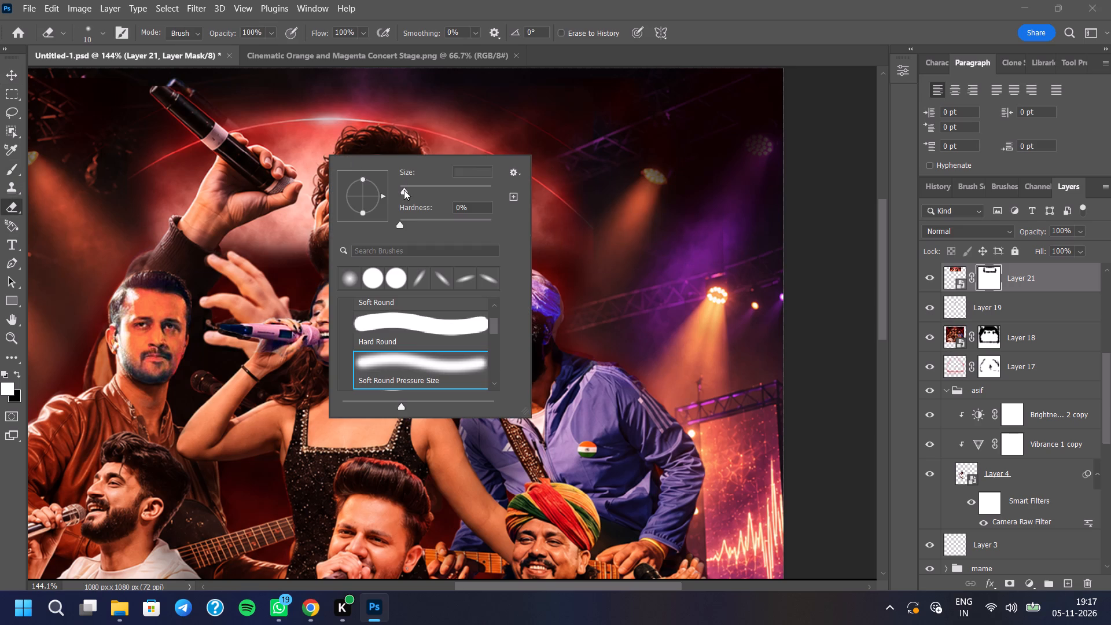
{"action": "left_click", "coordinate": [430, 186]}
{"action": "left_click", "coordinate": [648, 173]}
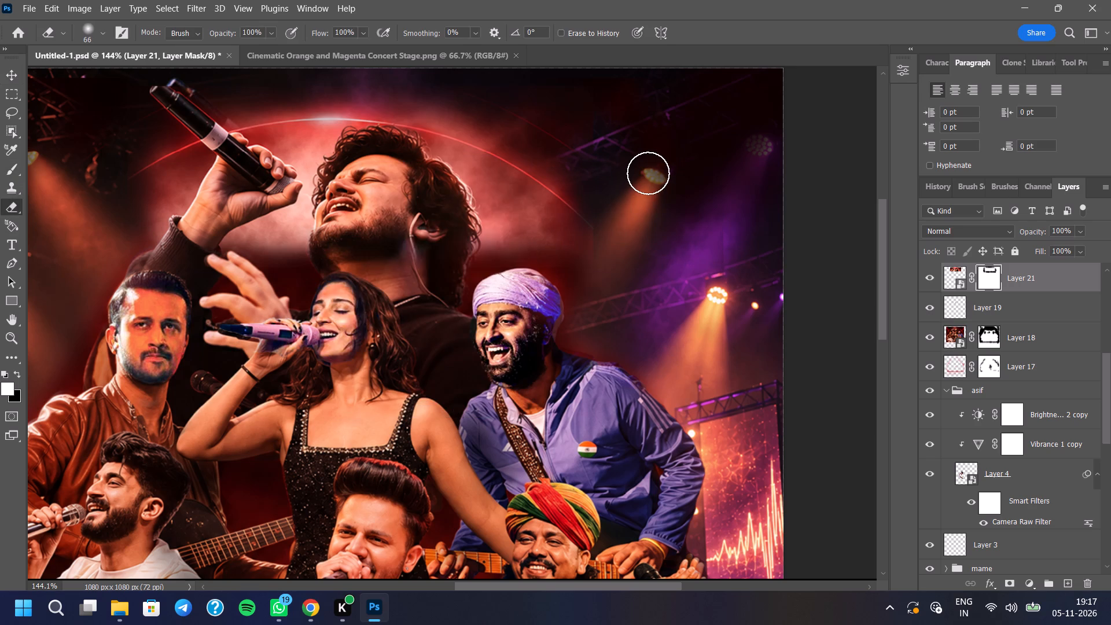
{"action": "right_click", "coordinate": [376, 221]}
{"action": "left_click", "coordinate": [501, 252]}
{"action": "left_click", "coordinate": [606, 166]}
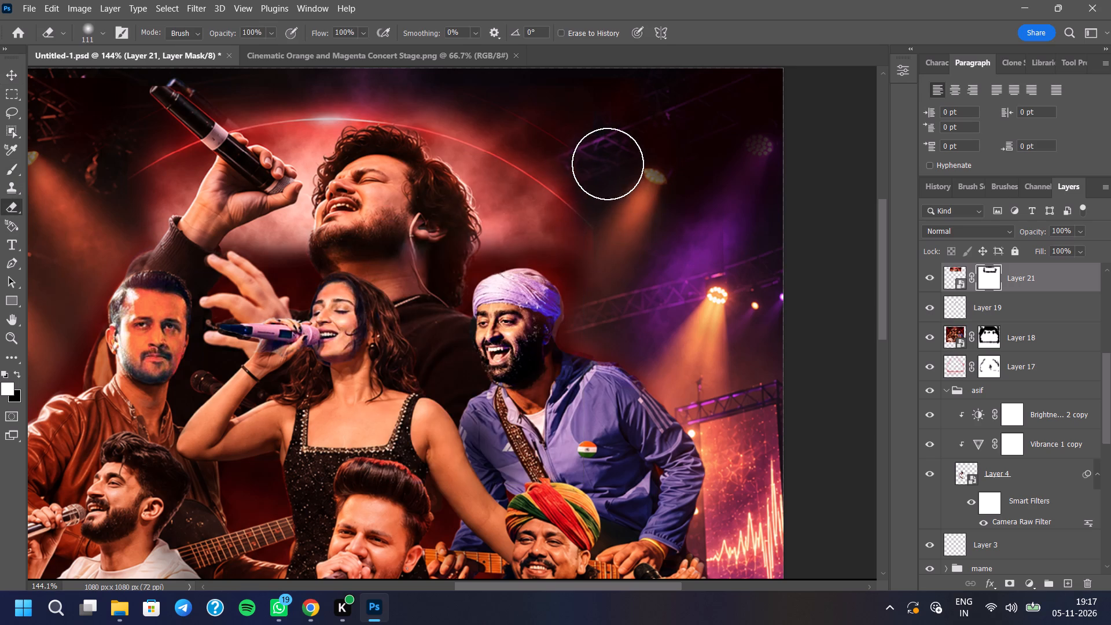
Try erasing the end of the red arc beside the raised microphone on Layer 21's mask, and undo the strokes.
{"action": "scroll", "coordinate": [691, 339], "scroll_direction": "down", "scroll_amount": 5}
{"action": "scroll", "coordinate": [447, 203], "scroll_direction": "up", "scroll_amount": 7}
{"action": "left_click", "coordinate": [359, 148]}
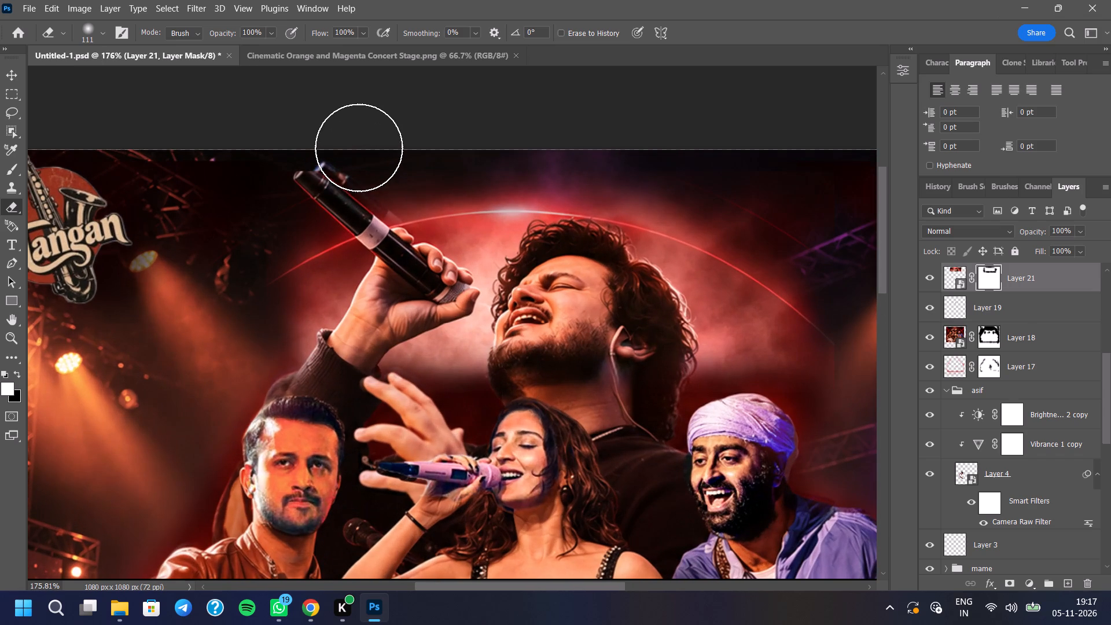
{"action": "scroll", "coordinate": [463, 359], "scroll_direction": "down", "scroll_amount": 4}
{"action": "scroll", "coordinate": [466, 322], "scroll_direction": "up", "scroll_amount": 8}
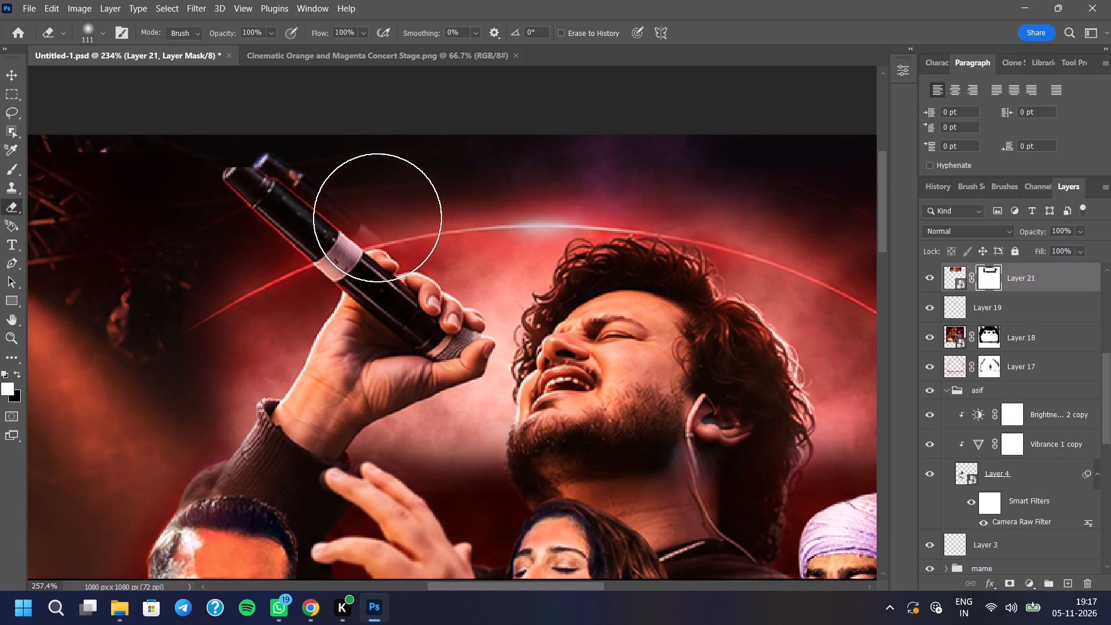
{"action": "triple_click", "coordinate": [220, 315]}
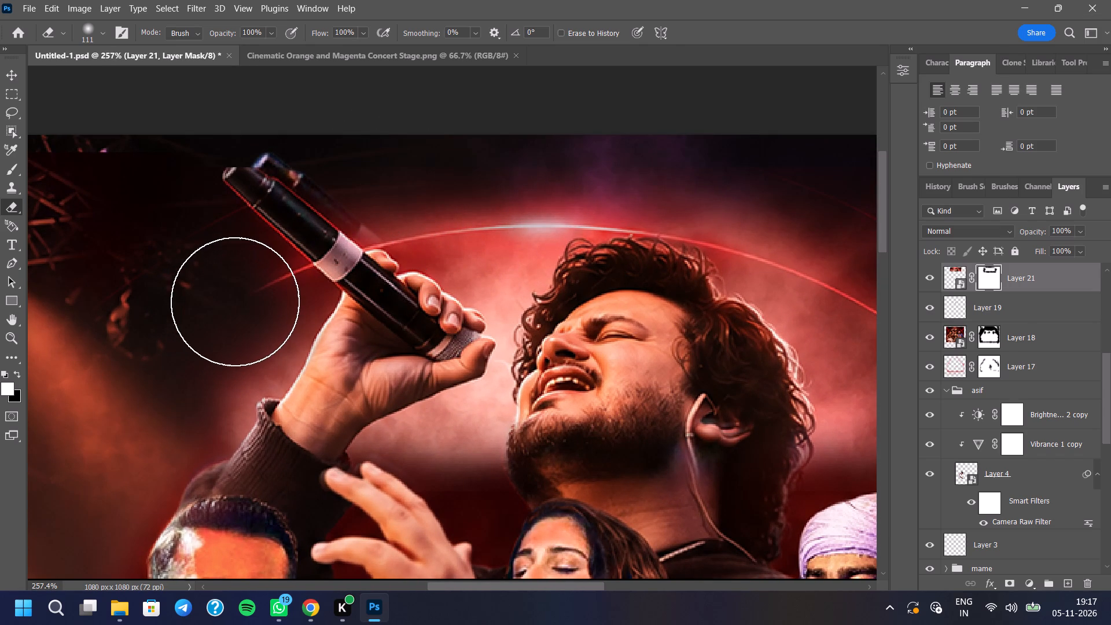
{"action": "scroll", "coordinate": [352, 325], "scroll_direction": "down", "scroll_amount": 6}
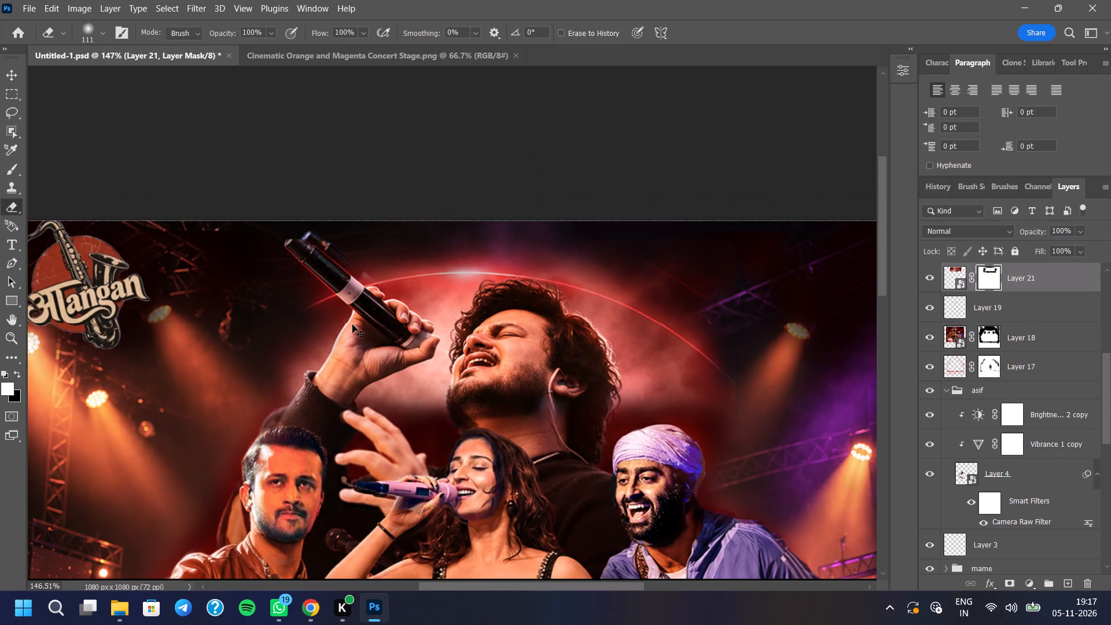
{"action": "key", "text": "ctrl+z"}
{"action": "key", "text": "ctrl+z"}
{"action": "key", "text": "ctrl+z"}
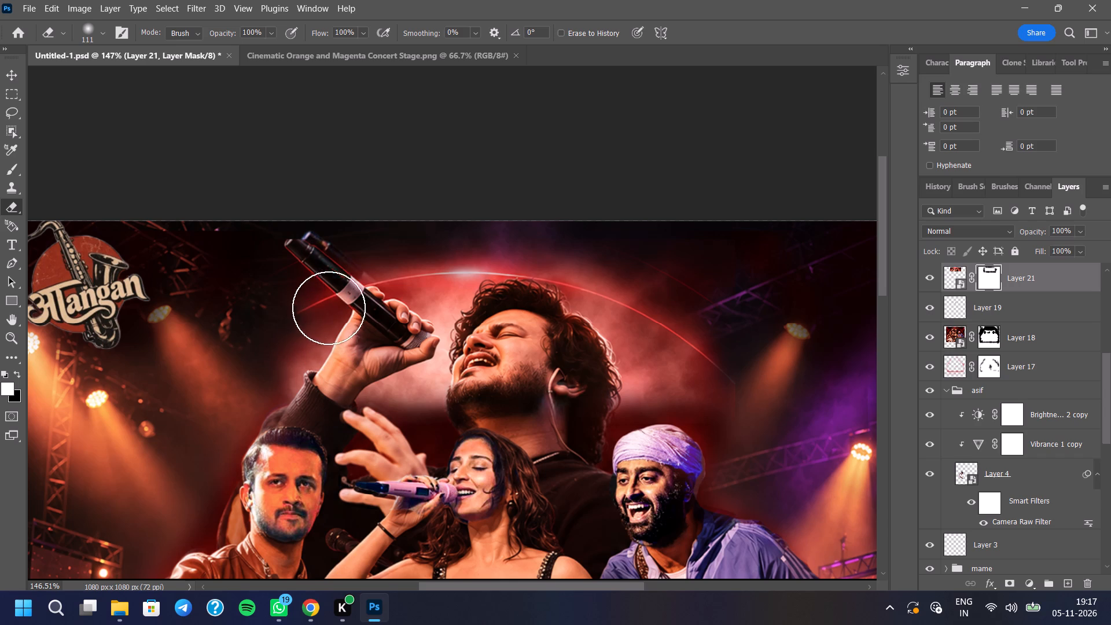
Erase Layer 21's mask along the red arc's lower end, up to the outer side of the raised microphone.
{"action": "scroll", "coordinate": [348, 377], "scroll_direction": "down", "scroll_amount": 6}
{"action": "scroll", "coordinate": [357, 313], "scroll_direction": "up", "scroll_amount": 14}
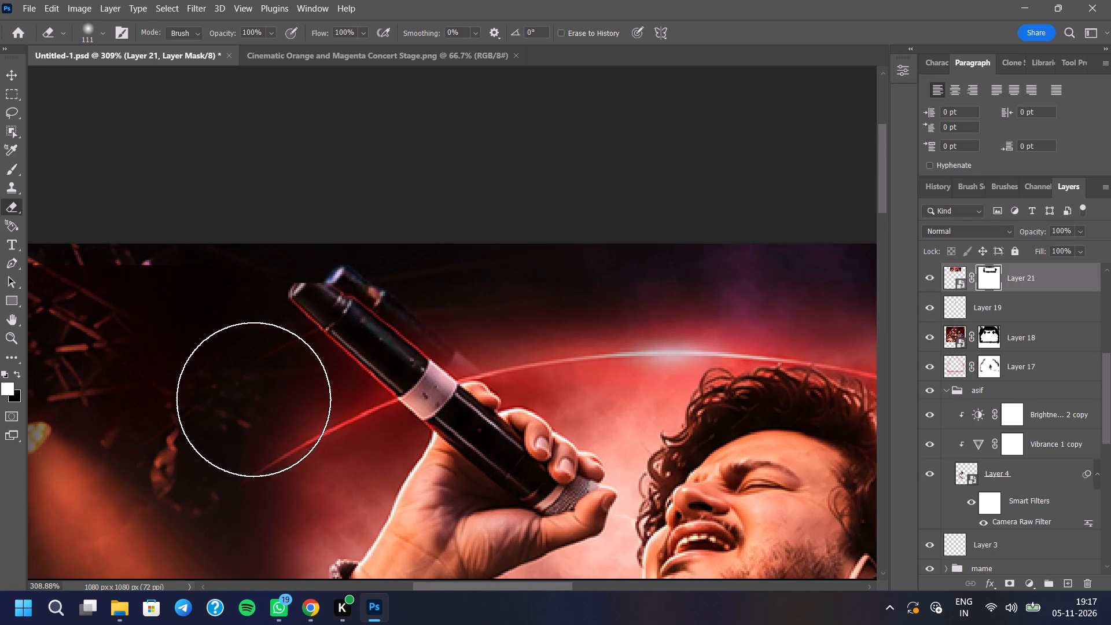
{"action": "left_click", "coordinate": [253, 399]}
{"action": "triple_click", "coordinate": [246, 412]}
{"action": "left_click", "coordinate": [247, 414]}
{"action": "left_click_drag", "start_coordinate": [249, 414], "coordinate": [255, 409]}
{"action": "left_click_drag", "start_coordinate": [269, 402], "coordinate": [277, 400]}
{"action": "left_click", "coordinate": [289, 392]}
{"action": "left_click", "coordinate": [300, 387]}
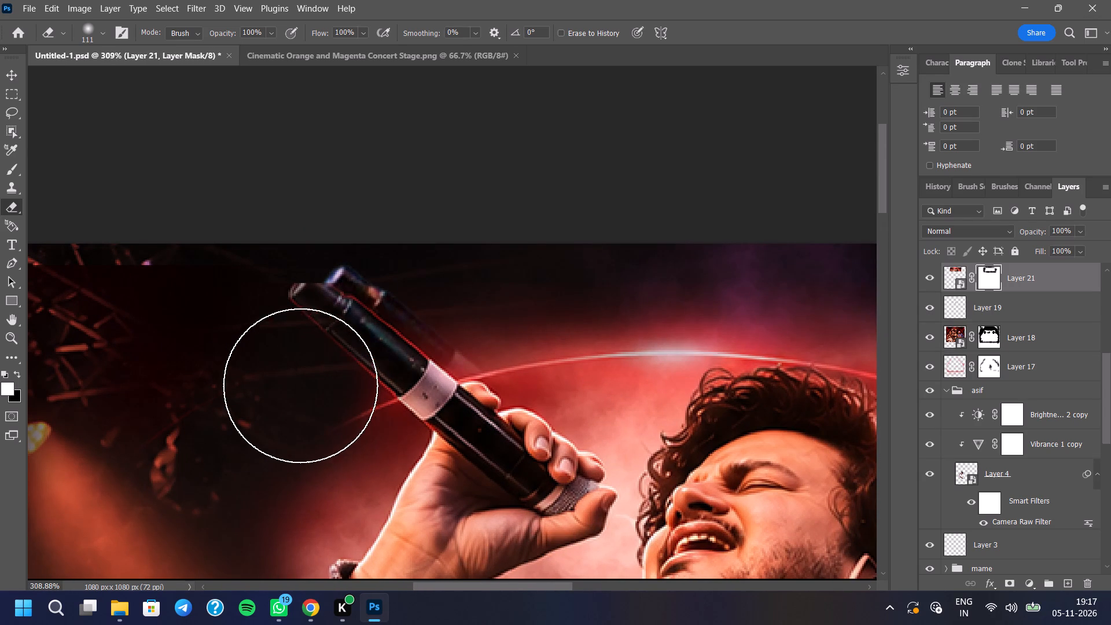
{"action": "left_click_drag", "start_coordinate": [315, 379], "coordinate": [322, 377]}
{"action": "left_click", "coordinate": [339, 376]}
{"action": "left_click", "coordinate": [348, 362]}
{"action": "left_click", "coordinate": [351, 355]}
{"action": "left_click", "coordinate": [354, 351]}
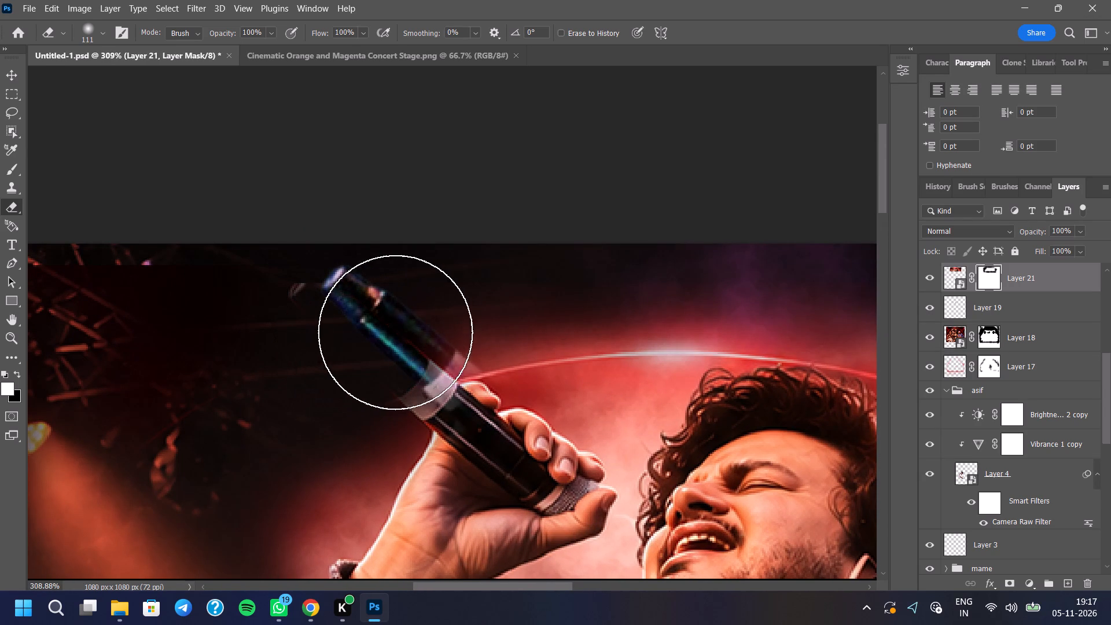
Erase the red arc and glow on Layer 21's mask between the raised microphone and the top of the curly hair.
{"action": "double_click", "coordinate": [490, 309]}
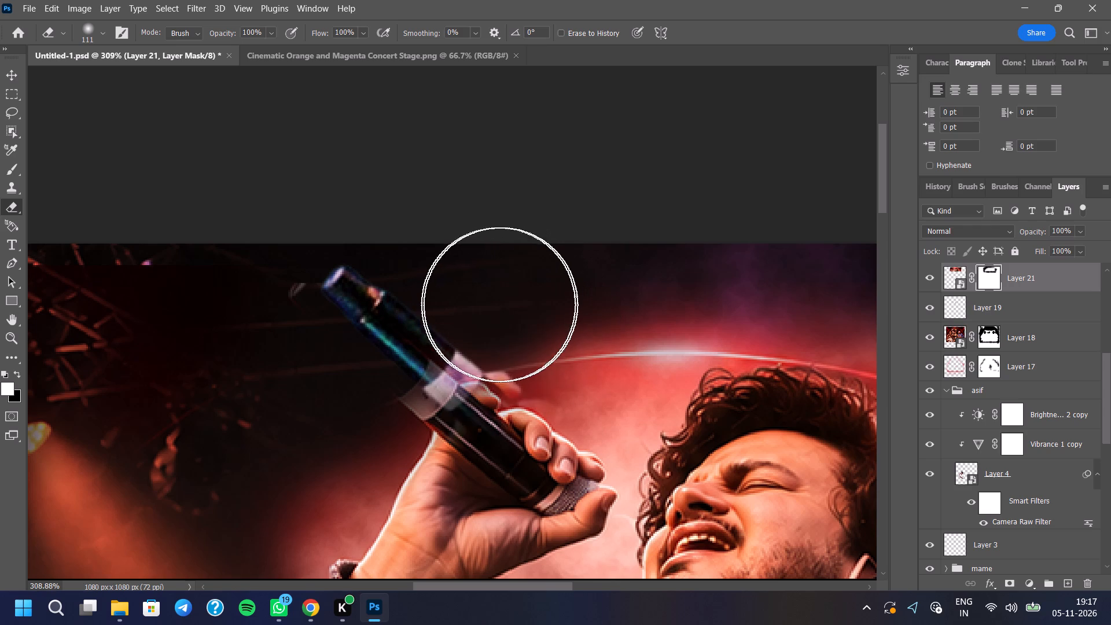
{"action": "double_click", "coordinate": [501, 303]}
{"action": "left_click_drag", "start_coordinate": [500, 310], "coordinate": [505, 309]}
{"action": "left_click_drag", "start_coordinate": [513, 307], "coordinate": [529, 307]}
{"action": "left_click", "coordinate": [551, 306]}
{"action": "left_click", "coordinate": [567, 305]}
{"action": "left_click_drag", "start_coordinate": [591, 302], "coordinate": [601, 299]}
{"action": "left_click_drag", "start_coordinate": [617, 295], "coordinate": [624, 295]}
{"action": "double_click", "coordinate": [638, 295]}
{"action": "left_click", "coordinate": [655, 295]}
{"action": "double_click", "coordinate": [665, 291]}
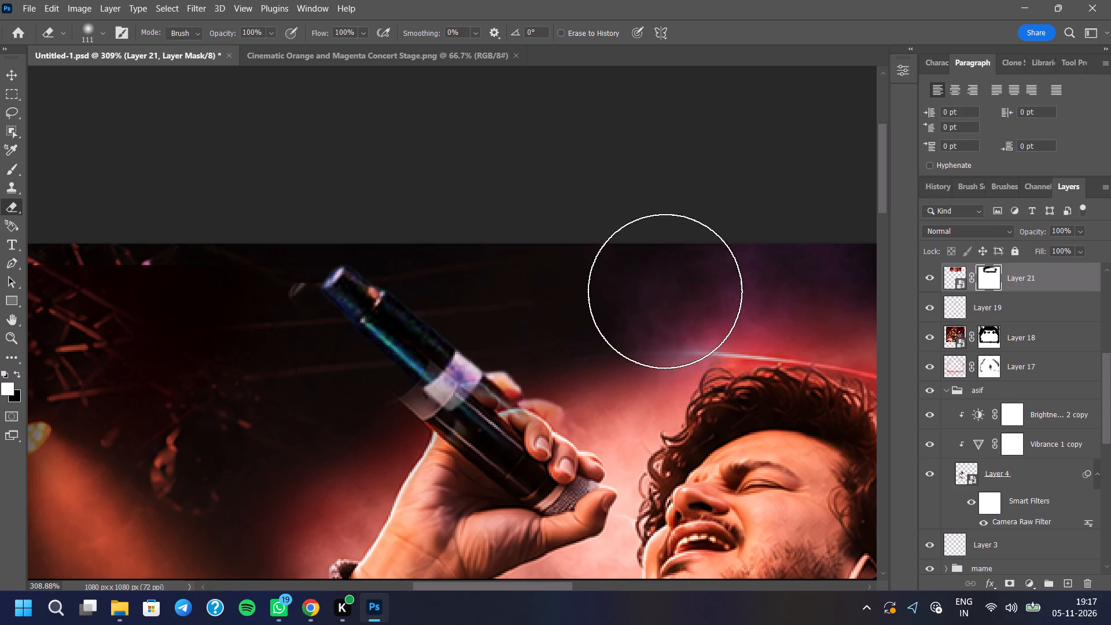
{"action": "left_click", "coordinate": [681, 289]}
{"action": "left_click", "coordinate": [688, 286]}
Erase the descending end of the red arc on Layer 21's mask over the purple truss beyond the curly-haired singer.
{"action": "scroll", "coordinate": [356, 296], "scroll_direction": "down", "scroll_amount": 10}
{"action": "scroll", "coordinate": [499, 287], "scroll_direction": "up", "scroll_amount": 8}
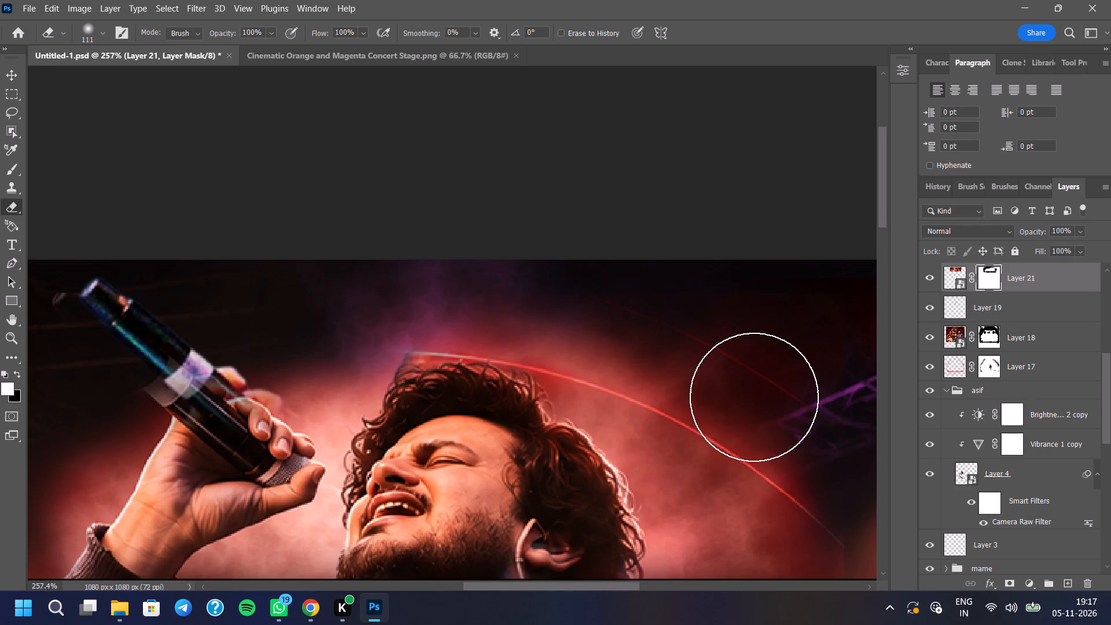
{"action": "left_click", "coordinate": [738, 395]}
{"action": "left_click", "coordinate": [743, 402]}
{"action": "left_click_drag", "start_coordinate": [746, 407], "coordinate": [752, 413]}
{"action": "left_click_drag", "start_coordinate": [765, 415], "coordinate": [769, 421]}
{"action": "left_click_drag", "start_coordinate": [779, 438], "coordinate": [785, 441]}
{"action": "left_click_drag", "start_coordinate": [797, 447], "coordinate": [818, 459]}
{"action": "left_click", "coordinate": [827, 466]}
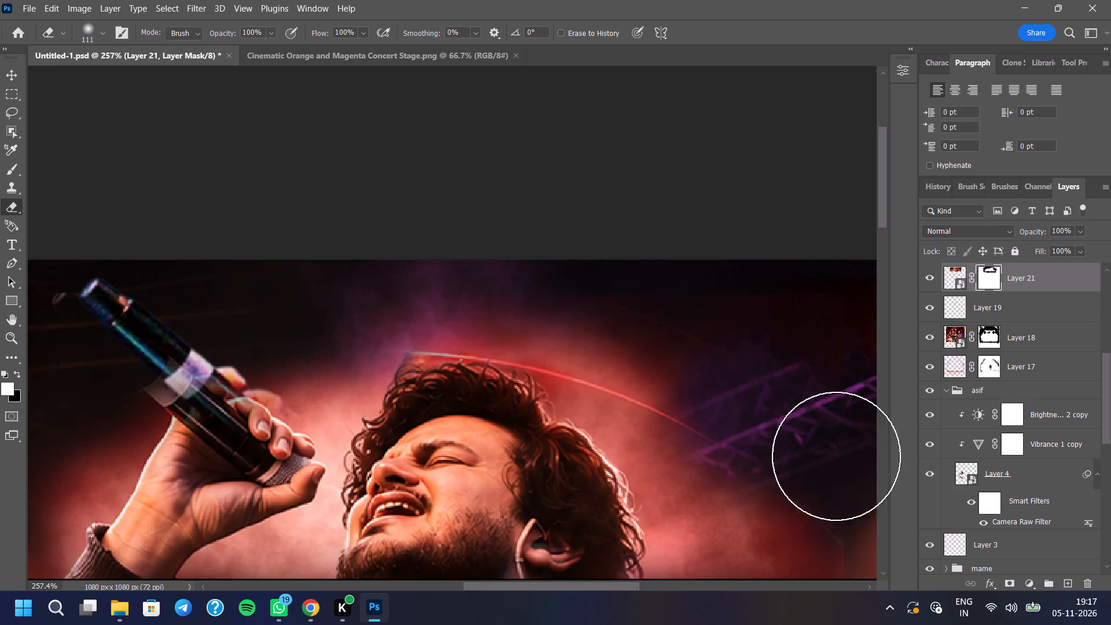
Erase the rest of the red arc and glow on Layer 21's mask from the purple truss back toward the curly hair.
{"action": "scroll", "coordinate": [690, 381], "scroll_direction": "up", "scroll_amount": 5}
{"action": "left_click", "coordinate": [657, 351]}
{"action": "left_click_drag", "start_coordinate": [661, 348], "coordinate": [668, 354]}
{"action": "left_click", "coordinate": [672, 354]}
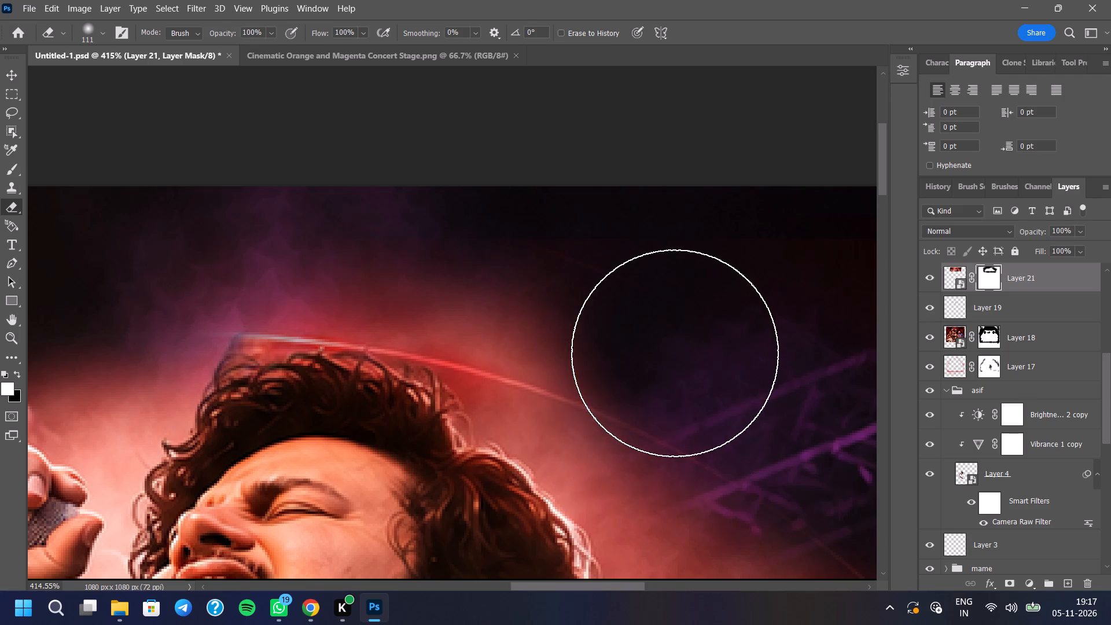
{"action": "left_click", "coordinate": [679, 355]}
{"action": "left_click", "coordinate": [685, 355]}
{"action": "left_click_drag", "start_coordinate": [675, 344], "coordinate": [667, 340]}
{"action": "left_click_drag", "start_coordinate": [632, 326], "coordinate": [613, 326]}
{"action": "left_click", "coordinate": [606, 322]}
{"action": "left_click", "coordinate": [583, 312]}
{"action": "left_click", "coordinate": [572, 307]}
{"action": "left_click_drag", "start_coordinate": [561, 303], "coordinate": [556, 302]}
{"action": "left_click_drag", "start_coordinate": [536, 294], "coordinate": [521, 293]}
{"action": "left_click", "coordinate": [503, 290]}
{"action": "left_click_drag", "start_coordinate": [499, 287], "coordinate": [492, 284]}
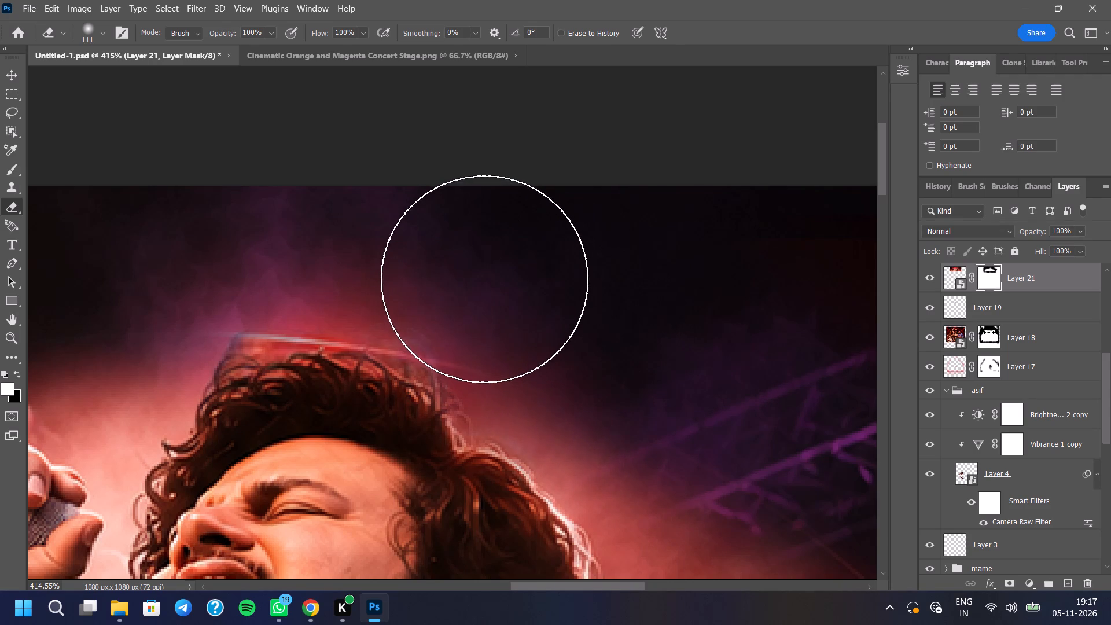
Erase the remaining arc and red glow on Layer 21's mask directly above the curly hair.
{"action": "left_click", "coordinate": [459, 265]}
{"action": "left_click", "coordinate": [402, 255]}
{"action": "left_click_drag", "start_coordinate": [379, 249], "coordinate": [369, 248]}
{"action": "left_click_drag", "start_coordinate": [339, 240], "coordinate": [318, 240]}
{"action": "left_click", "coordinate": [296, 244]}
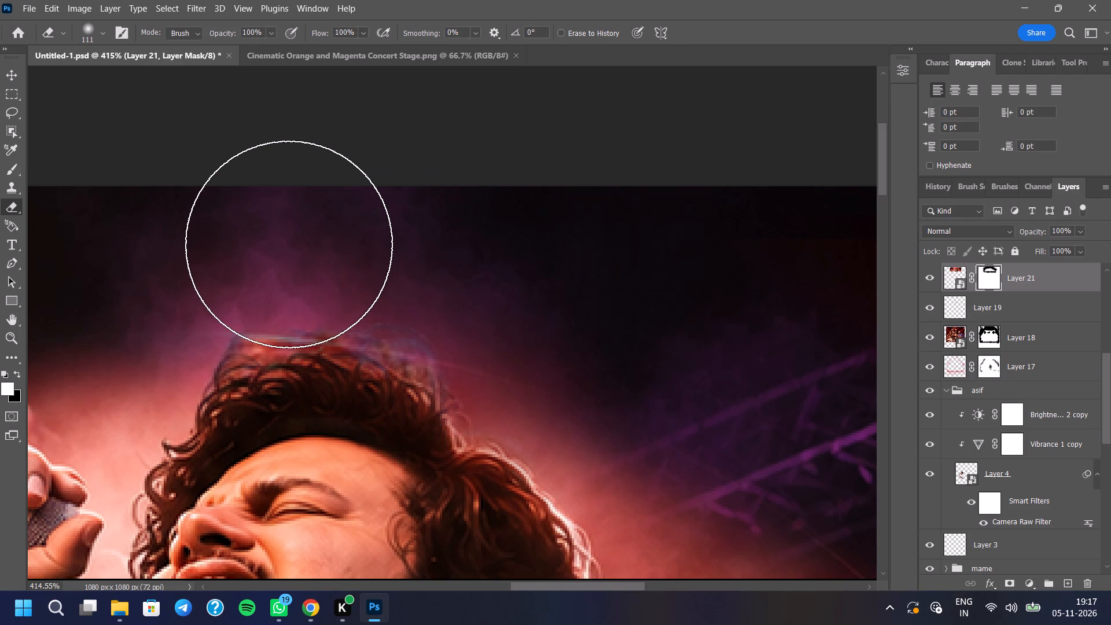
{"action": "triple_click", "coordinate": [288, 244]}
Set the Eraser to Hard Round at 26 px and erase the leftover glow on Layer 21's mask above and beside the curly hair.
{"action": "right_click", "coordinate": [323, 233]}
{"action": "left_click", "coordinate": [415, 394]}
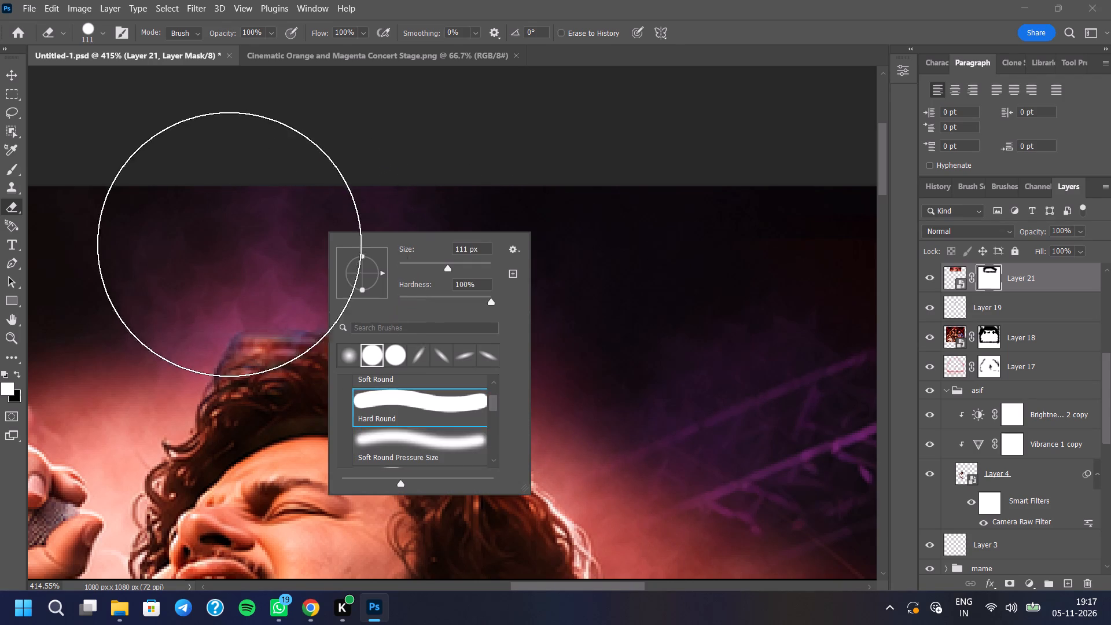
{"action": "left_click", "coordinate": [211, 223]}
{"action": "right_click", "coordinate": [299, 215]}
{"action": "left_click", "coordinate": [405, 246]}
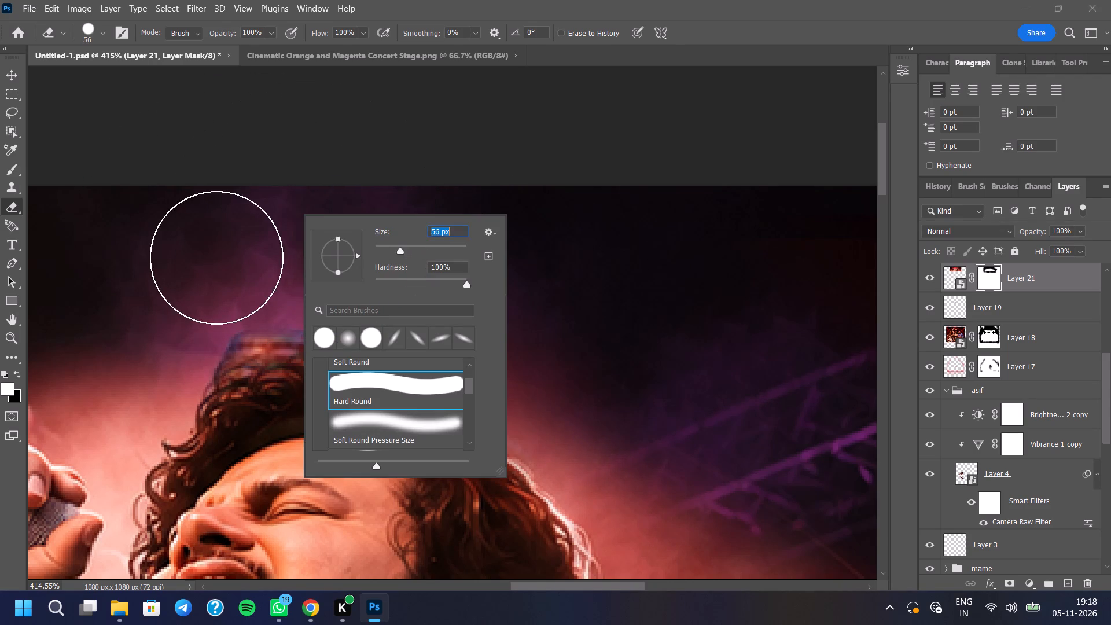
{"action": "left_click", "coordinate": [216, 258]}
{"action": "right_click", "coordinate": [321, 251]}
{"action": "left_click", "coordinate": [411, 278]}
{"action": "left_click_drag", "start_coordinate": [417, 282], "coordinate": [410, 282]}
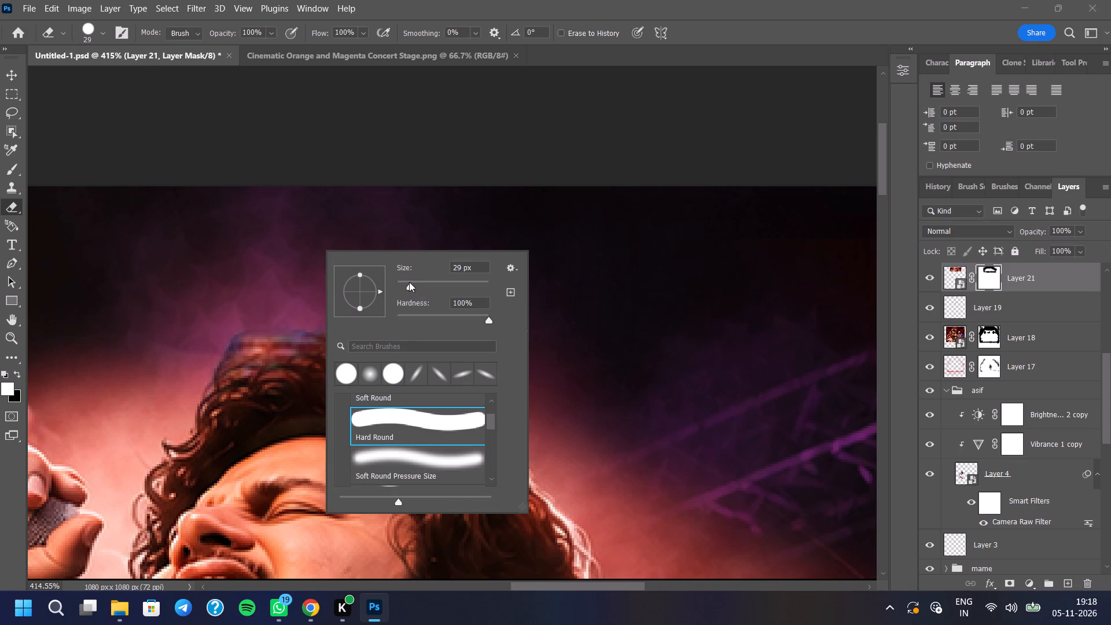
{"action": "left_click", "coordinate": [409, 282]}
{"action": "left_click", "coordinate": [282, 258]}
{"action": "left_click", "coordinate": [292, 298]}
{"action": "left_click_drag", "start_coordinate": [324, 294], "coordinate": [346, 299]}
{"action": "left_click_drag", "start_coordinate": [370, 311], "coordinate": [379, 315]}
{"action": "left_click_drag", "start_coordinate": [396, 318], "coordinate": [406, 321]}
{"action": "left_click_drag", "start_coordinate": [410, 323], "coordinate": [421, 330]}
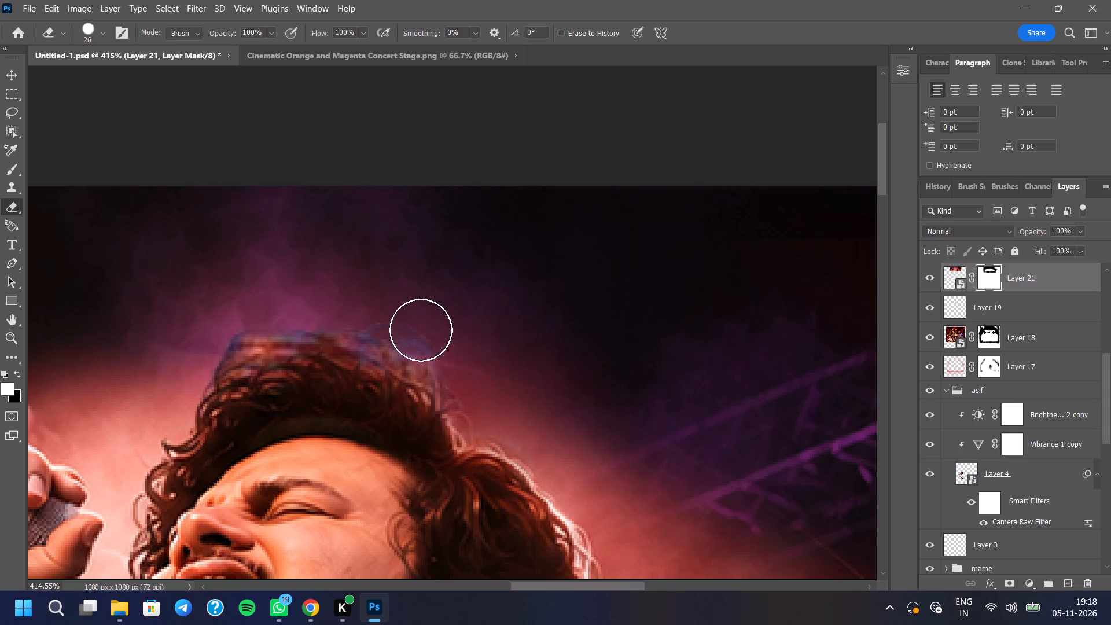
{"action": "left_click_drag", "start_coordinate": [426, 333], "coordinate": [435, 336]}
{"action": "left_click_drag", "start_coordinate": [442, 340], "coordinate": [450, 342]}
{"action": "left_click_drag", "start_coordinate": [460, 348], "coordinate": [470, 352]}
{"action": "left_click_drag", "start_coordinate": [479, 356], "coordinate": [498, 360]}
{"action": "left_click_drag", "start_coordinate": [503, 362], "coordinate": [513, 362]}
{"action": "left_click_drag", "start_coordinate": [605, 366], "coordinate": [658, 374]}
{"action": "left_click_drag", "start_coordinate": [584, 365], "coordinate": [648, 407]}
Compare the raised microphone and hand with Layer 21 hidden and shown.
{"action": "scroll", "coordinate": [558, 324], "scroll_direction": "down", "scroll_amount": 4}
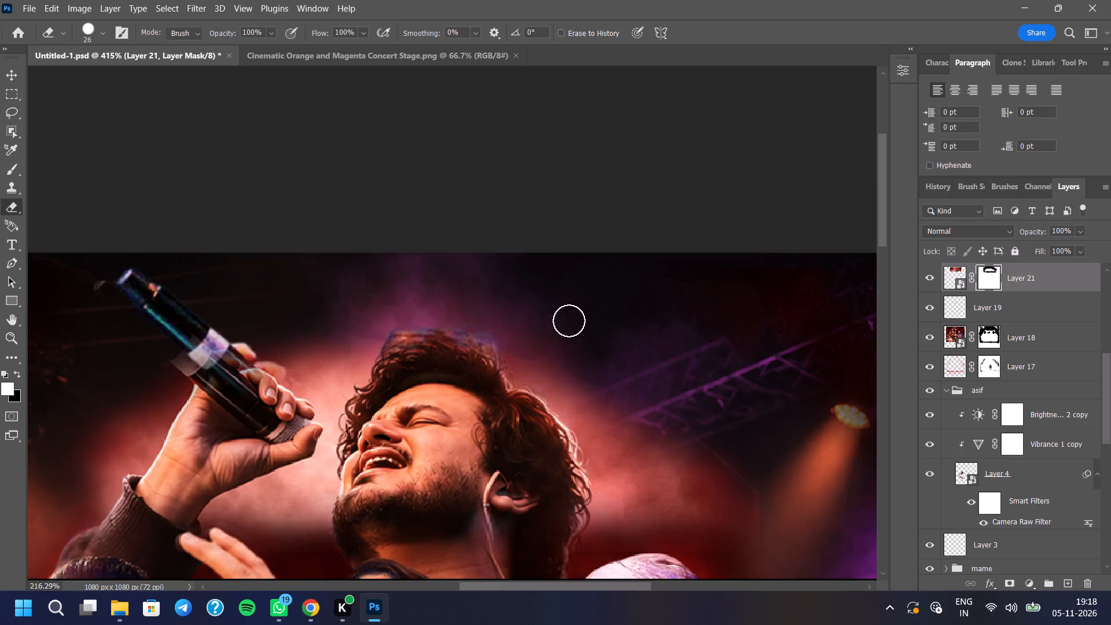
{"action": "scroll", "coordinate": [569, 321], "scroll_direction": "down", "scroll_amount": 6}
{"action": "scroll", "coordinate": [188, 300], "scroll_direction": "up", "scroll_amount": 8}
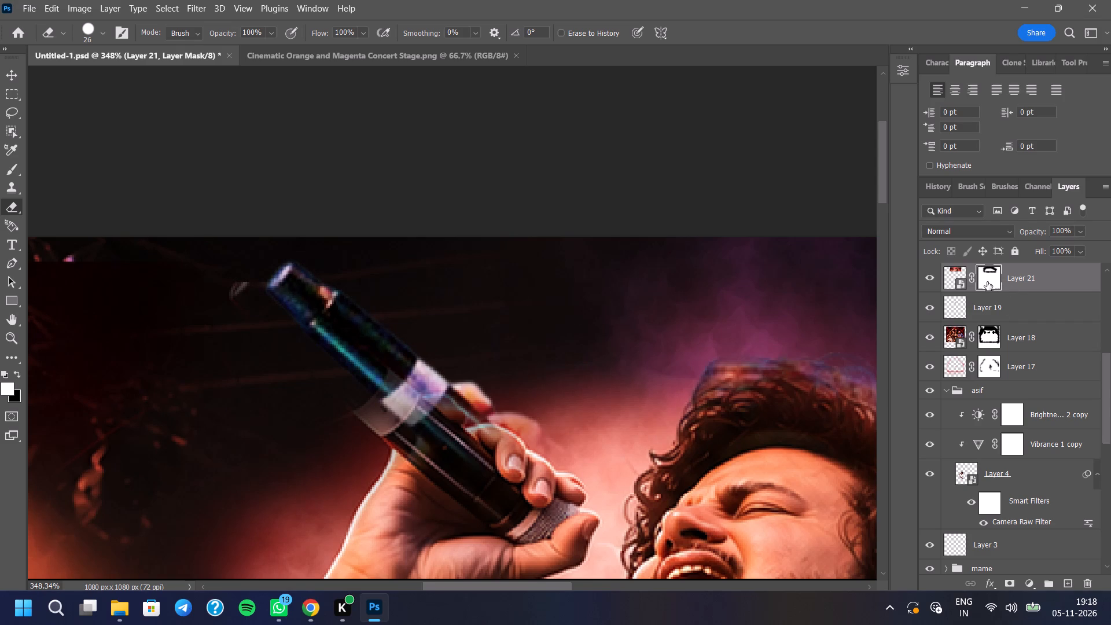
{"action": "left_click", "coordinate": [927, 281]}
{"action": "scroll", "coordinate": [927, 281], "scroll_direction": "up", "scroll_amount": 1}
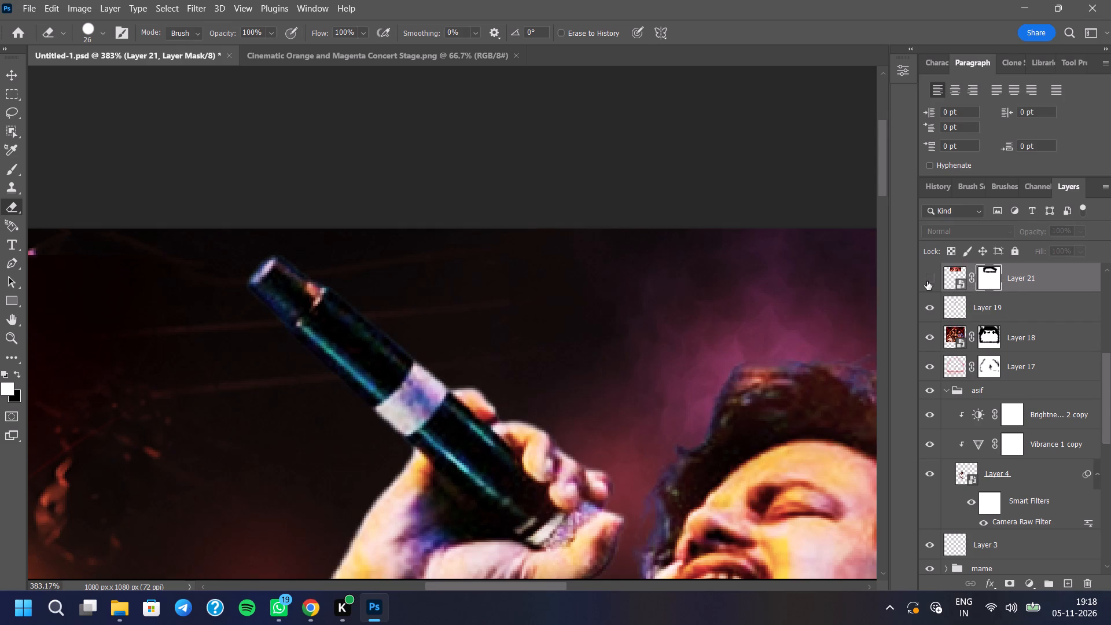
{"action": "left_click", "coordinate": [927, 281]}
{"action": "left_click", "coordinate": [927, 281]}
{"action": "left_click", "coordinate": [927, 281]}
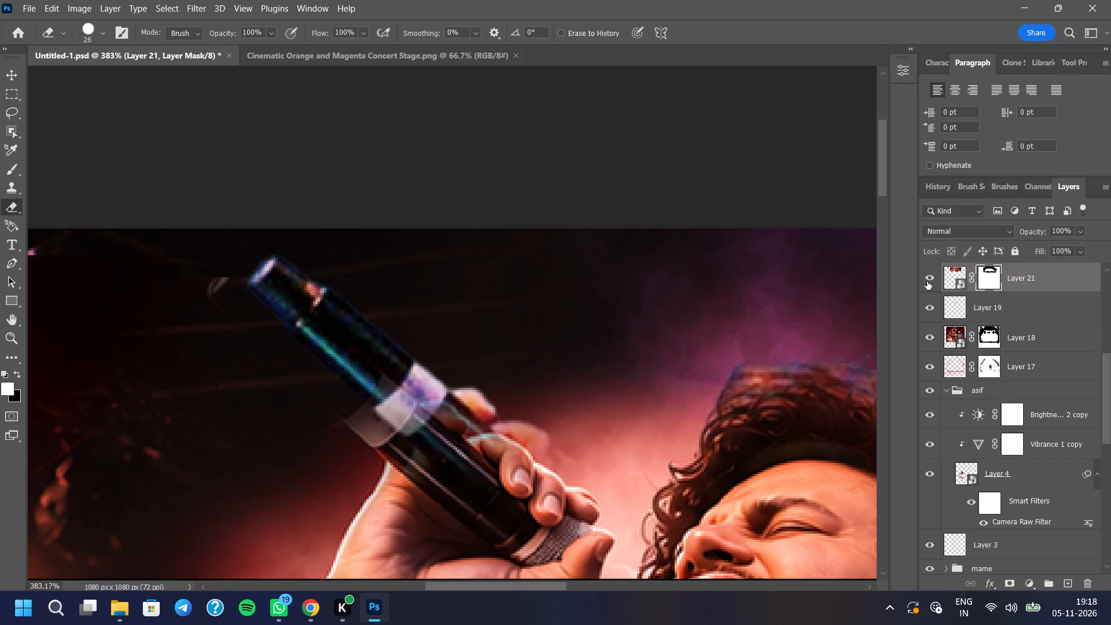
Paint white with the Brush on Layer 21's mask over the raised microphone and gripping fingers to bring back the sharp microphone.
{"action": "left_click", "coordinate": [8, 167]}
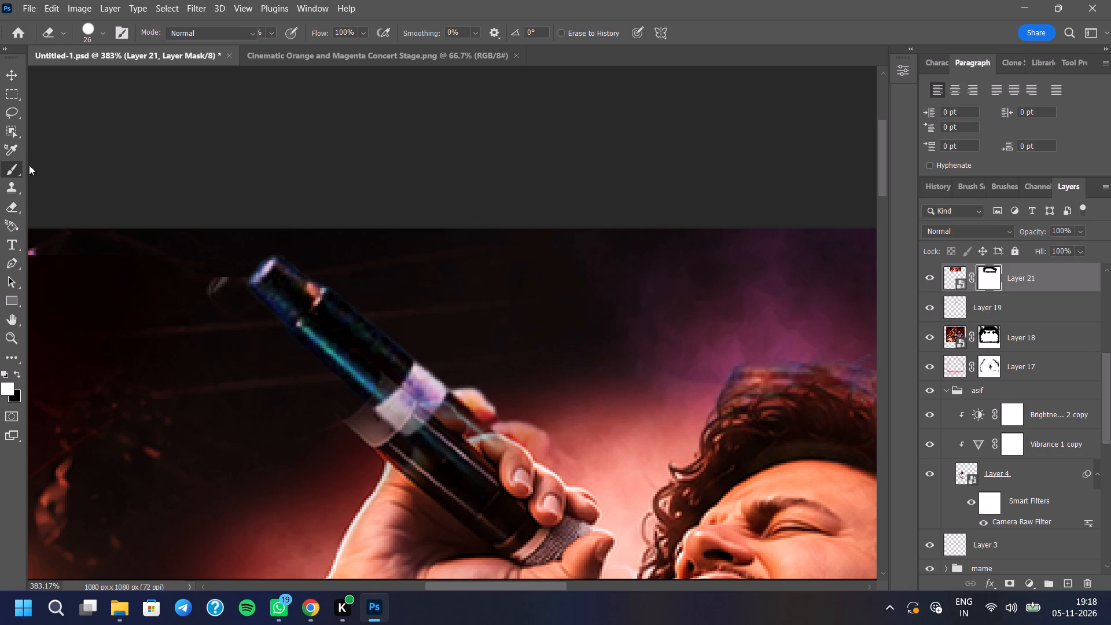
{"action": "left_click_drag", "start_coordinate": [262, 296], "coordinate": [421, 425]}
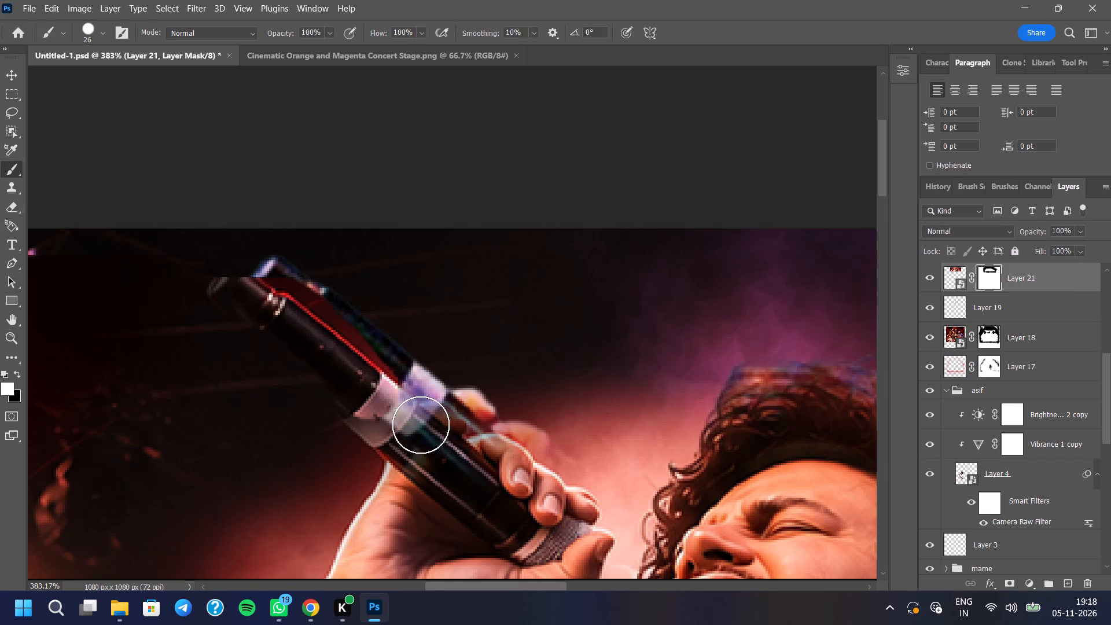
{"action": "left_click_drag", "start_coordinate": [421, 425], "coordinate": [451, 440]}
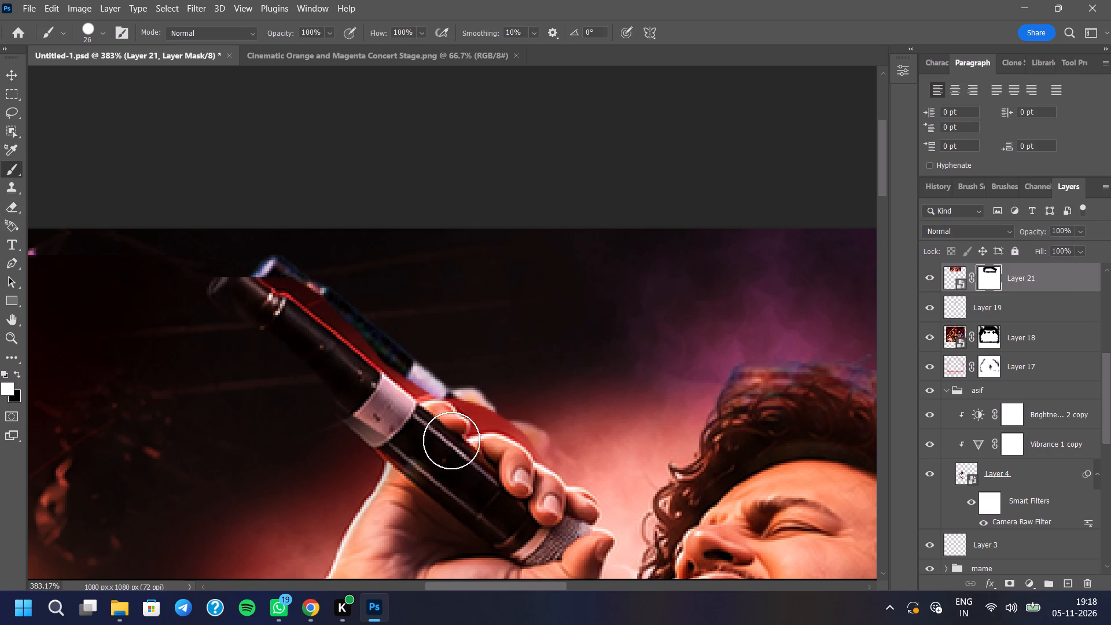
{"action": "left_click_drag", "start_coordinate": [451, 440], "coordinate": [266, 286]}
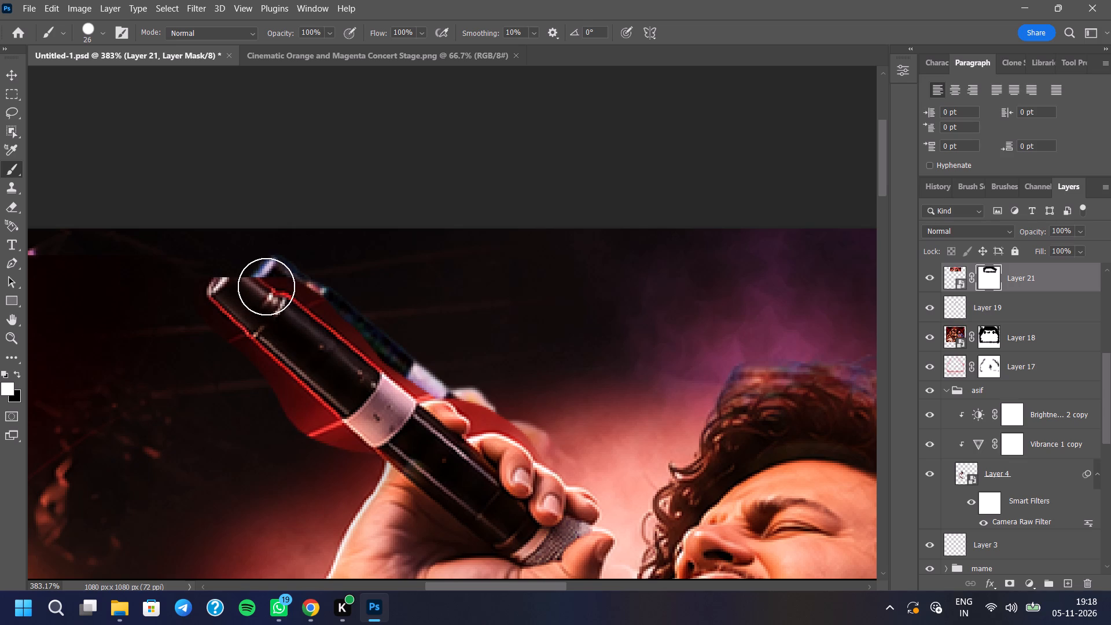
{"action": "left_click_drag", "start_coordinate": [266, 286], "coordinate": [260, 284]}
{"action": "left_click", "coordinate": [259, 285]}
{"action": "left_click_drag", "start_coordinate": [247, 288], "coordinate": [424, 457]}
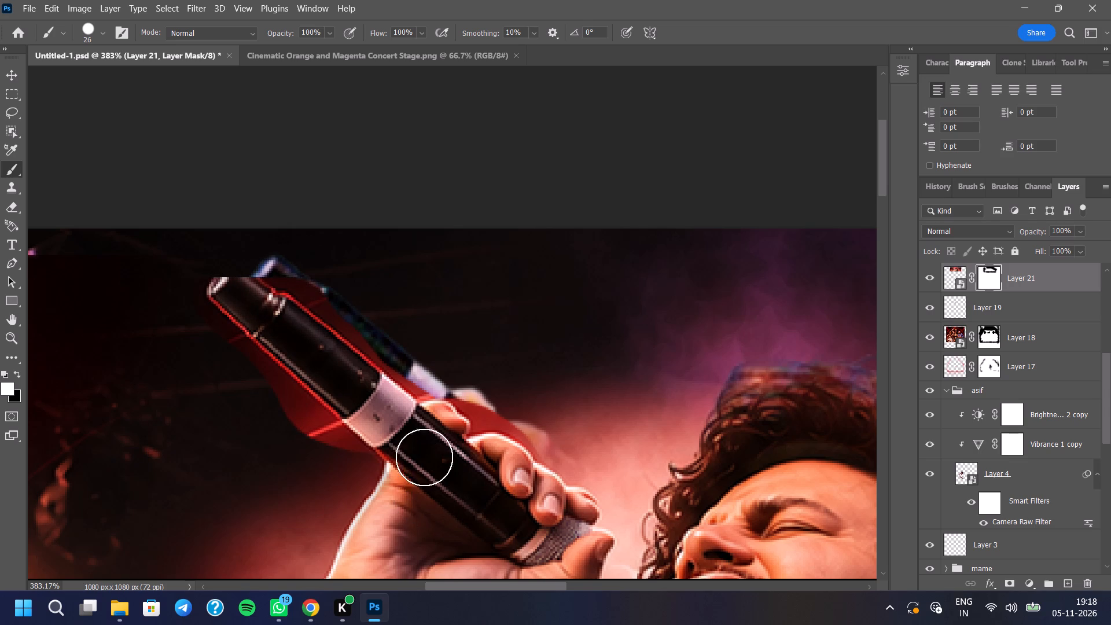
{"action": "left_click_drag", "start_coordinate": [424, 457], "coordinate": [483, 480]}
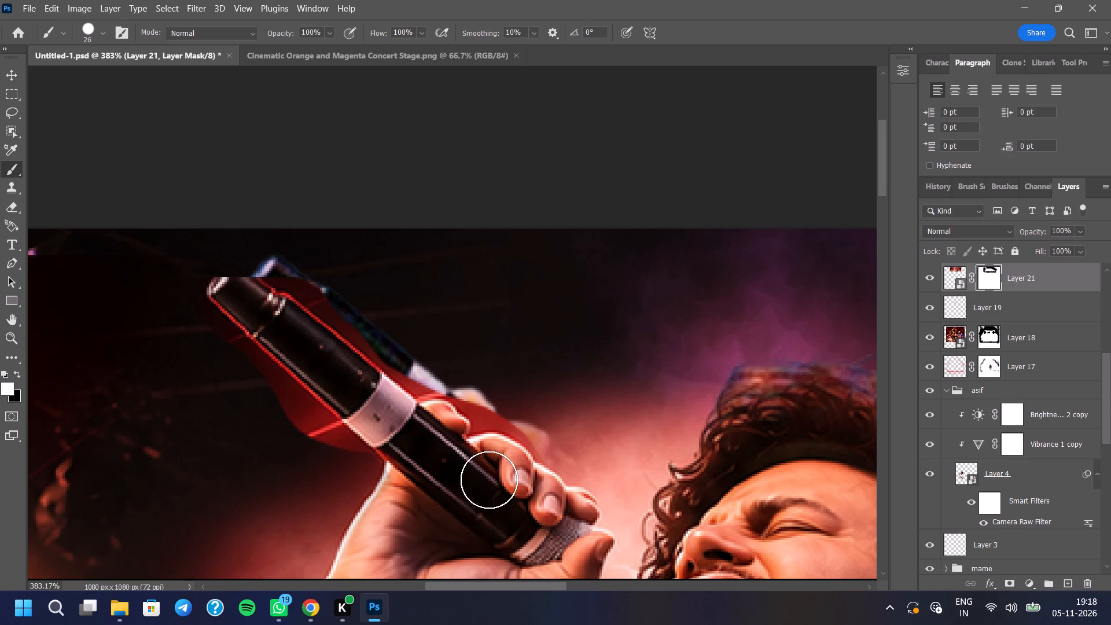
{"action": "left_click_drag", "start_coordinate": [514, 483], "coordinate": [554, 520]}
Erase the red glow on Layer 21's mask above the microphone body and below it down to the silver band.
{"action": "left_click", "coordinate": [8, 210]}
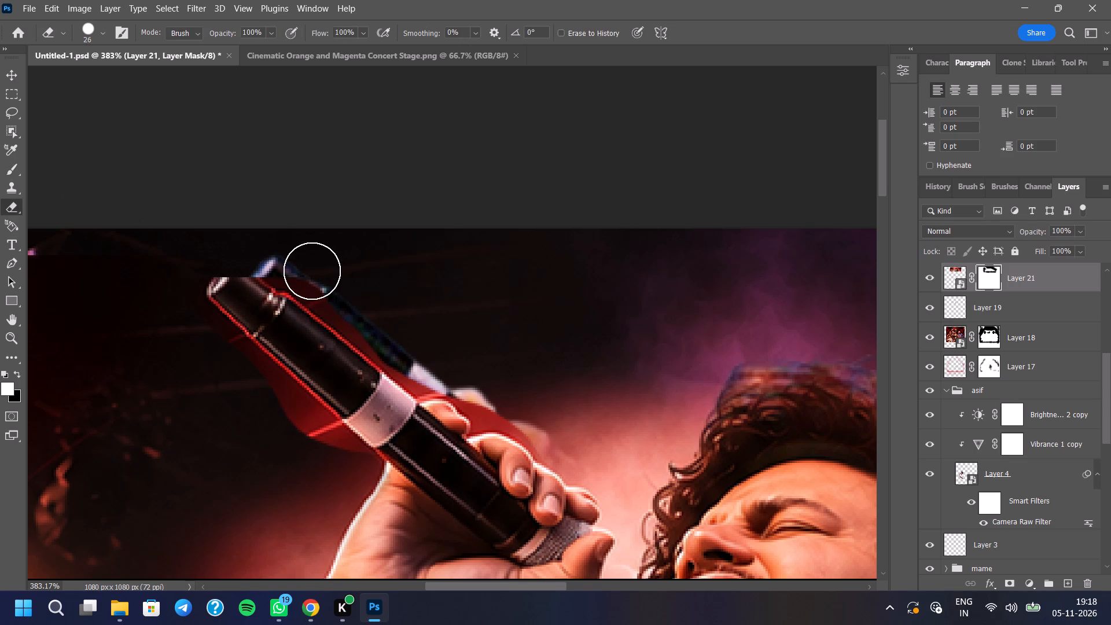
{"action": "left_click", "coordinate": [292, 262]}
{"action": "left_click_drag", "start_coordinate": [302, 260], "coordinate": [358, 306]}
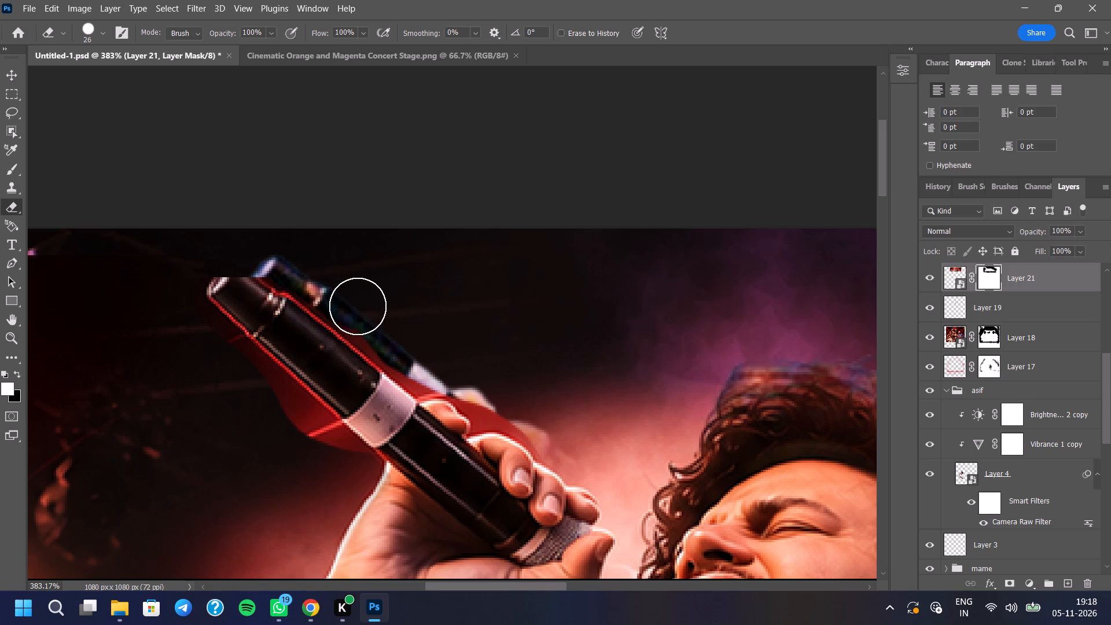
{"action": "left_click_drag", "start_coordinate": [358, 306], "coordinate": [409, 345]}
{"action": "left_click_drag", "start_coordinate": [201, 335], "coordinate": [231, 365]}
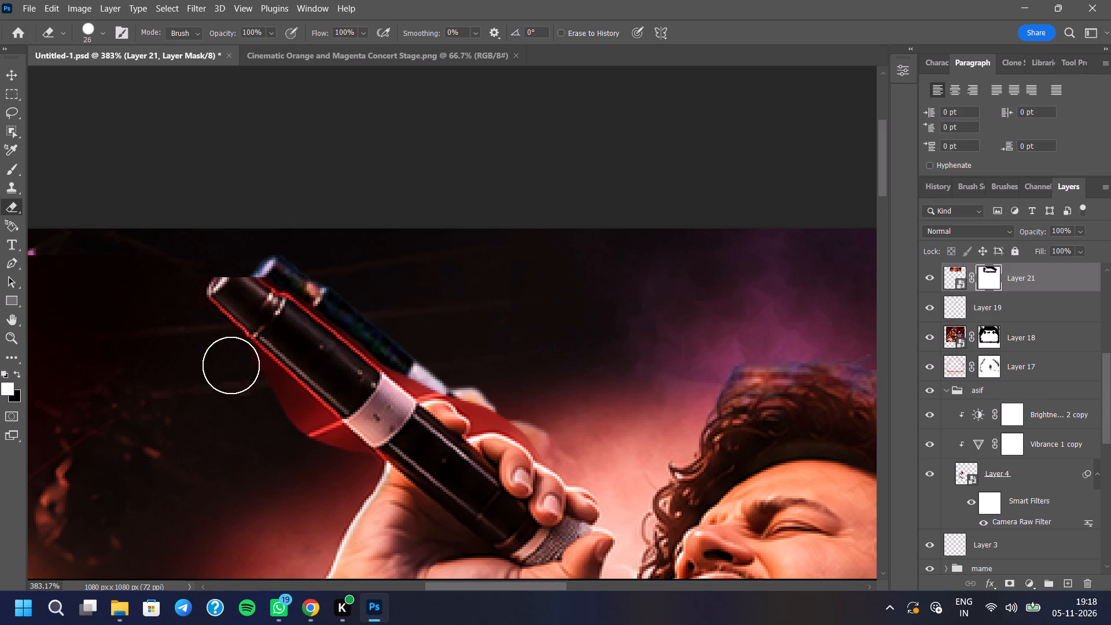
{"action": "left_click_drag", "start_coordinate": [231, 365], "coordinate": [336, 460]}
{"action": "scroll", "coordinate": [327, 459], "scroll_direction": "up", "scroll_amount": 8}
{"action": "double_click", "coordinate": [309, 428]}
{"action": "left_click_drag", "start_coordinate": [314, 431], "coordinate": [344, 454]}
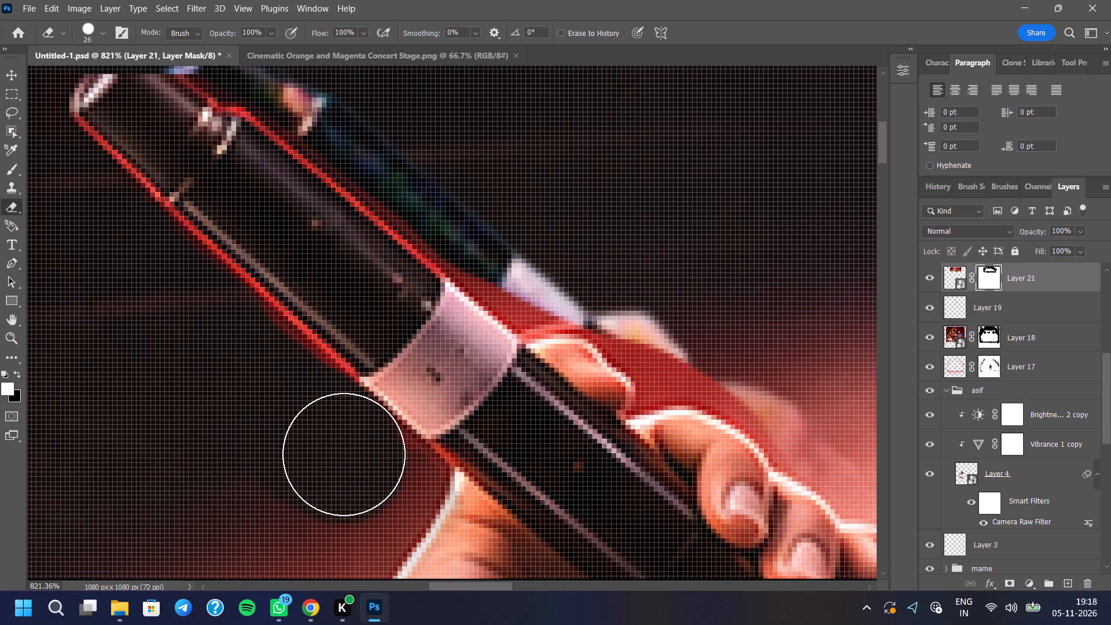
{"action": "left_click_drag", "start_coordinate": [344, 454], "coordinate": [373, 473]}
{"action": "left_click", "coordinate": [377, 483]}
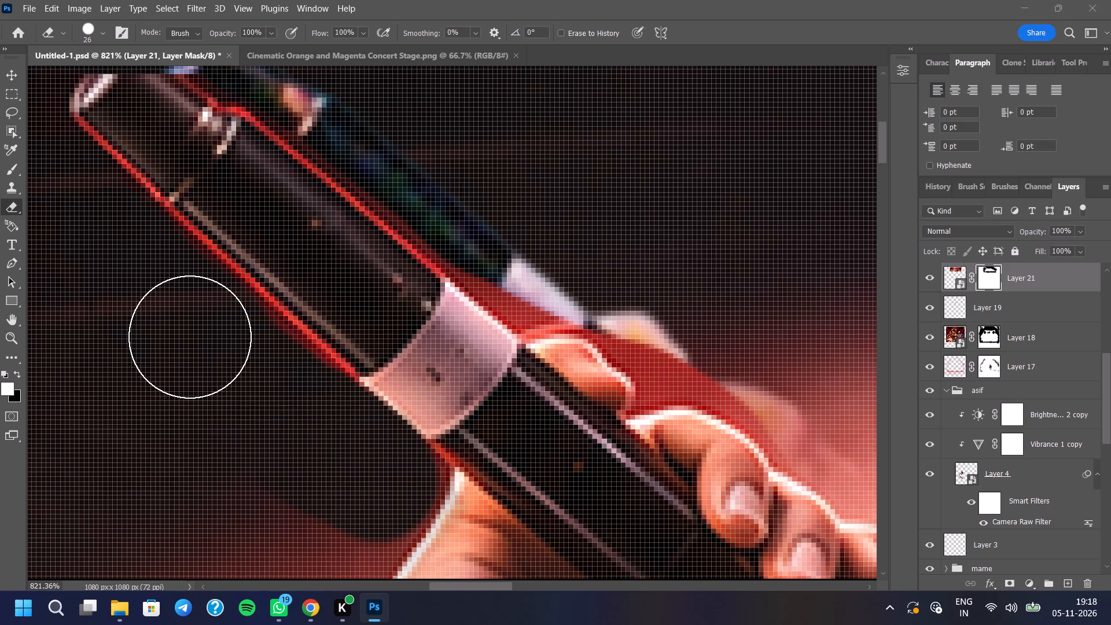
Erase the red fringe on Layer 21's mask along the microphone's lower edge, working from the silver band up to its tip.
{"action": "right_click", "coordinate": [190, 337]}
{"action": "left_click", "coordinate": [165, 312]}
{"action": "left_click", "coordinate": [154, 290]}
{"action": "left_click_drag", "start_coordinate": [144, 268], "coordinate": [136, 265]}
{"action": "left_click", "coordinate": [126, 253]}
{"action": "left_click", "coordinate": [115, 244]}
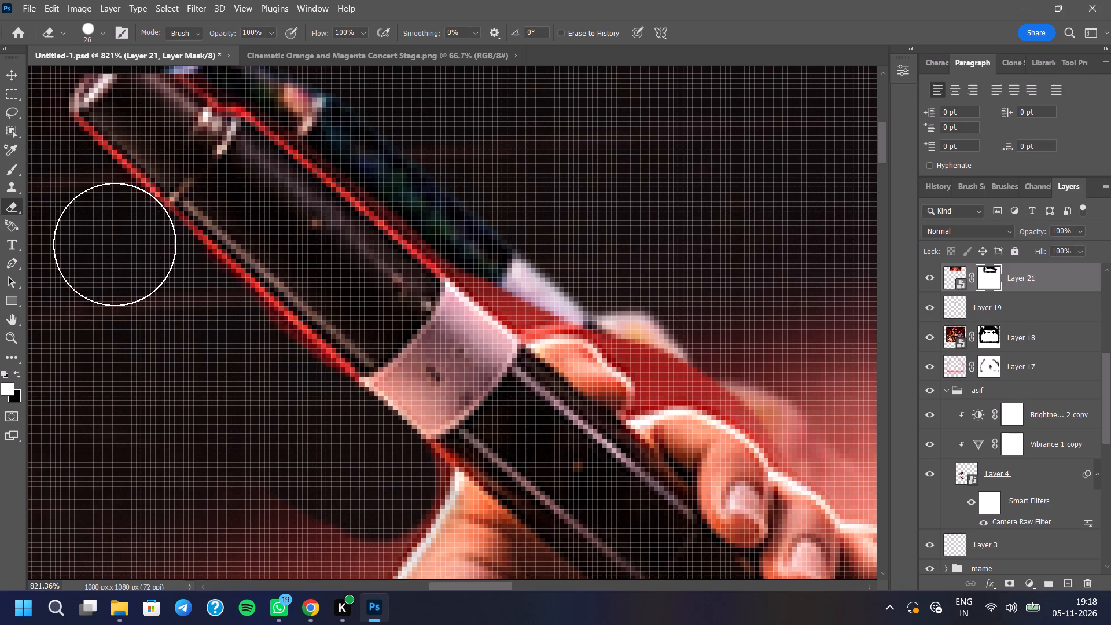
{"action": "left_click", "coordinate": [106, 236]}
{"action": "left_click", "coordinate": [104, 226]}
{"action": "left_click_drag", "start_coordinate": [91, 215], "coordinate": [85, 211]}
{"action": "left_click_drag", "start_coordinate": [73, 202], "coordinate": [68, 197]}
{"action": "left_click", "coordinate": [59, 189]}
{"action": "left_click", "coordinate": [53, 182]}
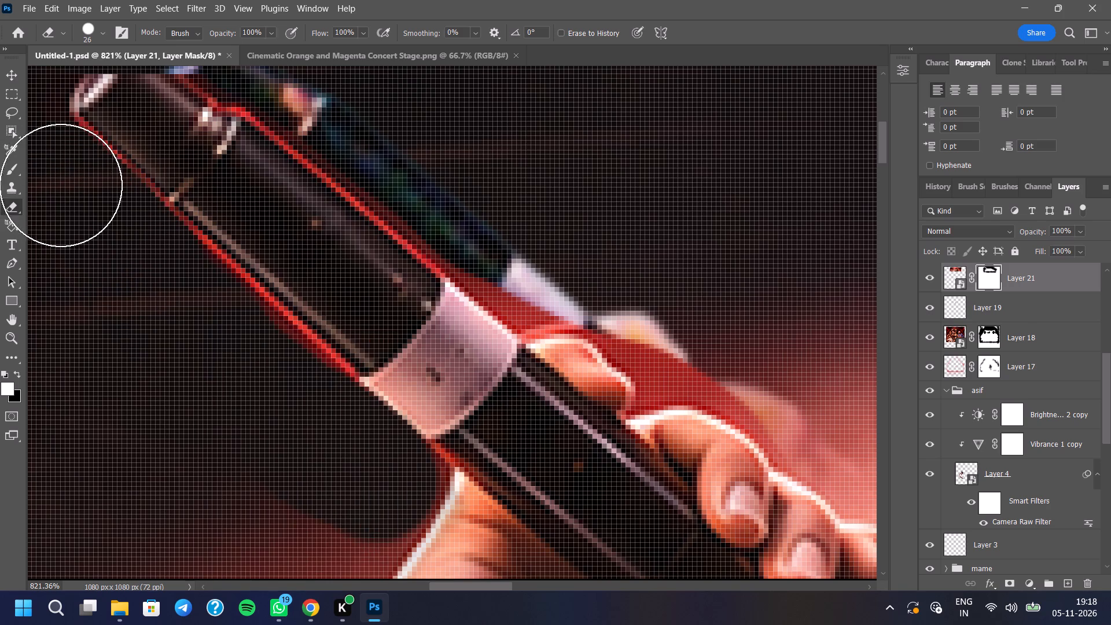
{"action": "left_click", "coordinate": [61, 185]}
{"action": "left_click", "coordinate": [56, 178]}
Erase the remaining red line on Layer 21's mask along the microphone's lower edge, from its tip back to the silver band.
{"action": "left_click_drag", "start_coordinate": [64, 192], "coordinate": [116, 241]}
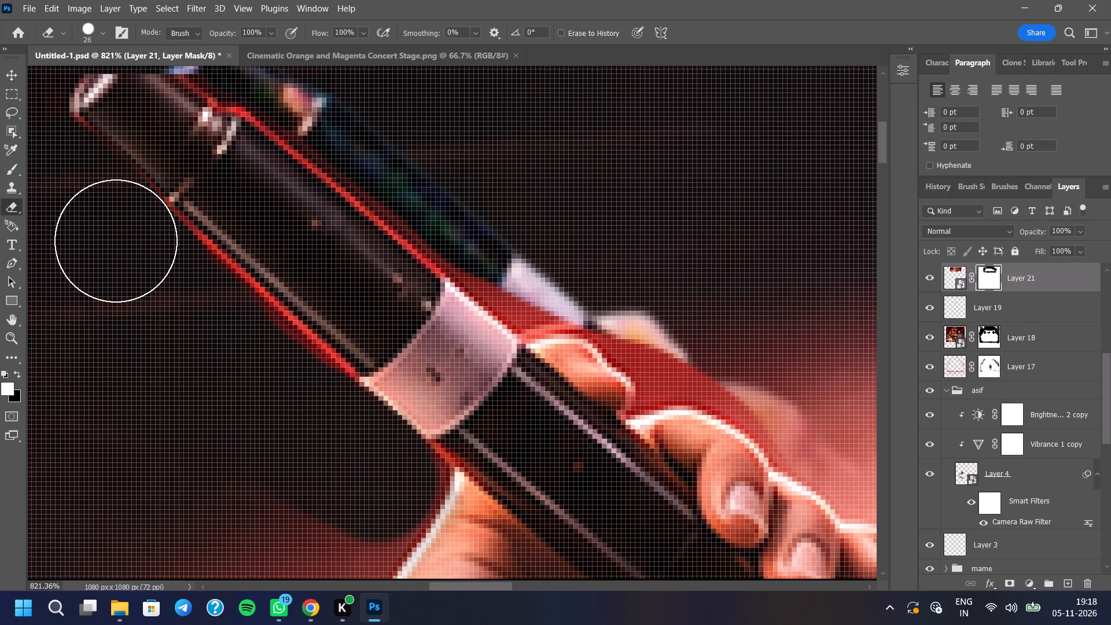
{"action": "left_click_drag", "start_coordinate": [116, 241], "coordinate": [222, 334]}
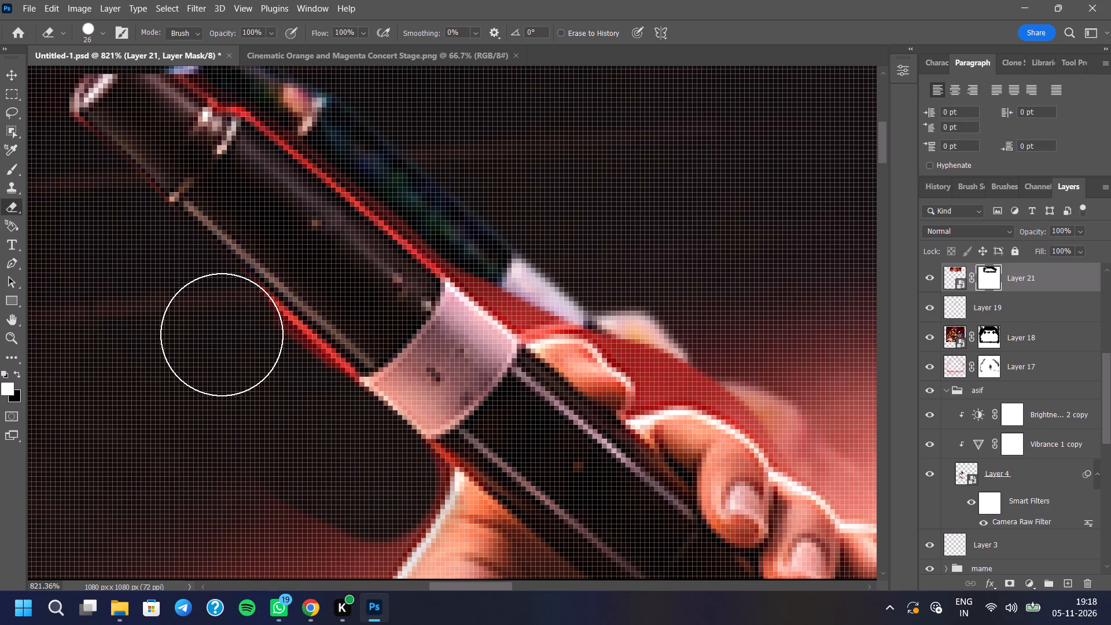
{"action": "left_click_drag", "start_coordinate": [222, 334], "coordinate": [287, 395]}
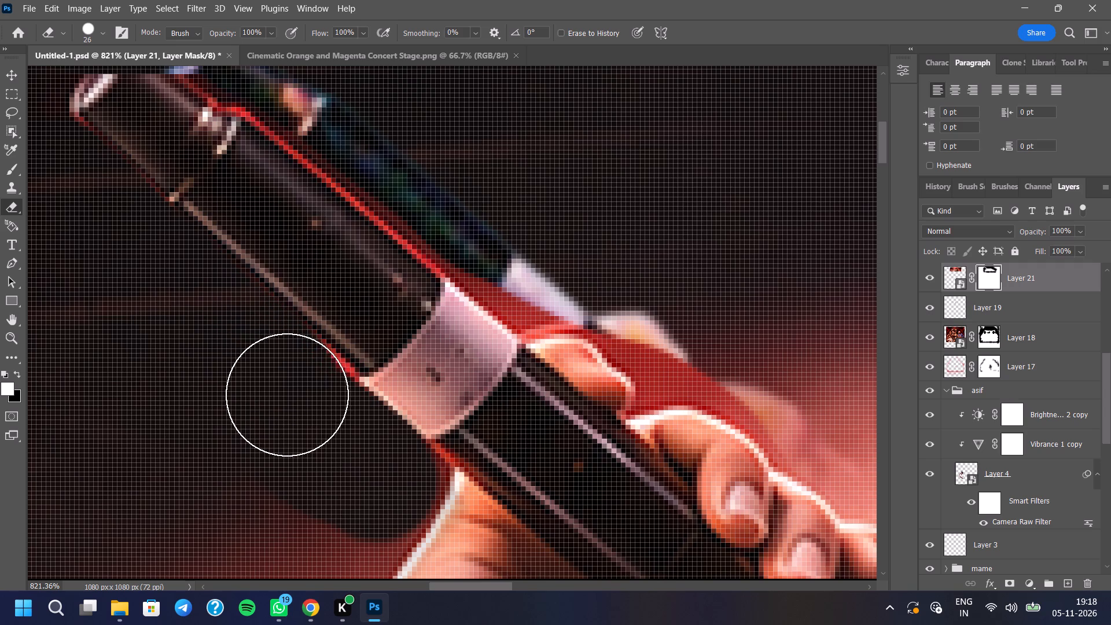
{"action": "left_click_drag", "start_coordinate": [287, 395], "coordinate": [295, 398]}
{"action": "double_click", "coordinate": [297, 401]}
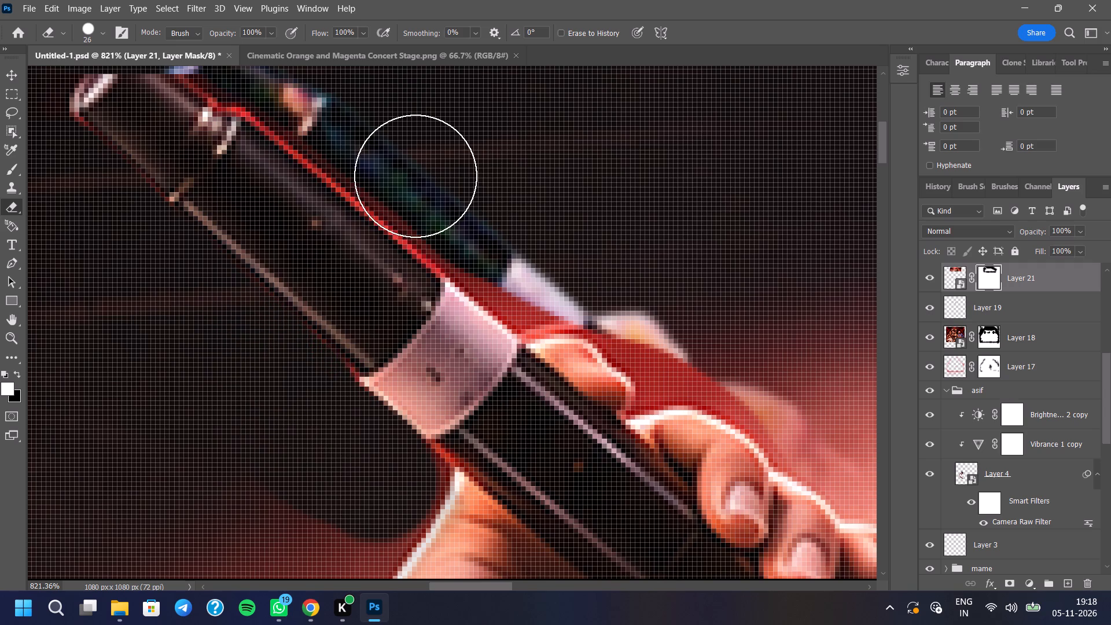
Erase the red glow on Layer 21's mask along the microphone's upper edge around the silver band and the first finger.
{"action": "left_click", "coordinate": [415, 176]}
{"action": "left_click_drag", "start_coordinate": [447, 202], "coordinate": [505, 242]}
{"action": "left_click", "coordinate": [512, 249]}
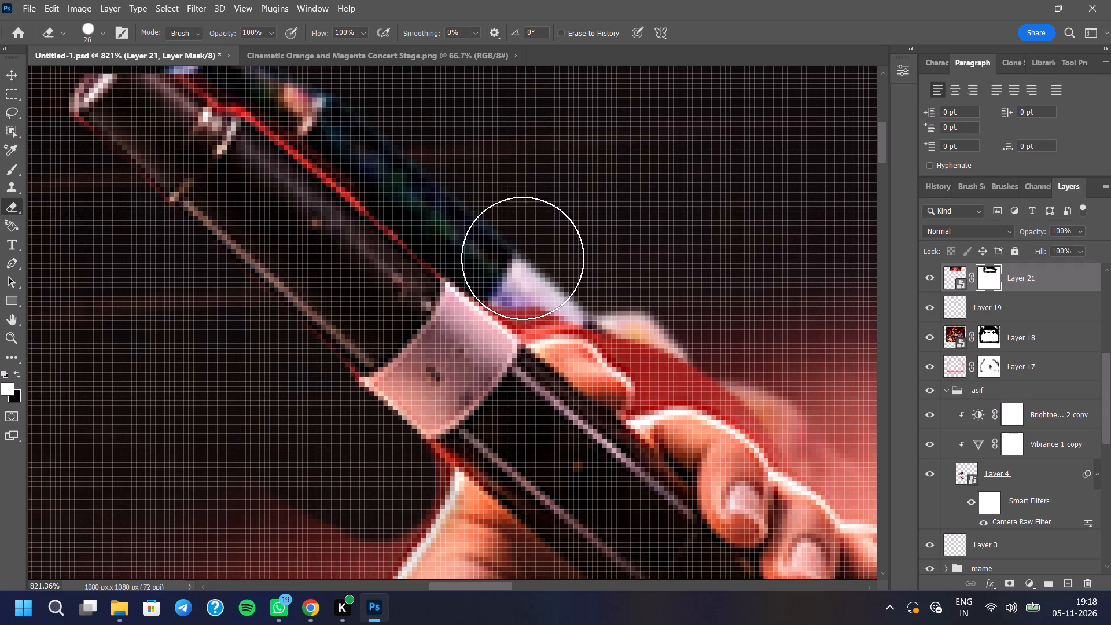
{"action": "left_click", "coordinate": [526, 263]}
{"action": "left_click", "coordinate": [545, 272]}
{"action": "left_click_drag", "start_coordinate": [589, 282], "coordinate": [612, 286]}
{"action": "left_click_drag", "start_coordinate": [623, 293], "coordinate": [631, 296]}
{"action": "left_click_drag", "start_coordinate": [656, 309], "coordinate": [663, 322]}
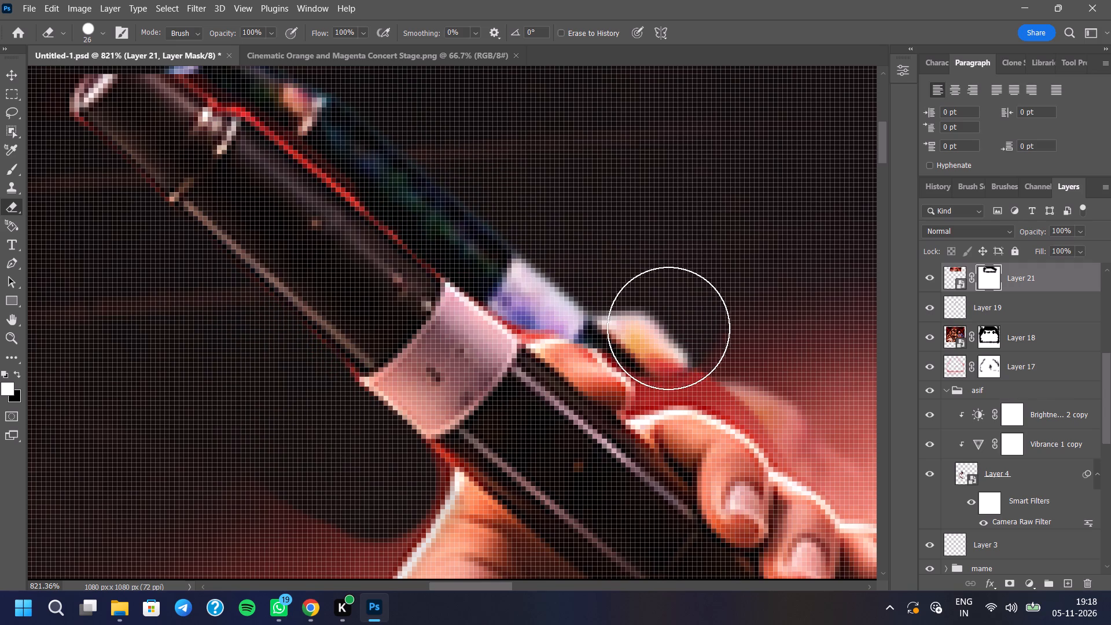
Erase the red glow on Layer 21's mask directly above the fingers gripping the microphone.
{"action": "left_click", "coordinate": [671, 331]}
{"action": "left_click_drag", "start_coordinate": [675, 342], "coordinate": [680, 344]}
{"action": "left_click", "coordinate": [715, 350]}
{"action": "left_click_drag", "start_coordinate": [726, 352], "coordinate": [738, 359]}
{"action": "left_click_drag", "start_coordinate": [764, 365], "coordinate": [772, 368]}
{"action": "left_click", "coordinate": [793, 387]}
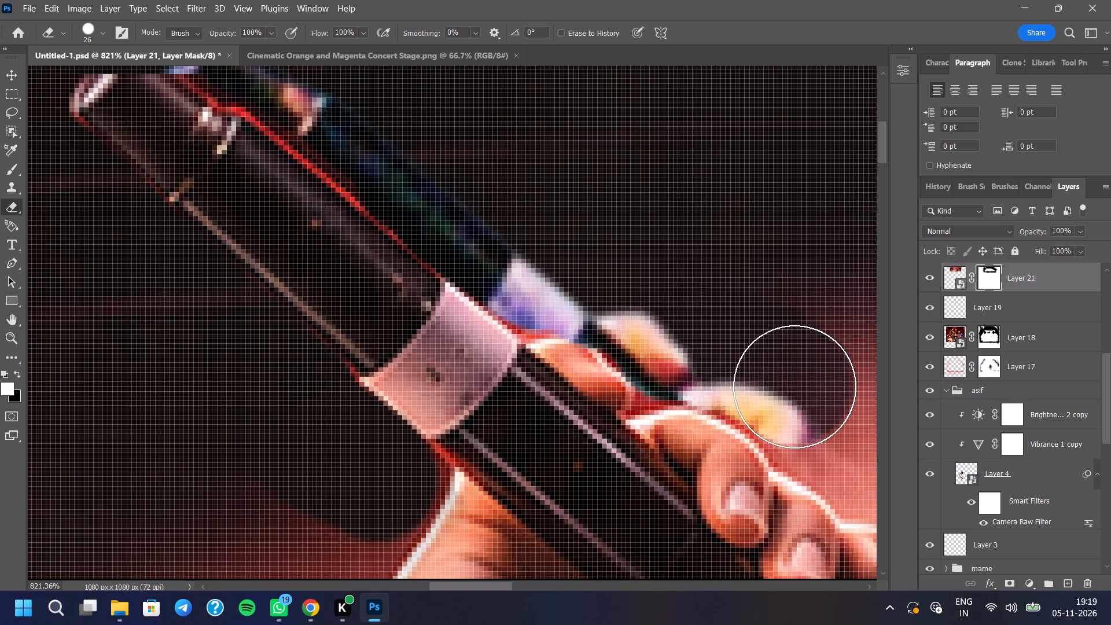
{"action": "left_click", "coordinate": [801, 398]}
{"action": "left_click_drag", "start_coordinate": [790, 389], "coordinate": [749, 367]}
{"action": "left_click", "coordinate": [706, 356]}
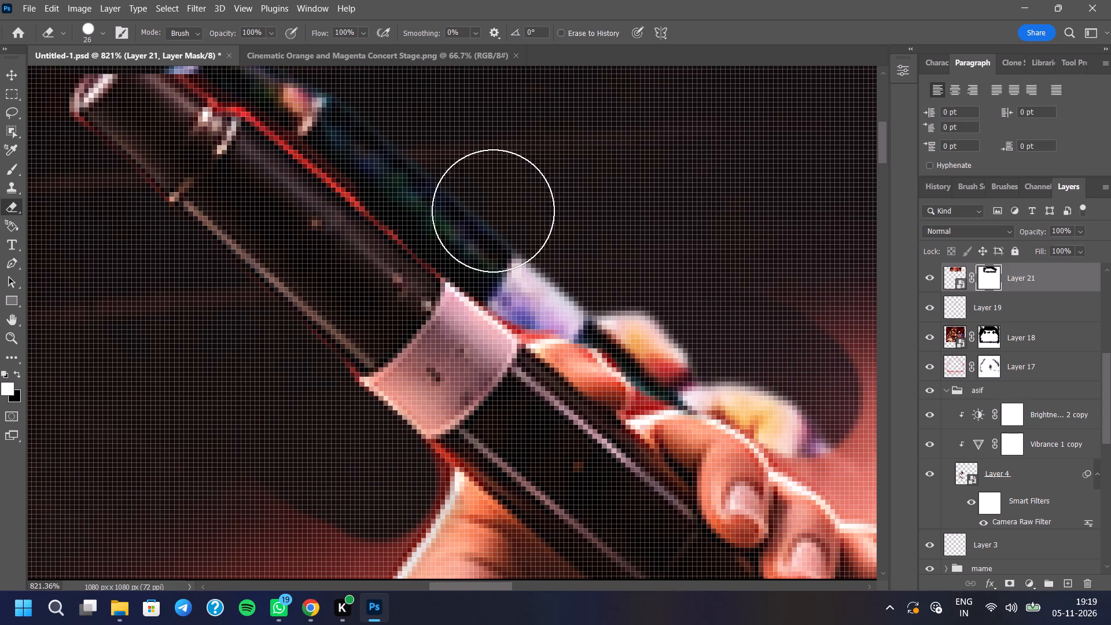
Erase the thin red line on Layer 21's mask along the microphone's upper edge, from its tip to the silver band.
{"action": "scroll", "coordinate": [377, 210], "scroll_direction": "down", "scroll_amount": 5}
{"action": "scroll", "coordinate": [311, 109], "scroll_direction": "up", "scroll_amount": 4}
{"action": "left_click", "coordinate": [285, 131]}
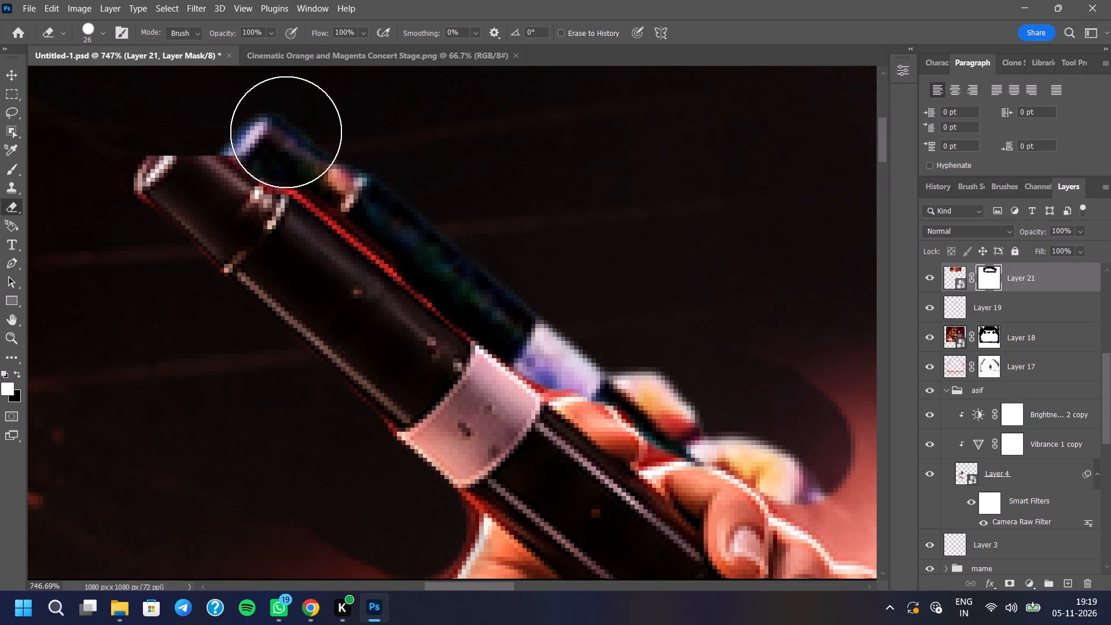
{"action": "left_click", "coordinate": [298, 138]}
{"action": "left_click", "coordinate": [319, 150]}
{"action": "left_click", "coordinate": [332, 158]}
{"action": "left_click", "coordinate": [352, 171]}
{"action": "left_click", "coordinate": [367, 183]}
{"action": "left_click", "coordinate": [380, 195]}
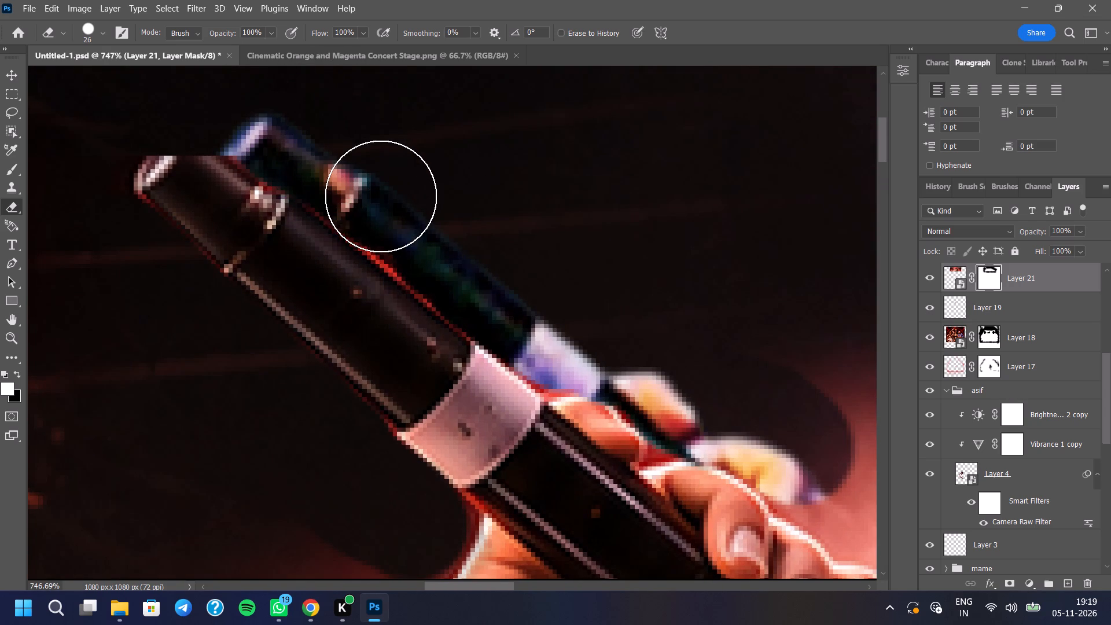
{"action": "left_click", "coordinate": [385, 200]}
{"action": "left_click_drag", "start_coordinate": [396, 205], "coordinate": [404, 211]}
{"action": "left_click_drag", "start_coordinate": [408, 215], "coordinate": [411, 221]}
{"action": "left_click", "coordinate": [419, 225]}
{"action": "left_click", "coordinate": [428, 232]}
{"action": "left_click_drag", "start_coordinate": [433, 237], "coordinate": [453, 252]}
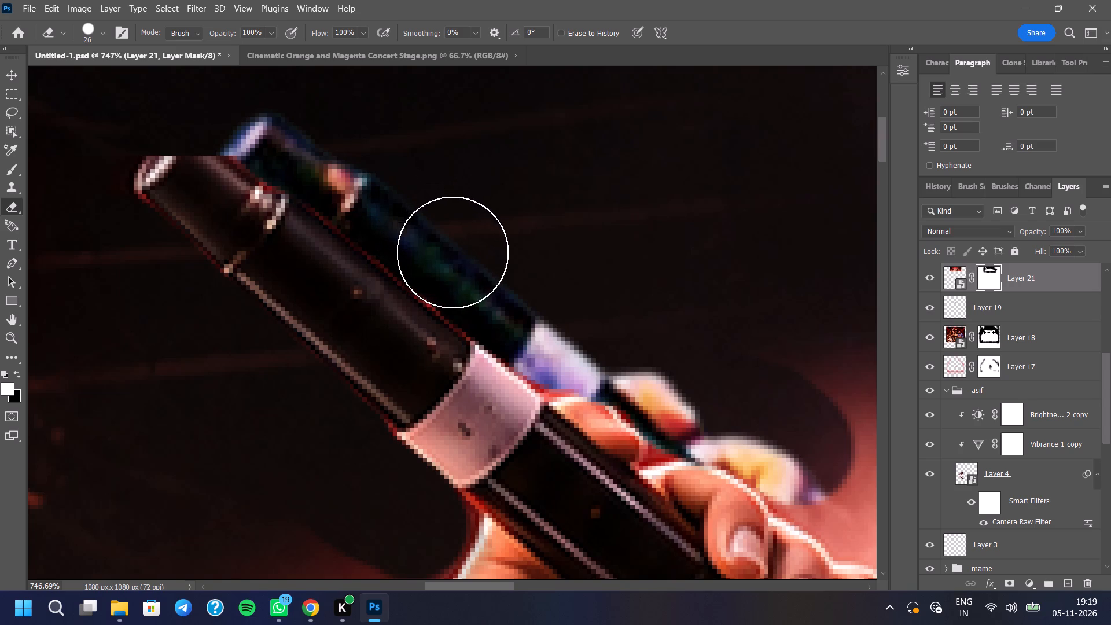
{"action": "left_click_drag", "start_coordinate": [453, 252], "coordinate": [480, 275]}
Set the Brush to Soft Round Pressure Size and paint the red glow back over the dark patch above the fingers on Layer 21's mask.
{"action": "scroll", "coordinate": [396, 293], "scroll_direction": "down", "scroll_amount": 16}
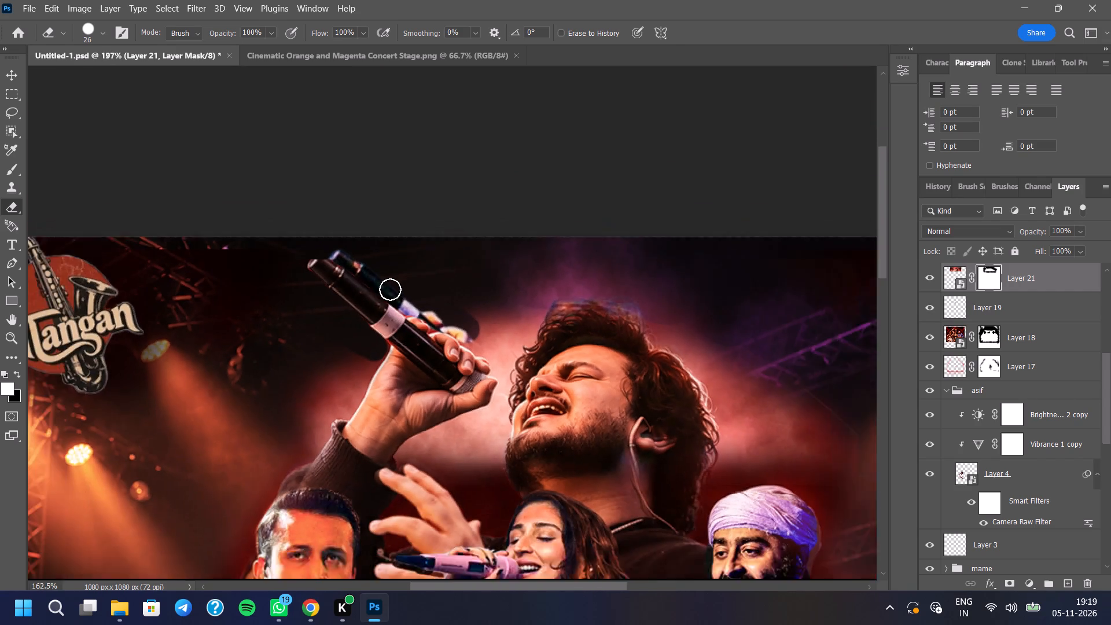
{"action": "scroll", "coordinate": [390, 289], "scroll_direction": "down", "scroll_amount": 1}
{"action": "scroll", "coordinate": [440, 321], "scroll_direction": "up", "scroll_amount": 8}
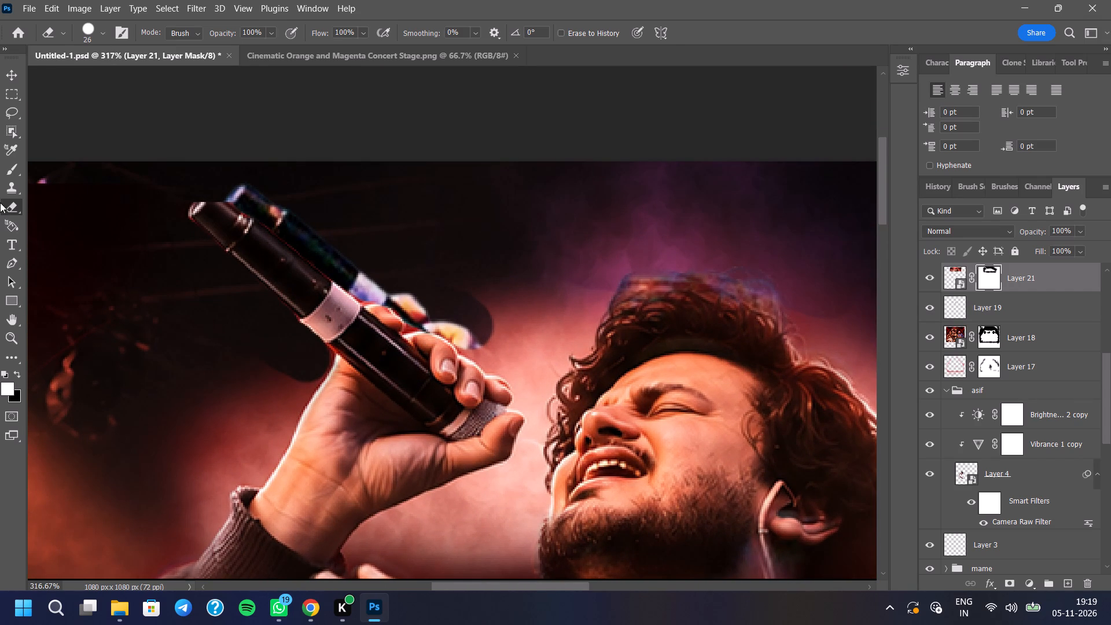
{"action": "left_click", "coordinate": [5, 168]}
{"action": "right_click", "coordinate": [396, 236]}
{"action": "left_click", "coordinate": [445, 441]}
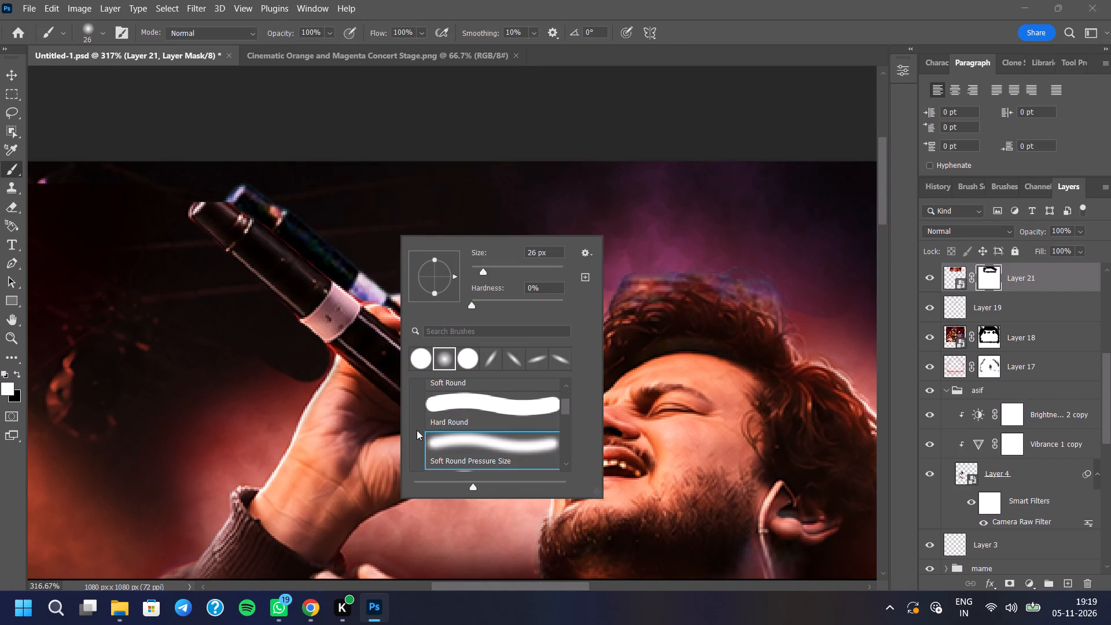
{"action": "left_click", "coordinate": [90, 310]}
{"action": "left_click", "coordinate": [465, 315]}
{"action": "double_click", "coordinate": [467, 308]}
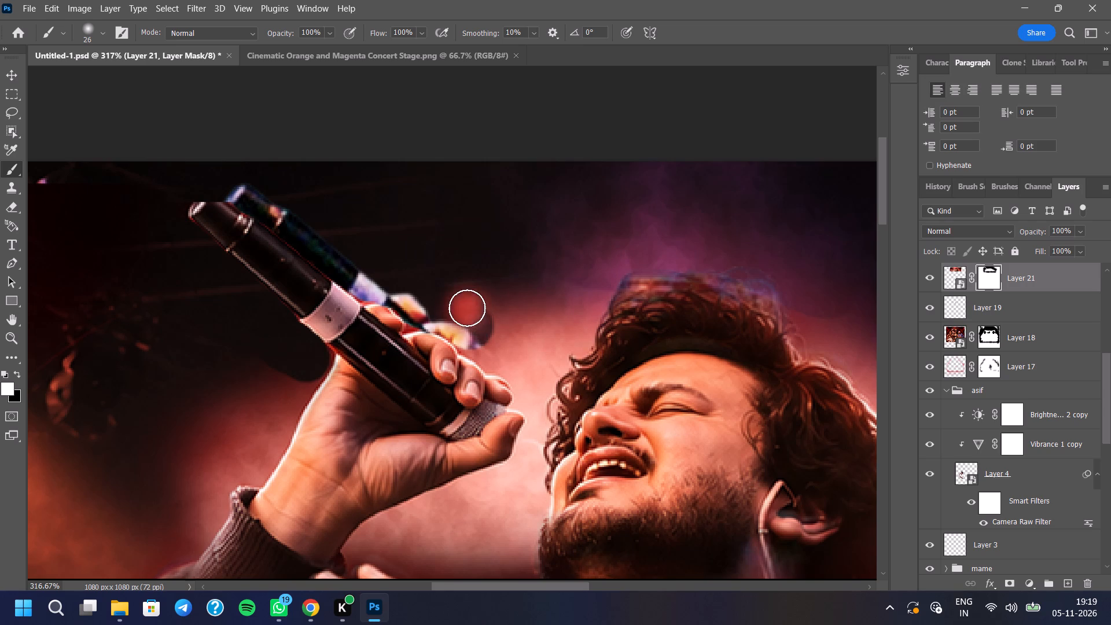
{"action": "left_click", "coordinate": [480, 323]}
{"action": "left_click", "coordinate": [484, 326]}
{"action": "left_click_drag", "start_coordinate": [485, 332], "coordinate": [476, 329]}
{"action": "left_click", "coordinate": [470, 323]}
{"action": "left_click", "coordinate": [454, 321]}
{"action": "left_click_drag", "start_coordinate": [452, 317], "coordinate": [456, 324]}
{"action": "left_click_drag", "start_coordinate": [463, 332], "coordinate": [476, 333]}
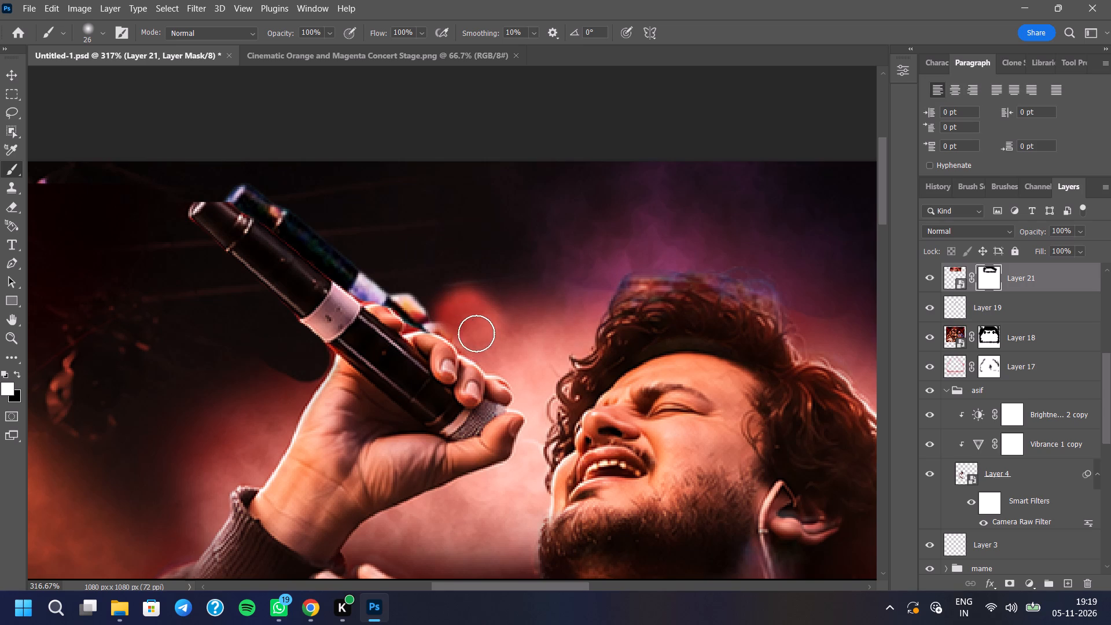
{"action": "left_click_drag", "start_coordinate": [476, 333], "coordinate": [474, 330]}
Paint the red glow on Layer 21's mask across from above the fingers toward the curly hair.
{"action": "left_click", "coordinate": [443, 314]}
{"action": "left_click", "coordinate": [435, 306]}
{"action": "left_click_drag", "start_coordinate": [436, 306], "coordinate": [517, 306]}
{"action": "left_click_drag", "start_coordinate": [491, 304], "coordinate": [518, 304]}
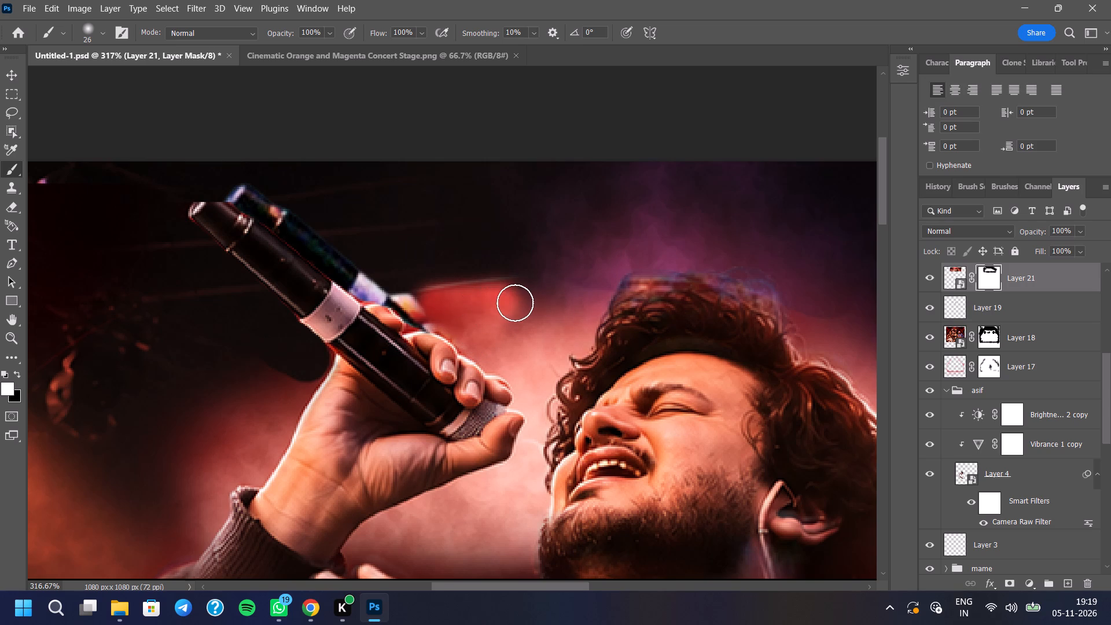
{"action": "scroll", "coordinate": [484, 302], "scroll_direction": "up", "scroll_amount": 8}
{"action": "left_click_drag", "start_coordinate": [541, 295], "coordinate": [635, 298]}
{"action": "left_click_drag", "start_coordinate": [625, 302], "coordinate": [646, 304]}
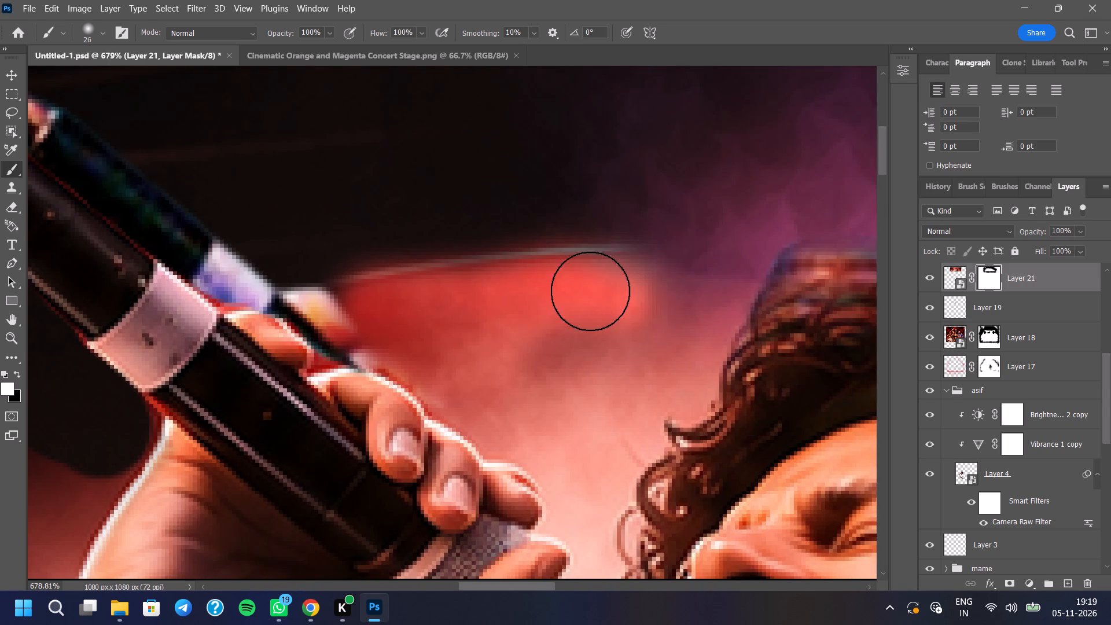
Set the Eraser to Soft Round Pressure Size and soften the upper edge of the red glow beside the fingers on Layer 21's mask.
{"action": "left_click", "coordinate": [10, 207]}
{"action": "right_click", "coordinate": [399, 196]}
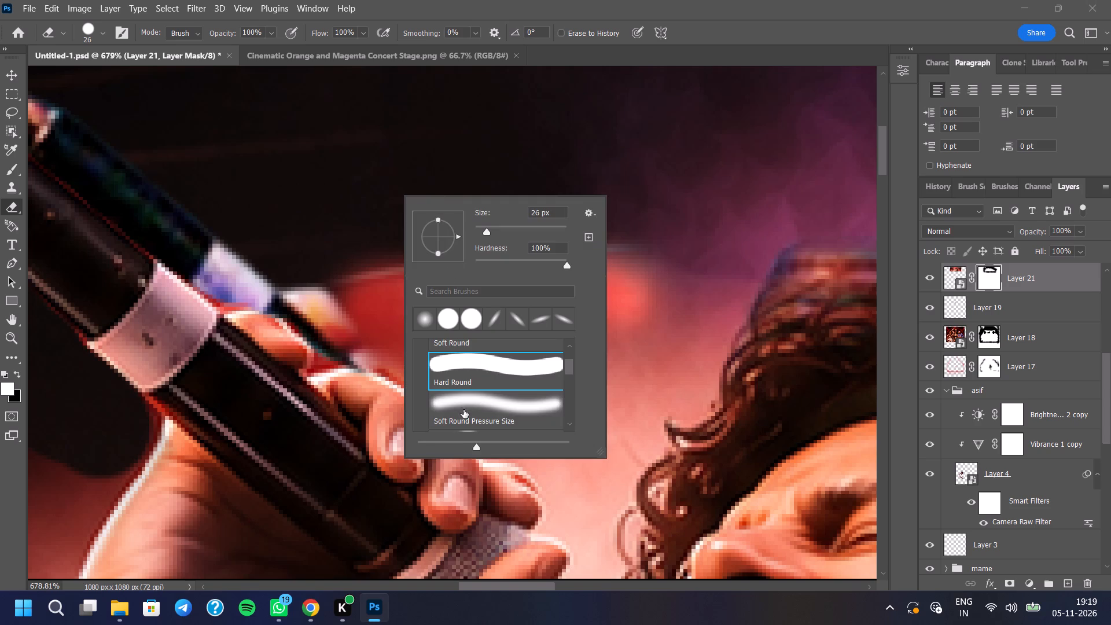
{"action": "left_click", "coordinate": [463, 410]}
{"action": "left_click", "coordinate": [311, 116]}
{"action": "left_click", "coordinate": [371, 189]}
{"action": "left_click_drag", "start_coordinate": [367, 226], "coordinate": [373, 234]}
{"action": "left_click", "coordinate": [374, 234]}
{"action": "left_click", "coordinate": [354, 255]}
{"action": "left_click_drag", "start_coordinate": [369, 255], "coordinate": [380, 255]}
{"action": "left_click_drag", "start_coordinate": [392, 255], "coordinate": [398, 254]}
{"action": "left_click_drag", "start_coordinate": [429, 253], "coordinate": [439, 253]}
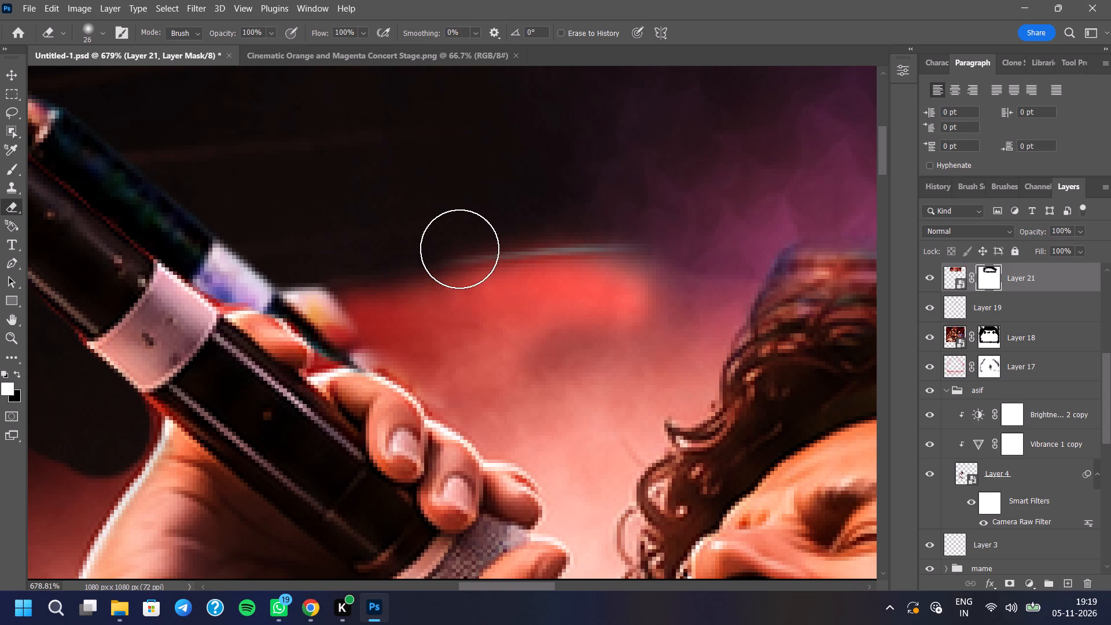
Erase the light rim on Layer 21's mask along the top of the red glow between the fingers and the curly hair.
{"action": "left_click_drag", "start_coordinate": [459, 249], "coordinate": [476, 249]}
{"action": "left_click_drag", "start_coordinate": [506, 244], "coordinate": [534, 240]}
{"action": "left_click_drag", "start_coordinate": [582, 232], "coordinate": [598, 235]}
{"action": "left_click_drag", "start_coordinate": [635, 238], "coordinate": [641, 239]}
{"action": "left_click_drag", "start_coordinate": [634, 238], "coordinate": [604, 236]}
{"action": "left_click_drag", "start_coordinate": [561, 231], "coordinate": [526, 232]}
{"action": "left_click_drag", "start_coordinate": [504, 231], "coordinate": [446, 231]}
{"action": "left_click_drag", "start_coordinate": [444, 232], "coordinate": [399, 237]}
{"action": "left_click_drag", "start_coordinate": [381, 238], "coordinate": [392, 239]}
{"action": "left_click_drag", "start_coordinate": [463, 241], "coordinate": [511, 244]}
{"action": "left_click", "coordinate": [597, 249]}
Fade the top of the red glow between the microphone and the curly hair further down on Layer 21's mask.
{"action": "left_click_drag", "start_coordinate": [607, 256], "coordinate": [601, 261]}
{"action": "left_click_drag", "start_coordinate": [571, 264], "coordinate": [506, 260]}
{"action": "left_click_drag", "start_coordinate": [483, 260], "coordinate": [433, 260]}
{"action": "left_click", "coordinate": [401, 262]}
{"action": "left_click_drag", "start_coordinate": [538, 264], "coordinate": [604, 267]}
{"action": "left_click_drag", "start_coordinate": [649, 274], "coordinate": [641, 276]}
{"action": "left_click_drag", "start_coordinate": [518, 280], "coordinate": [399, 257]}
{"action": "left_click", "coordinate": [350, 256]}
Soften the upper edge of the red glow beside the raised hand and forearm on Layer 21's mask with the soft Eraser.
{"action": "scroll", "coordinate": [402, 246], "scroll_direction": "down", "scroll_amount": 2}
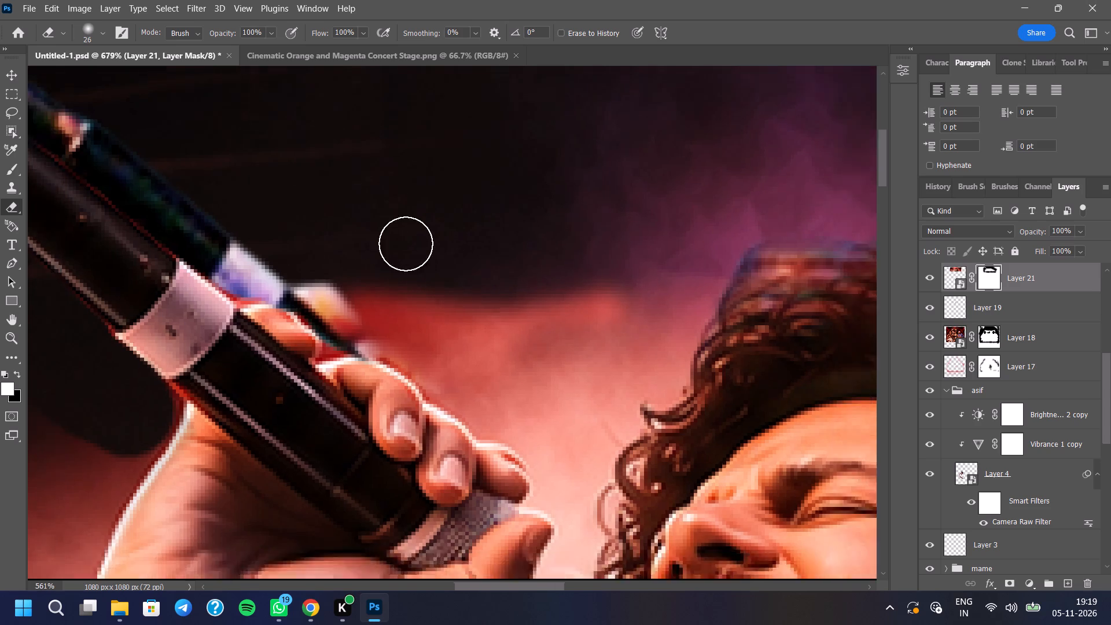
{"action": "scroll", "coordinate": [406, 244], "scroll_direction": "down", "scroll_amount": 12}
{"action": "left_click", "coordinate": [301, 292]}
{"action": "left_click", "coordinate": [314, 288]}
{"action": "left_click_drag", "start_coordinate": [314, 292], "coordinate": [290, 307]}
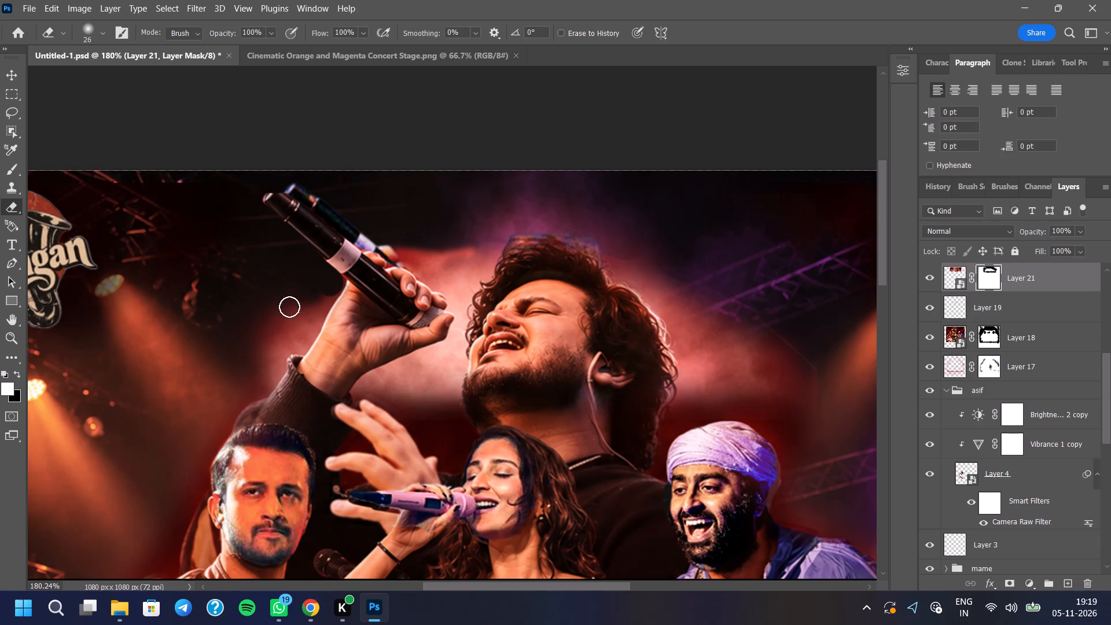
{"action": "left_click", "coordinate": [310, 293]}
{"action": "left_click", "coordinate": [319, 289]}
{"action": "left_click_drag", "start_coordinate": [313, 299], "coordinate": [305, 307]}
{"action": "left_click_drag", "start_coordinate": [321, 295], "coordinate": [315, 296]}
{"action": "left_click_drag", "start_coordinate": [310, 297], "coordinate": [304, 297]}
{"action": "left_click_drag", "start_coordinate": [293, 304], "coordinate": [285, 312]}
{"action": "left_click", "coordinate": [281, 317]}
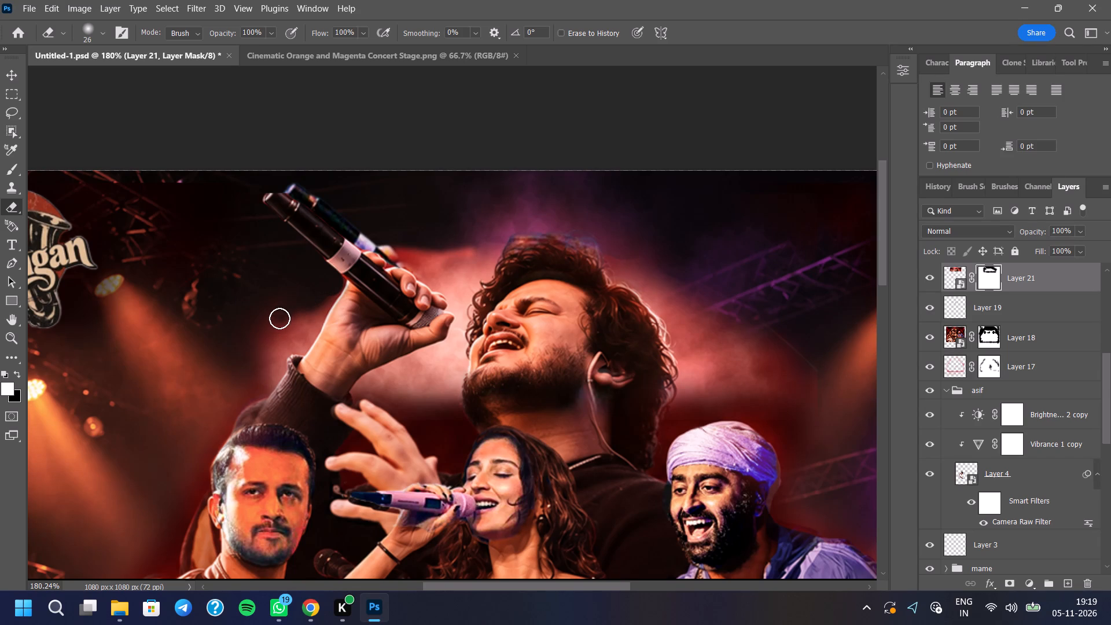
{"action": "left_click", "coordinate": [277, 322]}
{"action": "left_click", "coordinate": [255, 330]}
{"action": "left_click_drag", "start_coordinate": [268, 325], "coordinate": [257, 334]}
{"action": "left_click_drag", "start_coordinate": [294, 308], "coordinate": [306, 296]}
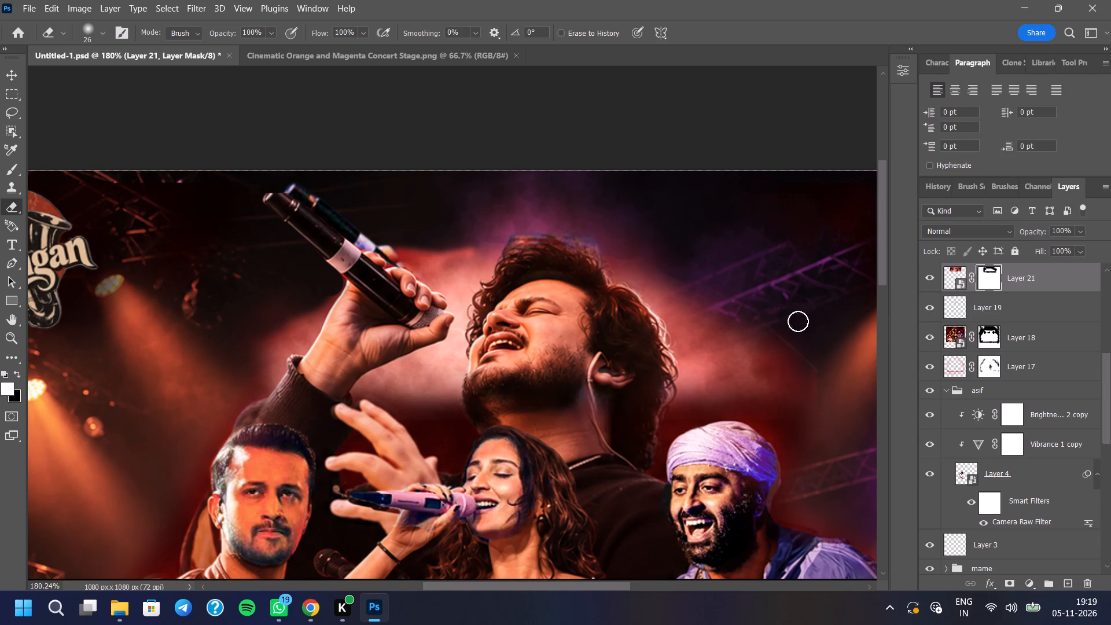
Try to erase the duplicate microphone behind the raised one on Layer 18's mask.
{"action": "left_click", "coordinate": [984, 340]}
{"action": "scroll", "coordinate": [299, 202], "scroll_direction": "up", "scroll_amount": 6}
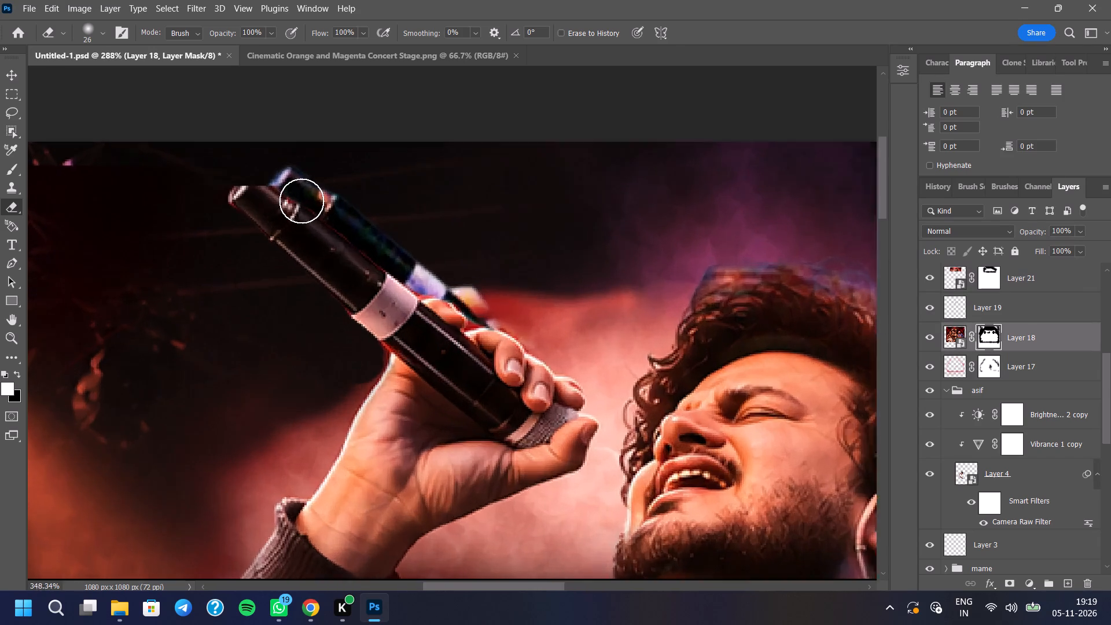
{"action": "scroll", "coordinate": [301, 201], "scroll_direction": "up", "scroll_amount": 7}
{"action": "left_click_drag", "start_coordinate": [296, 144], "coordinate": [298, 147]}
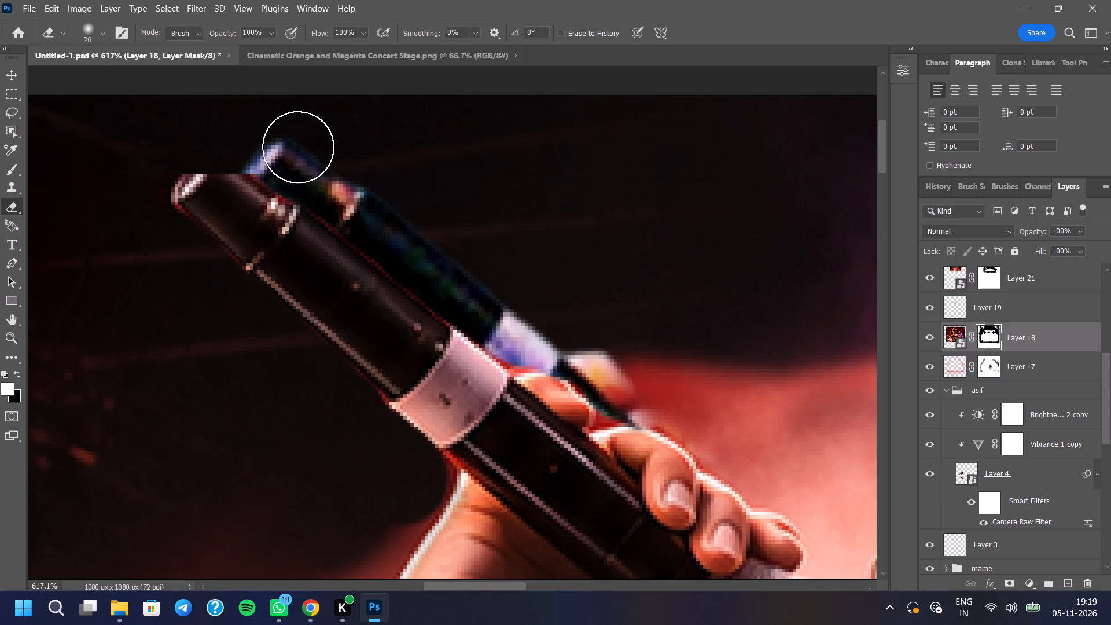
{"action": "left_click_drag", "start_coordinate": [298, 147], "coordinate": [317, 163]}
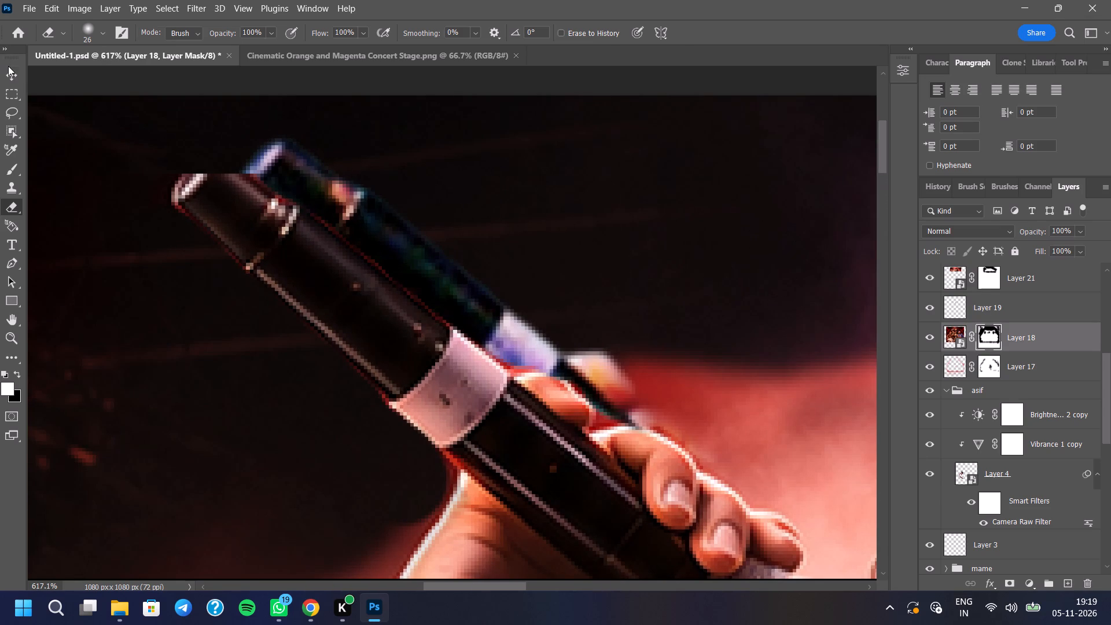
Pick out the duplicate microphone's layer and erase its tip and dark body along the raised microphone on Layer 14's mask.
{"action": "left_click", "coordinate": [8, 66]}
{"action": "left_click", "coordinate": [311, 179]}
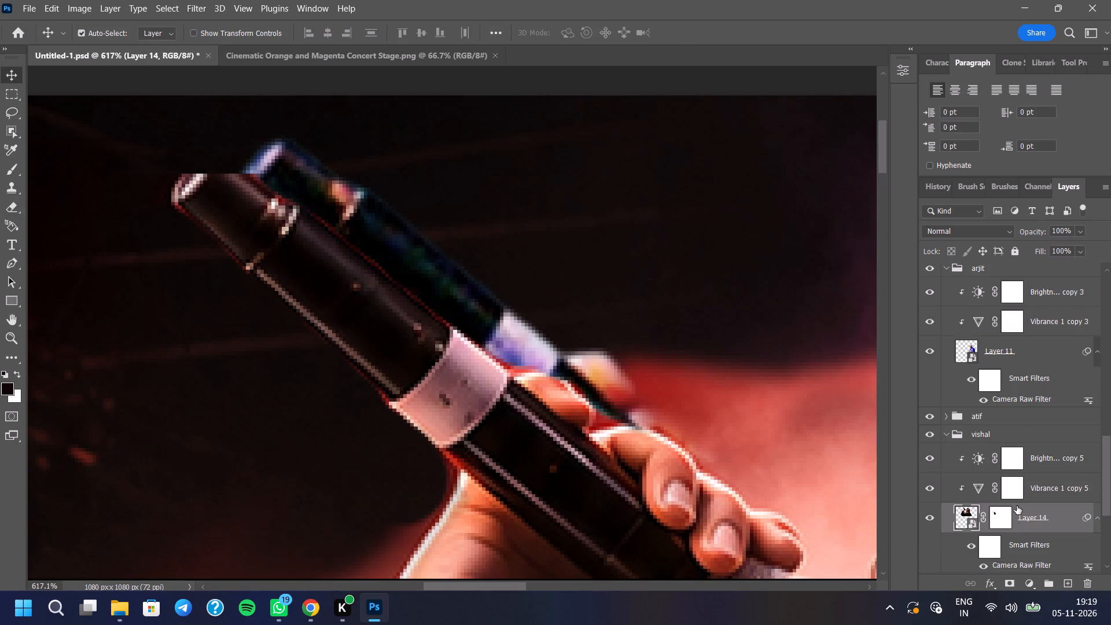
{"action": "left_click", "coordinate": [1012, 518]}
{"action": "left_click", "coordinate": [17, 203]}
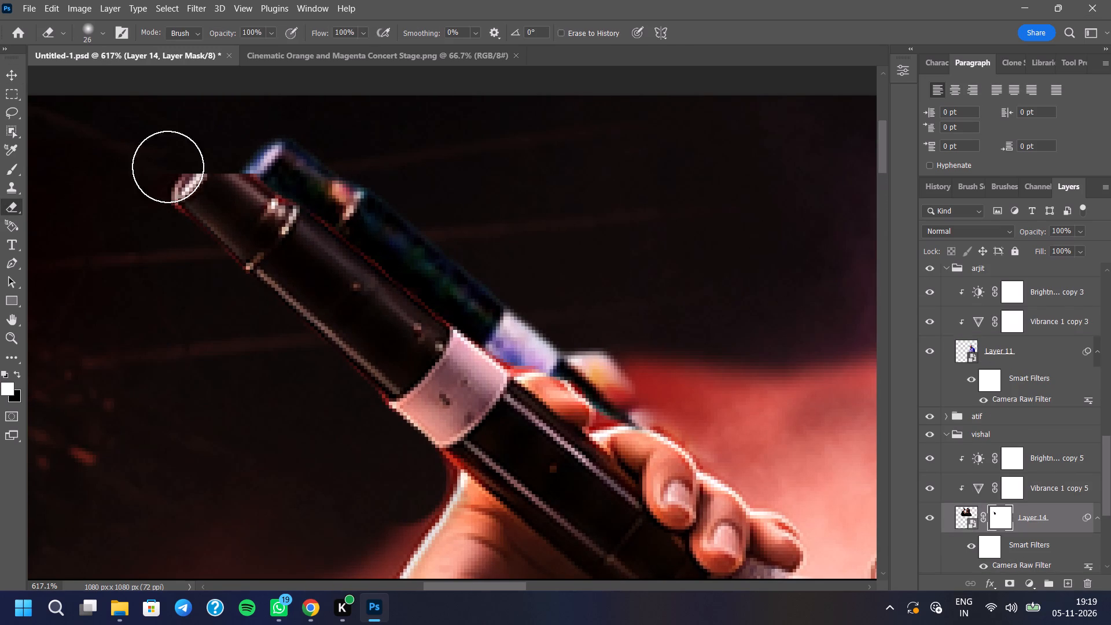
{"action": "left_click_drag", "start_coordinate": [274, 138], "coordinate": [422, 225]}
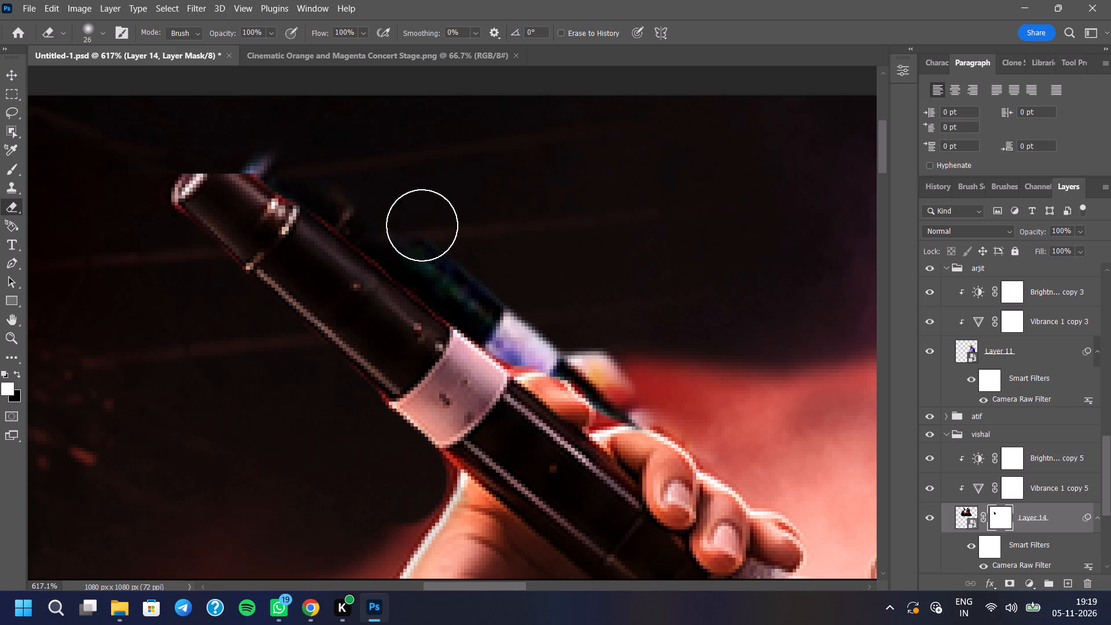
{"action": "left_click_drag", "start_coordinate": [422, 225], "coordinate": [472, 260]}
{"action": "triple_click", "coordinate": [279, 144]}
{"action": "left_click", "coordinate": [279, 144]}
{"action": "left_click_drag", "start_coordinate": [288, 144], "coordinate": [299, 148]}
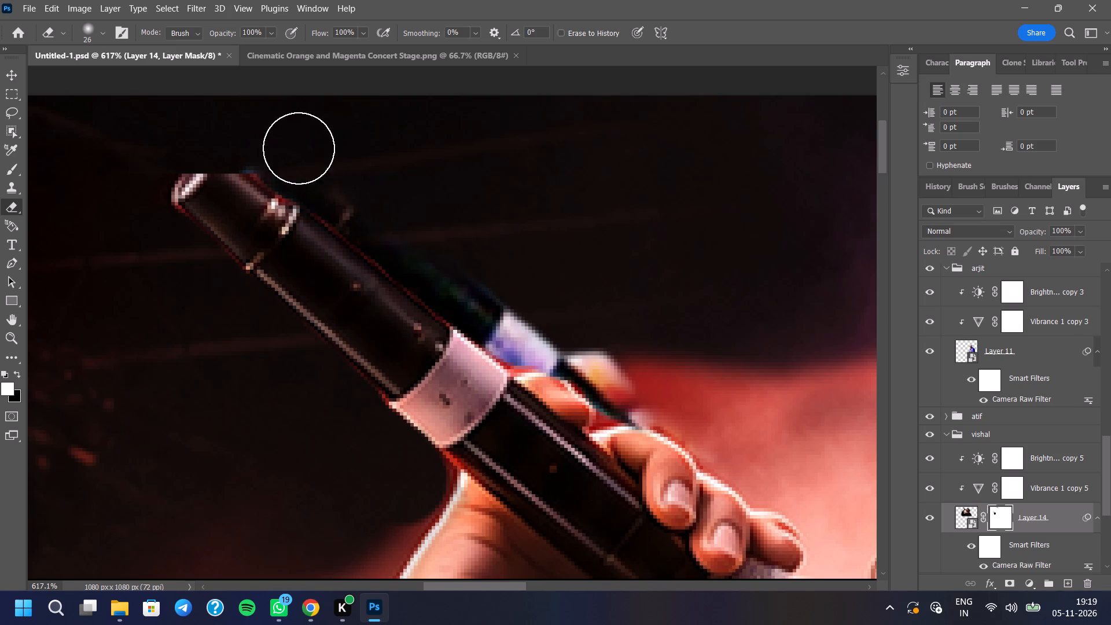
{"action": "left_click_drag", "start_coordinate": [299, 148], "coordinate": [342, 191]}
{"action": "left_click_drag", "start_coordinate": [354, 190], "coordinate": [359, 195]}
{"action": "left_click_drag", "start_coordinate": [366, 200], "coordinate": [524, 318]}
Erase the duplicate microphone's remaining purple band and the stray fingertip above the hand on Layer 14's mask.
{"action": "triple_click", "coordinate": [523, 318]}
{"action": "triple_click", "coordinate": [523, 316]}
{"action": "left_click", "coordinate": [523, 318]}
{"action": "left_click_drag", "start_coordinate": [527, 291], "coordinate": [521, 374]}
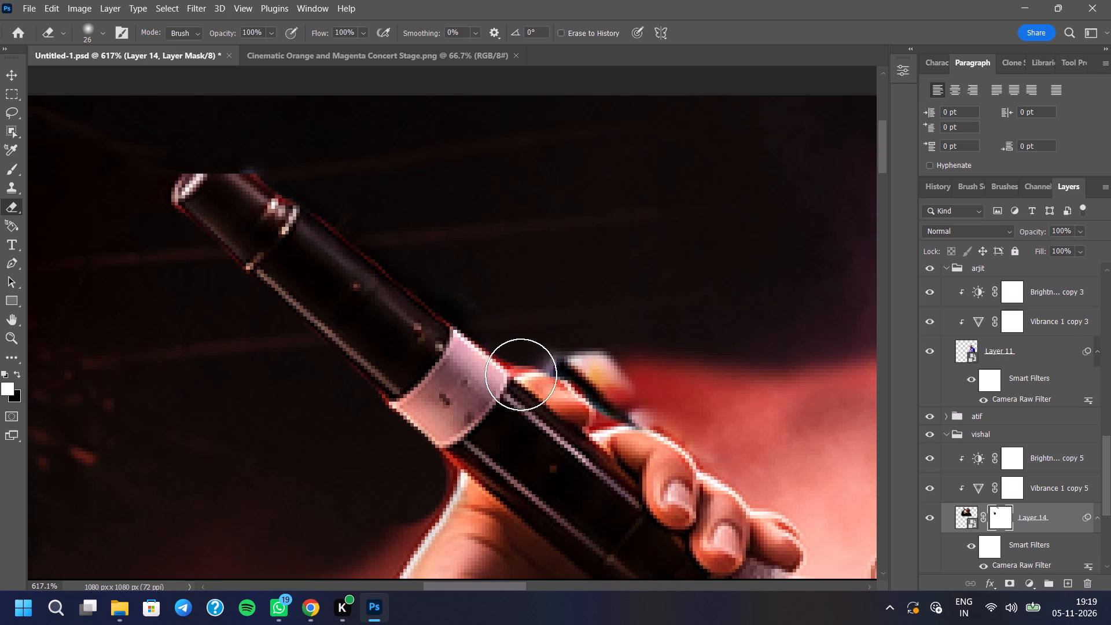
{"action": "left_click_drag", "start_coordinate": [521, 374], "coordinate": [509, 385]}
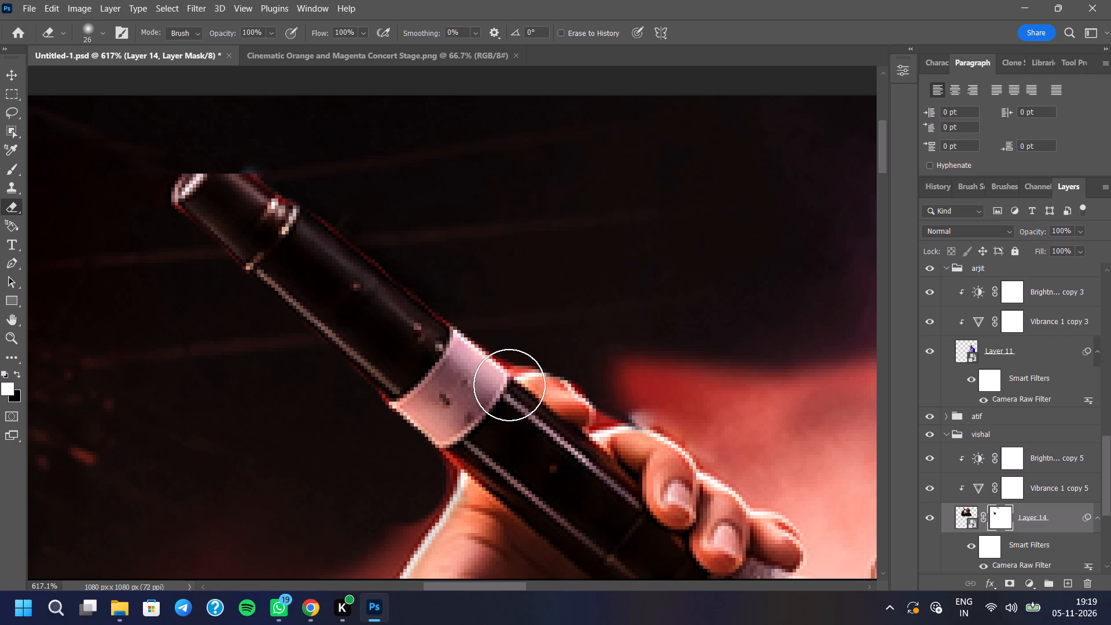
{"action": "left_click_drag", "start_coordinate": [509, 385], "coordinate": [465, 366]}
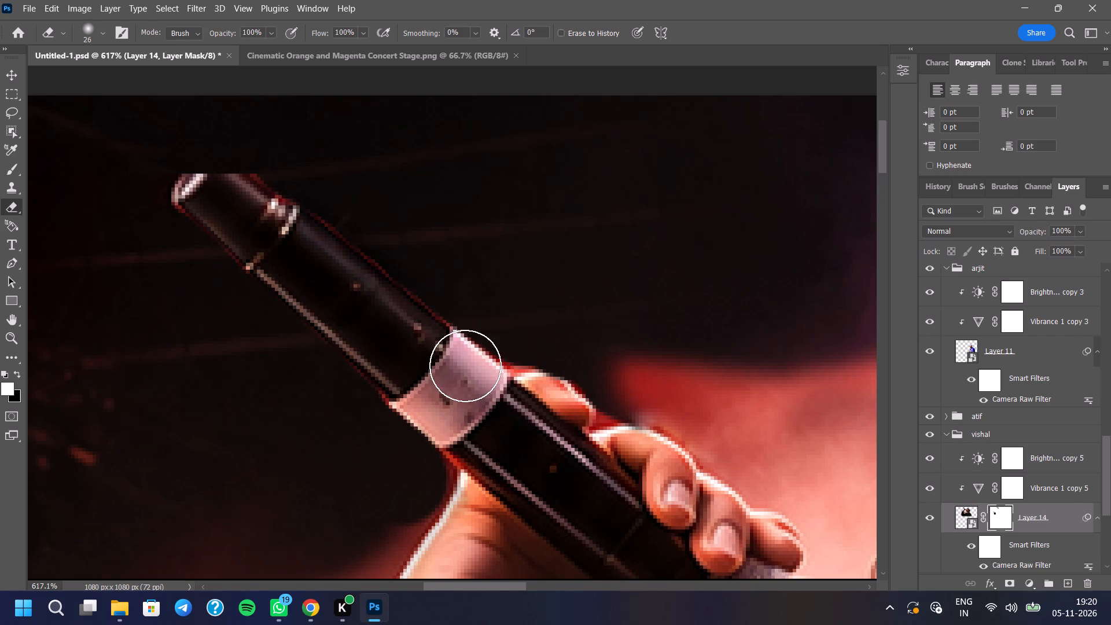
{"action": "left_click_drag", "start_coordinate": [465, 366], "coordinate": [536, 376]}
Paint with the Brush on Layer 21's mask to bring the red glow back behind the fingers and toward the hair.
{"action": "scroll", "coordinate": [951, 337], "scroll_direction": "up", "scroll_amount": 14}
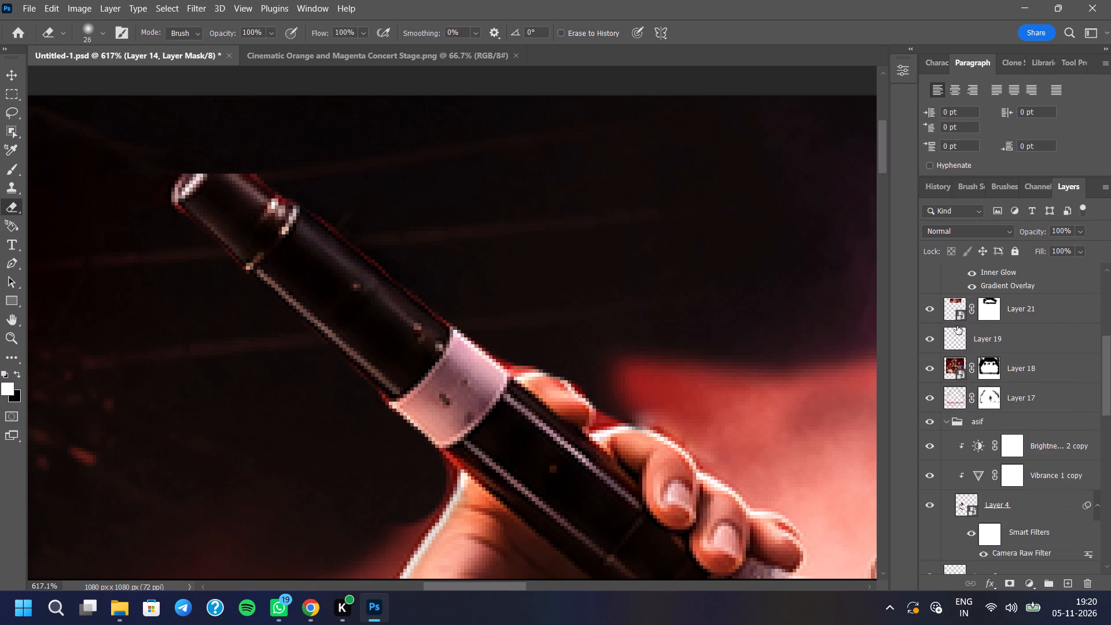
{"action": "scroll", "coordinate": [1004, 393], "scroll_direction": "up", "scroll_amount": 4}
{"action": "left_click", "coordinate": [985, 465]}
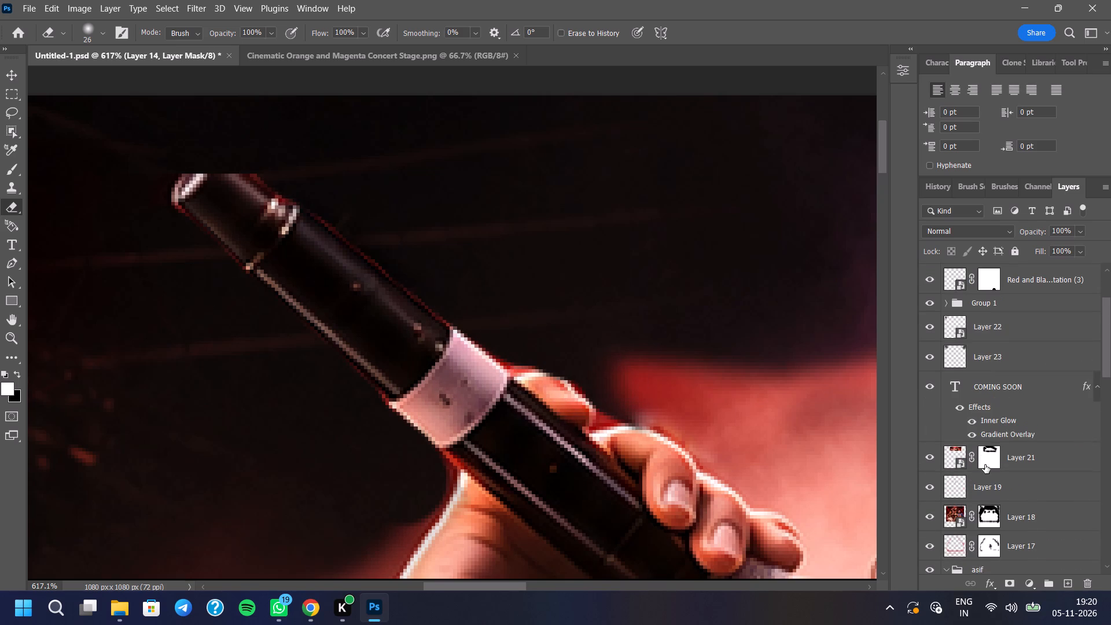
{"action": "left_click", "coordinate": [9, 164]}
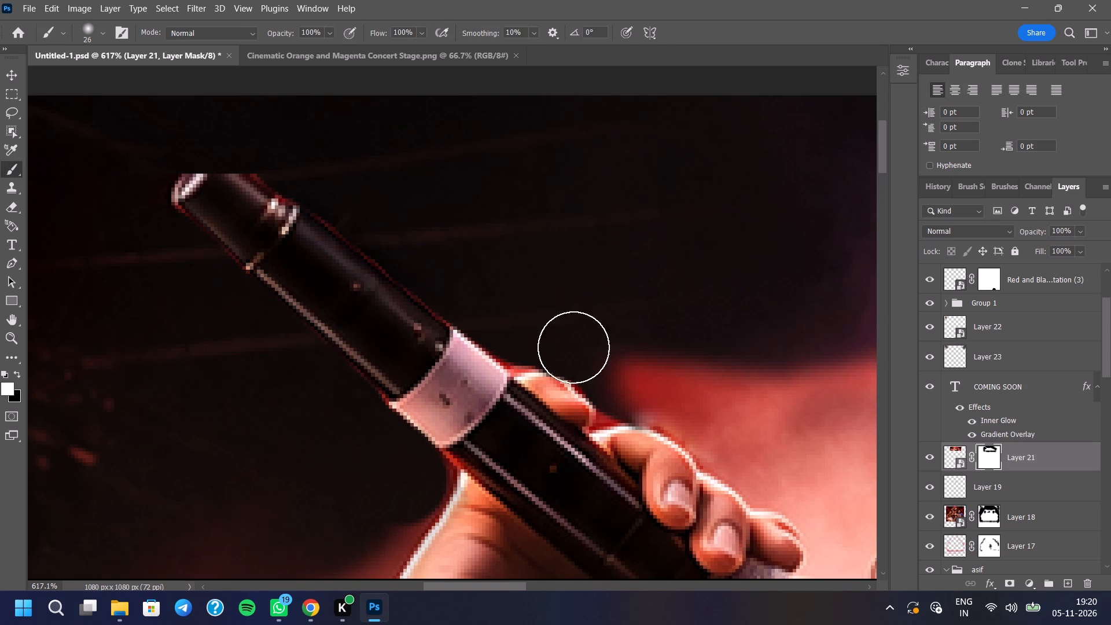
{"action": "double_click", "coordinate": [608, 383]}
{"action": "left_click_drag", "start_coordinate": [585, 387], "coordinate": [562, 381]}
{"action": "left_click_drag", "start_coordinate": [559, 380], "coordinate": [547, 381]}
{"action": "left_click", "coordinate": [519, 379]}
{"action": "left_click_drag", "start_coordinate": [510, 372], "coordinate": [649, 389]}
{"action": "left_click_drag", "start_coordinate": [593, 380], "coordinate": [818, 410]}
{"action": "left_click_drag", "start_coordinate": [598, 387], "coordinate": [838, 408]}
Erase softly on Layer 21's mask in the dark area beside the lower edge of the microphone's tip.
{"action": "scroll", "coordinate": [341, 213], "scroll_direction": "down", "scroll_amount": 7}
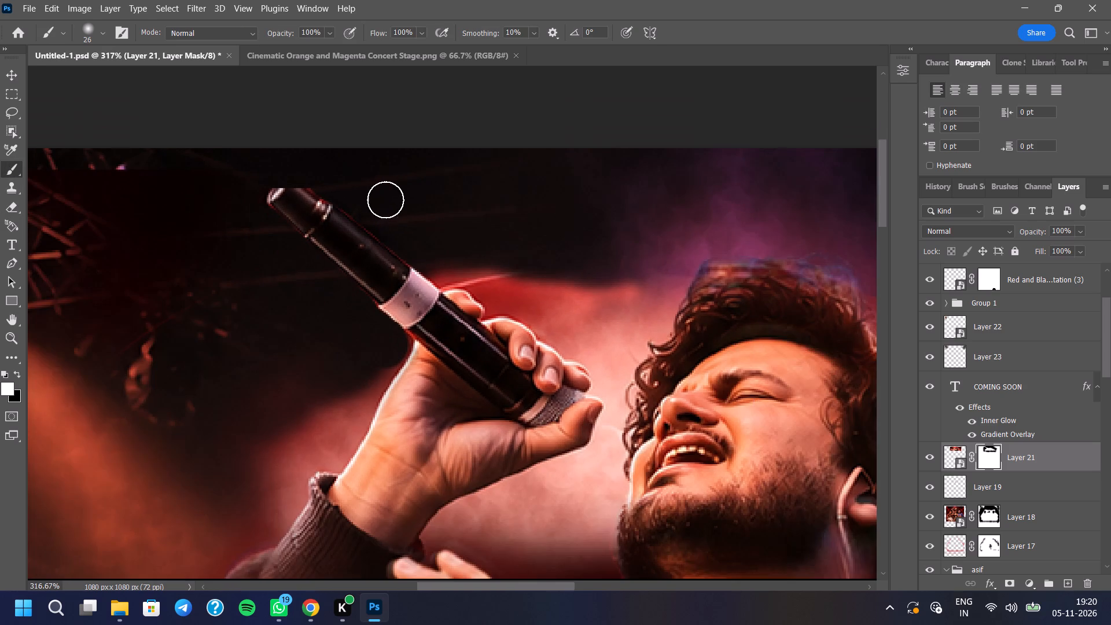
{"action": "scroll", "coordinate": [432, 355], "scroll_direction": "up", "scroll_amount": 6}
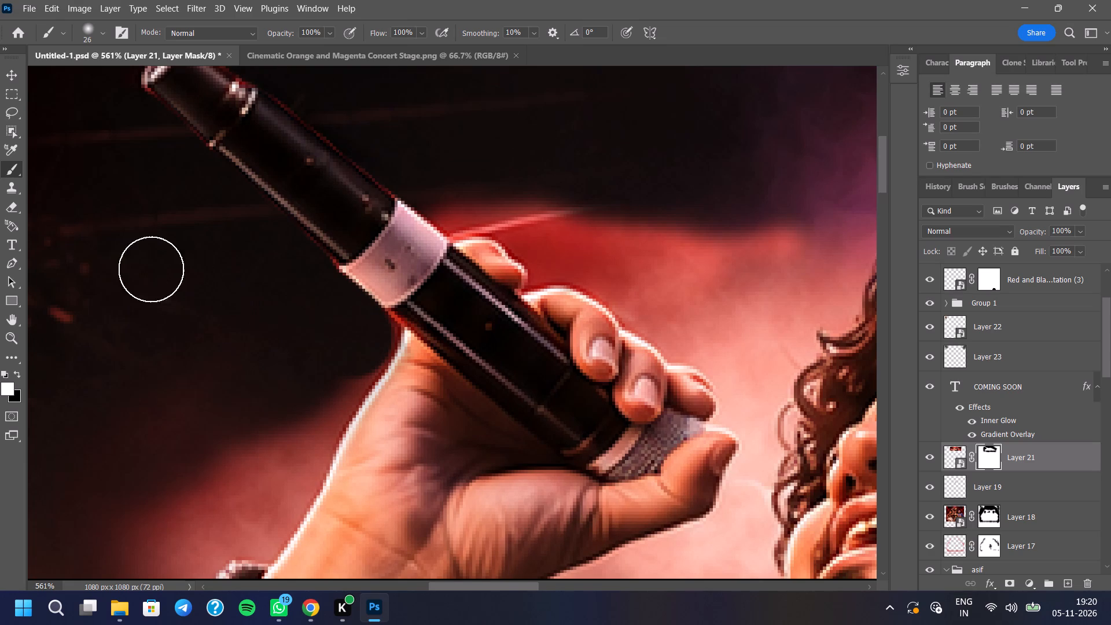
{"action": "left_click", "coordinate": [10, 208]}
{"action": "scroll", "coordinate": [154, 193], "scroll_direction": "up", "scroll_amount": 5}
{"action": "scroll", "coordinate": [274, 356], "scroll_direction": "down", "scroll_amount": 4}
{"action": "scroll", "coordinate": [116, 191], "scroll_direction": "up", "scroll_amount": 2}
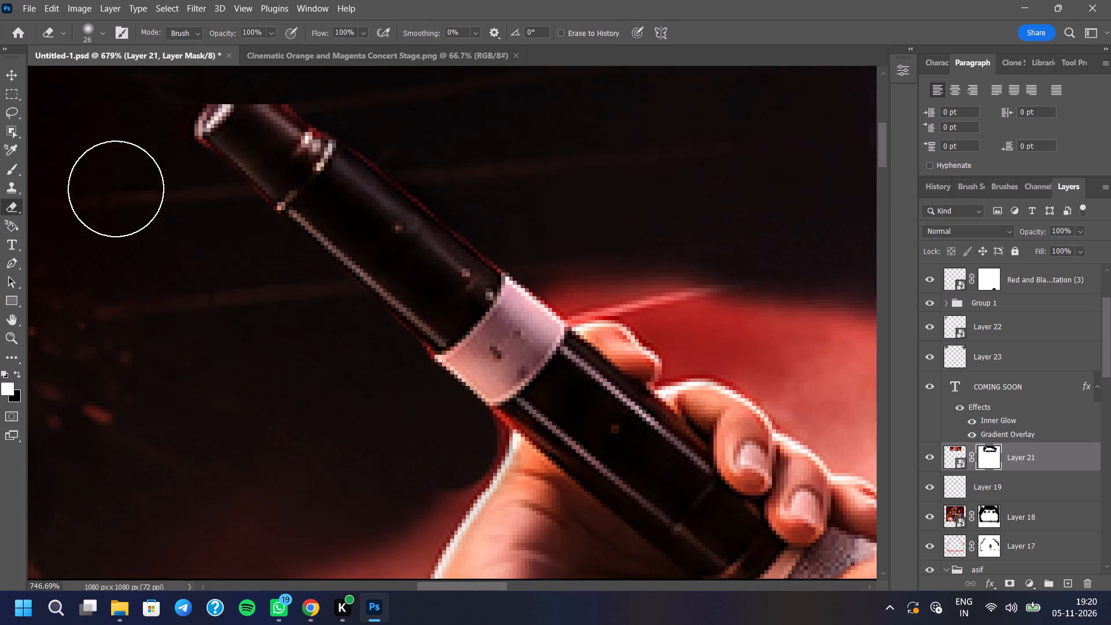
{"action": "scroll", "coordinate": [116, 189], "scroll_direction": "up", "scroll_amount": 5}
{"action": "triple_click", "coordinate": [187, 149]}
{"action": "left_click", "coordinate": [190, 149]}
{"action": "left_click", "coordinate": [191, 155]}
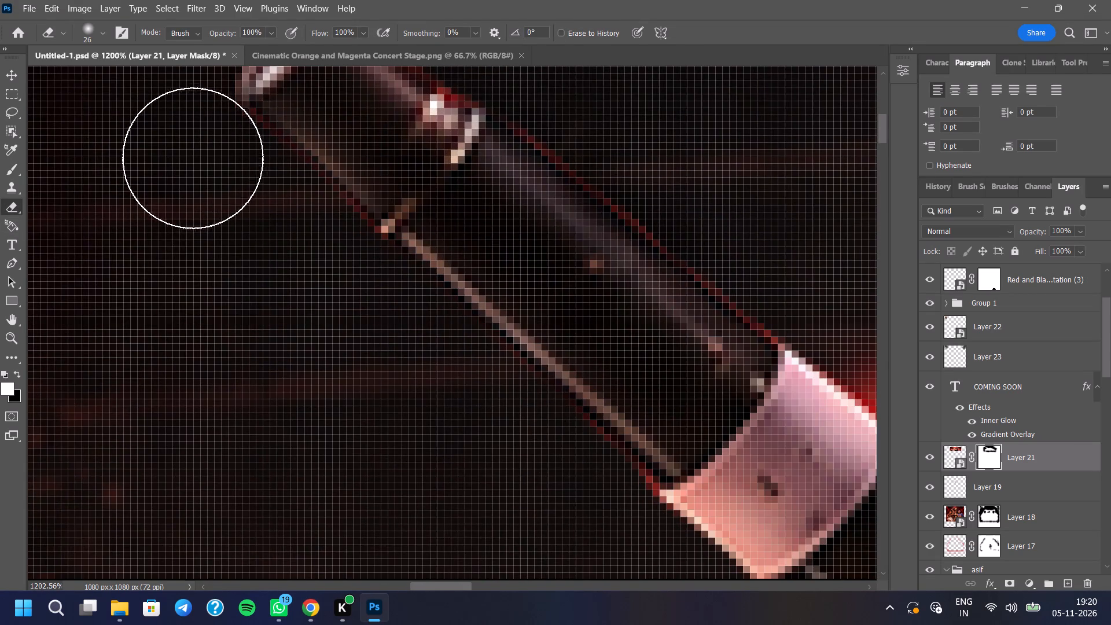
Set the Eraser to Hard Round and remove the red fringe along the microphone's upper edge on Layer 21's mask.
{"action": "scroll", "coordinate": [222, 313], "scroll_direction": "down", "scroll_amount": 4}
{"action": "right_click", "coordinate": [190, 263]}
{"action": "left_click", "coordinate": [286, 439]}
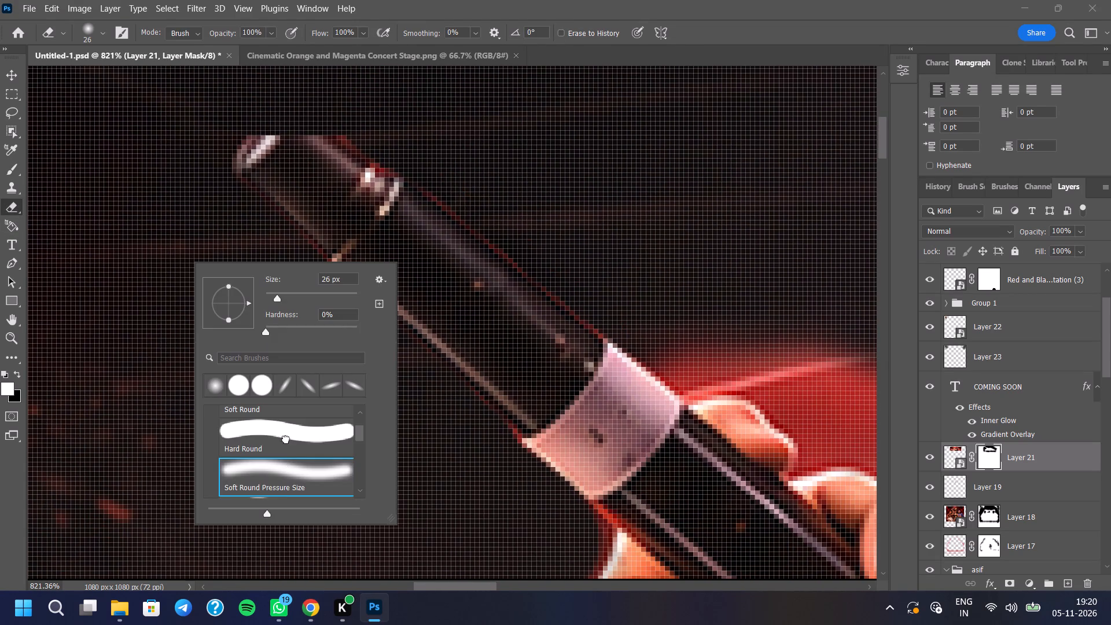
{"action": "left_click", "coordinate": [150, 240]}
{"action": "left_click", "coordinate": [384, 97]}
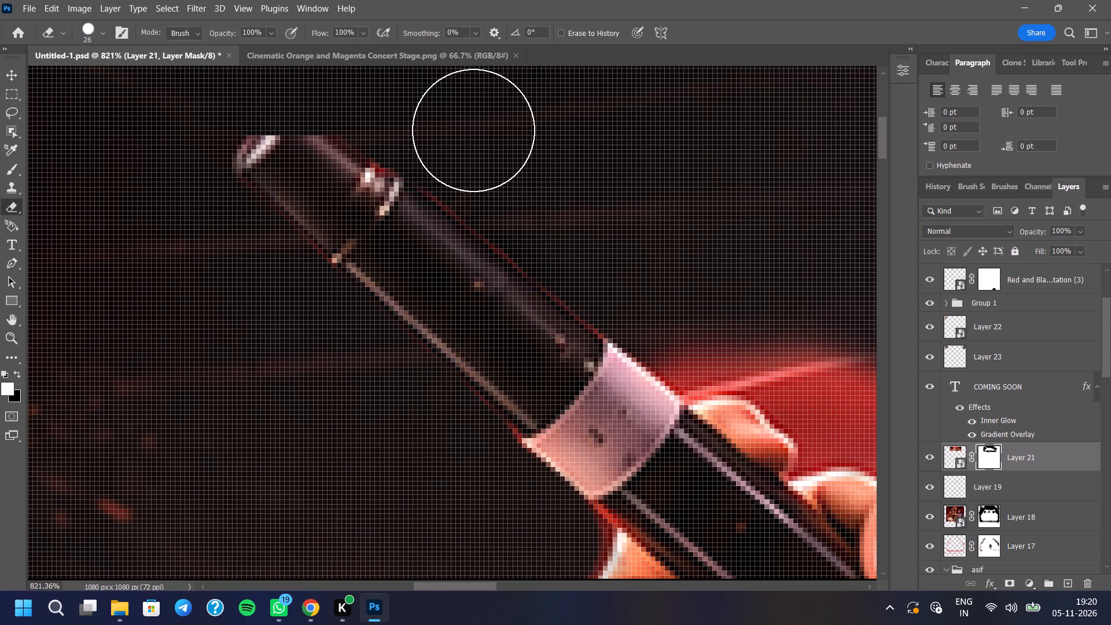
{"action": "left_click", "coordinate": [471, 156]}
{"action": "left_click", "coordinate": [523, 196]}
{"action": "left_click", "coordinate": [543, 217]}
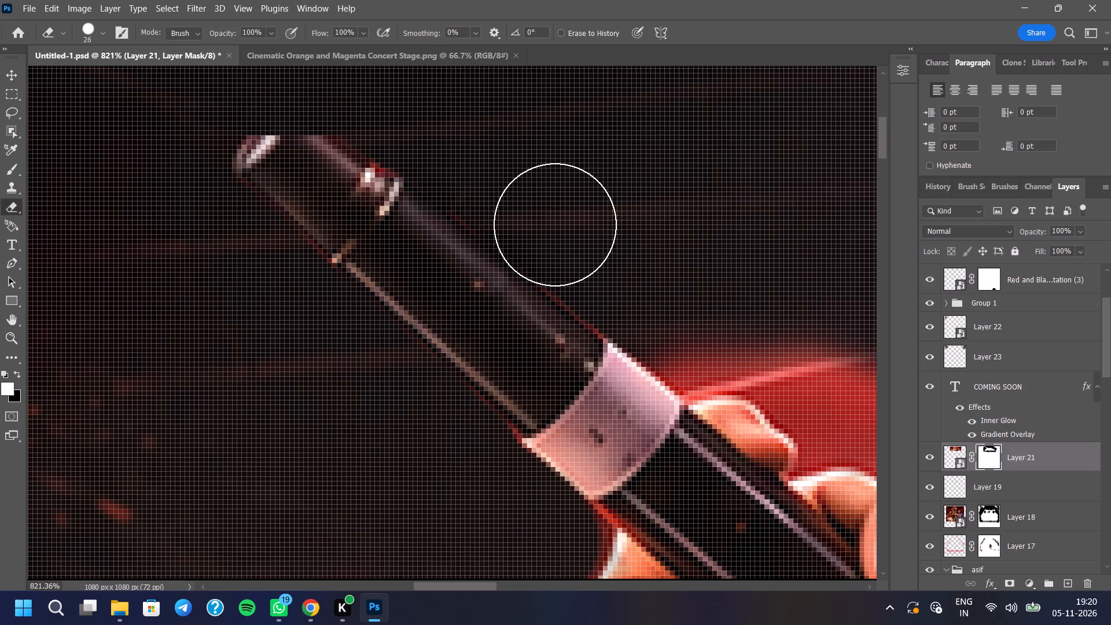
{"action": "left_click", "coordinate": [557, 230]}
{"action": "left_click", "coordinate": [613, 267]}
{"action": "double_click", "coordinate": [621, 278]}
{"action": "left_click", "coordinate": [609, 268]}
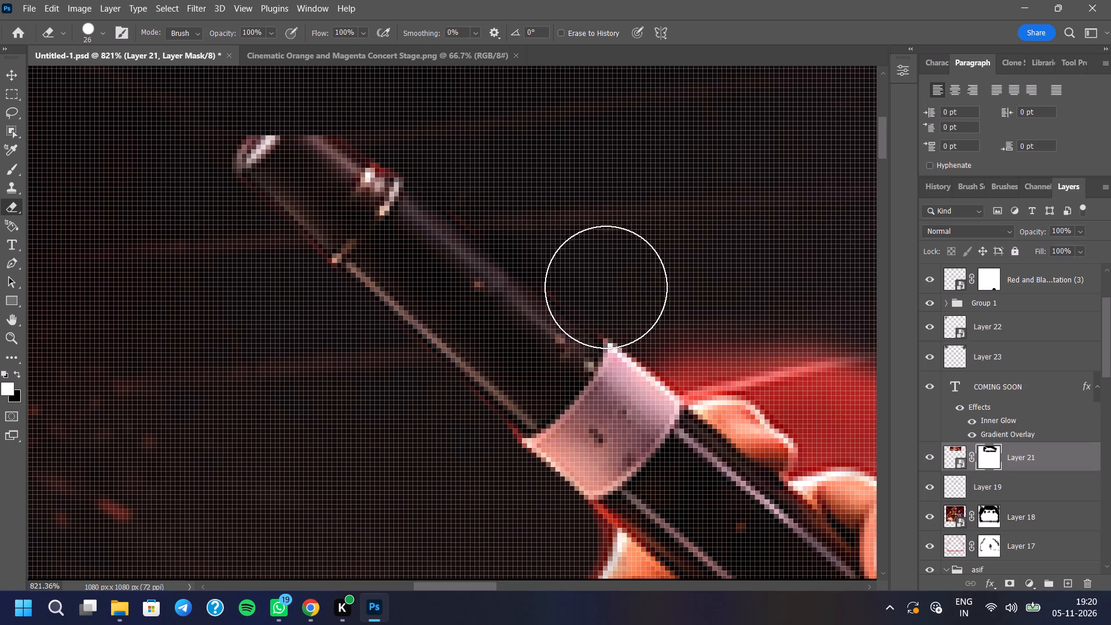
Erase the red fringe along the microphone's lower edge, from the pink band up toward the tip, on Layer 21's mask.
{"action": "left_click", "coordinate": [468, 470]}
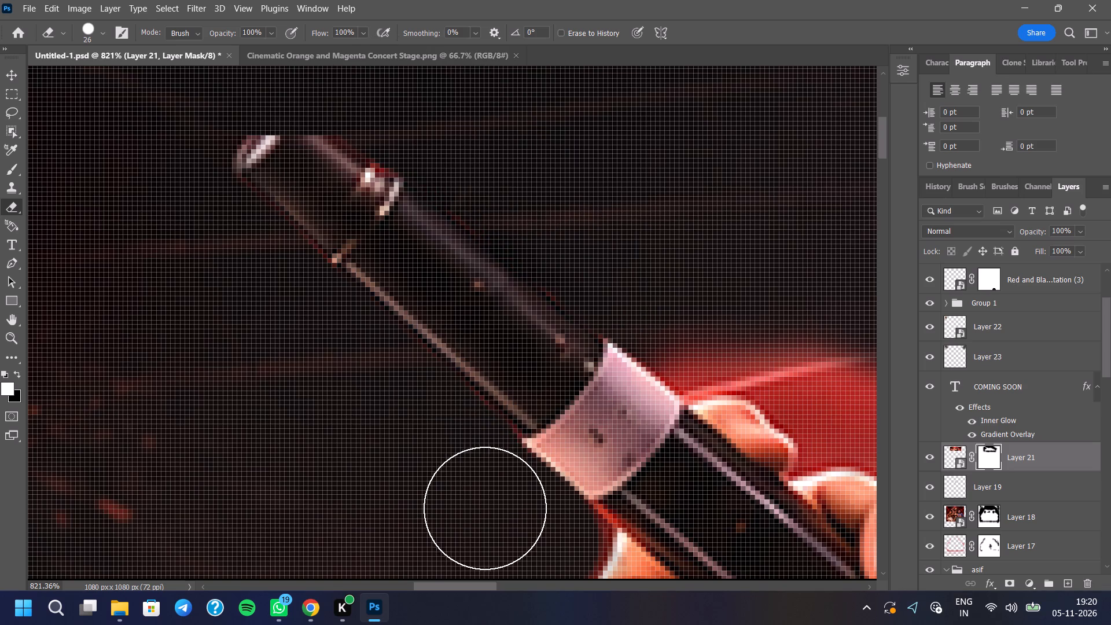
{"action": "scroll", "coordinate": [525, 309], "scroll_direction": "down", "scroll_amount": 5}
{"action": "scroll", "coordinate": [536, 419], "scroll_direction": "up", "scroll_amount": 4}
{"action": "left_click", "coordinate": [538, 461]}
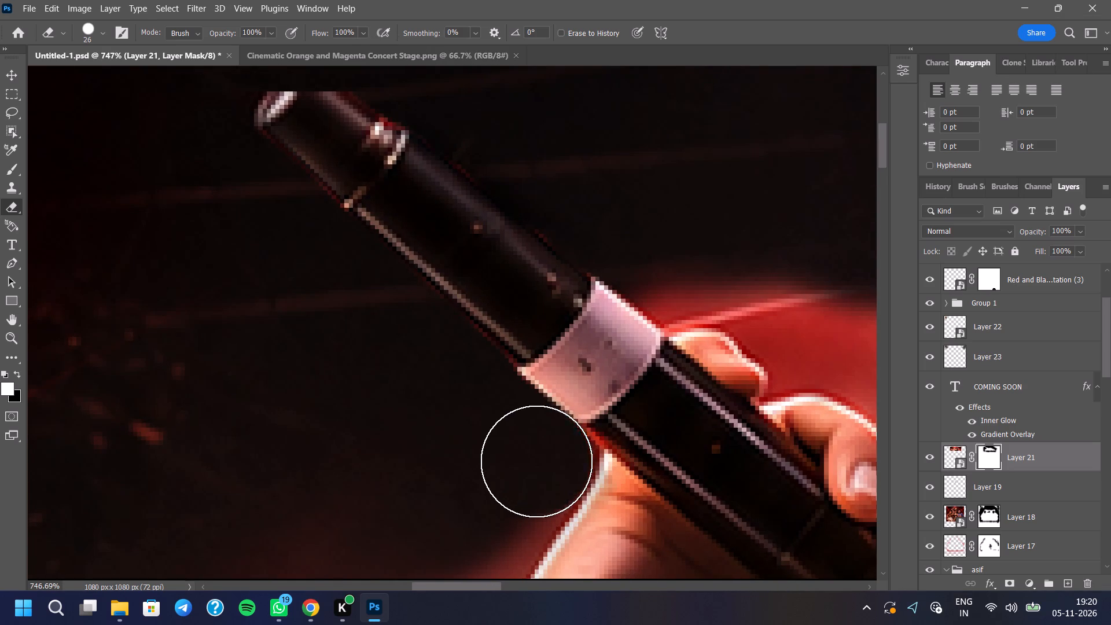
{"action": "left_click_drag", "start_coordinate": [507, 469], "coordinate": [499, 465]}
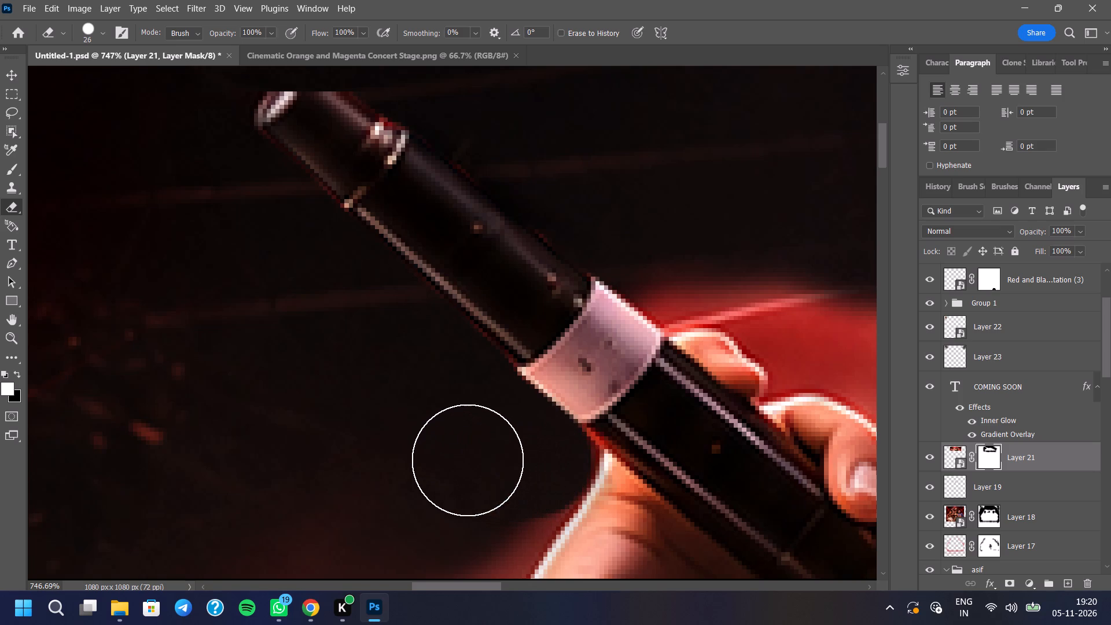
{"action": "left_click", "coordinate": [299, 240]}
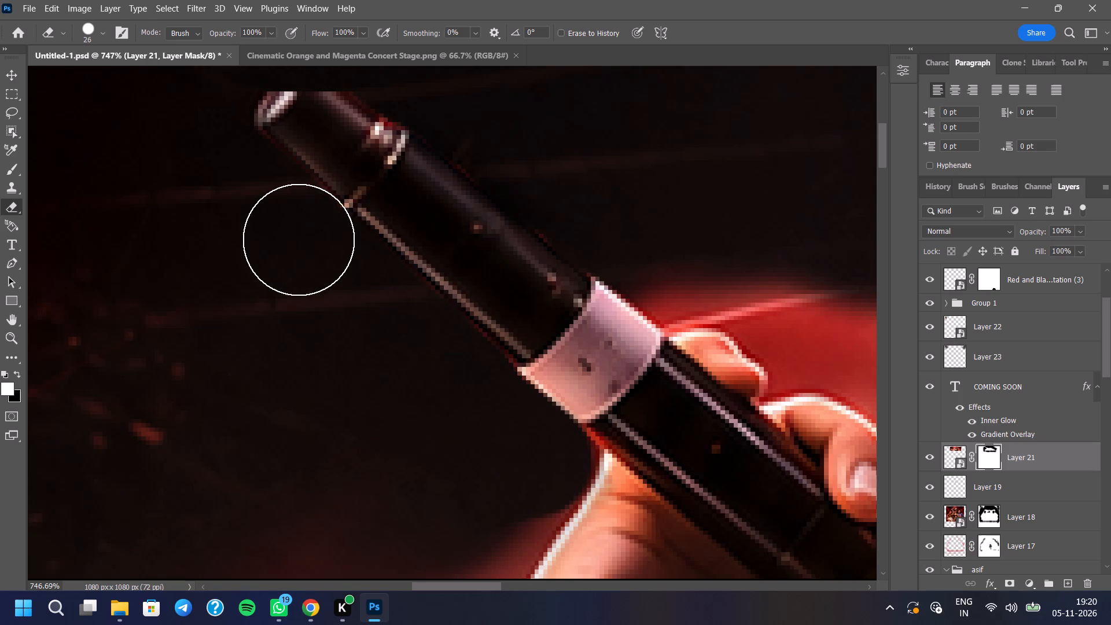
Trim the red glow beside the pink band and above the fingers on Layer 21's mask with the Hard Round Eraser.
{"action": "scroll", "coordinate": [400, 328], "scroll_direction": "down", "scroll_amount": 11}
{"action": "scroll", "coordinate": [524, 273], "scroll_direction": "up", "scroll_amount": 8}
{"action": "right_click", "coordinate": [483, 275]}
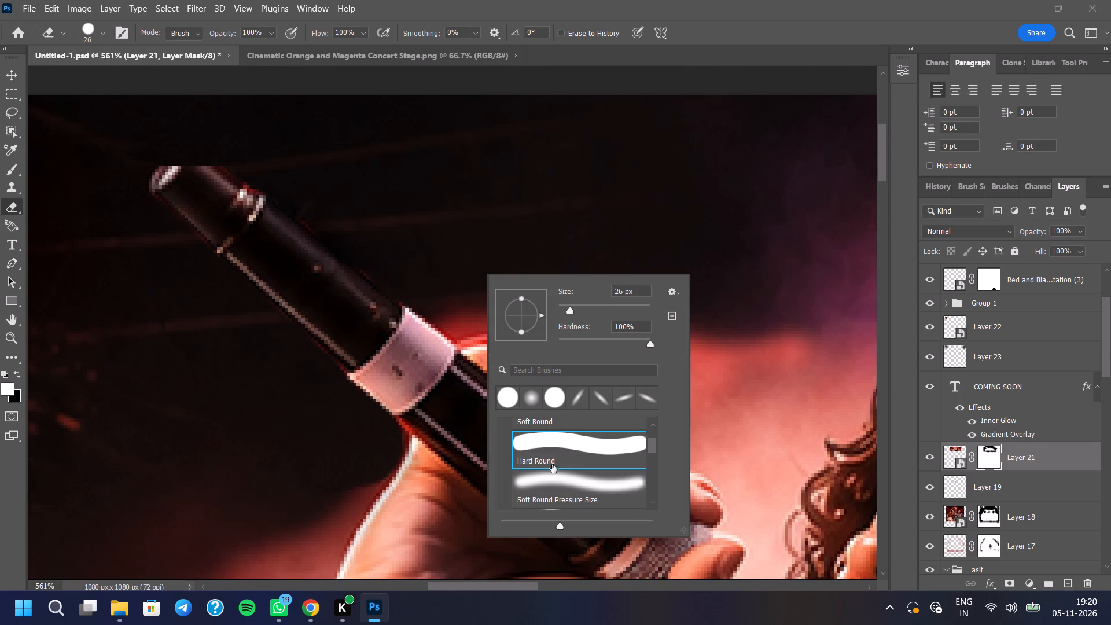
{"action": "left_click", "coordinate": [553, 468]}
{"action": "left_click", "coordinate": [514, 142]}
{"action": "double_click", "coordinate": [479, 291]}
{"action": "left_click", "coordinate": [476, 295]}
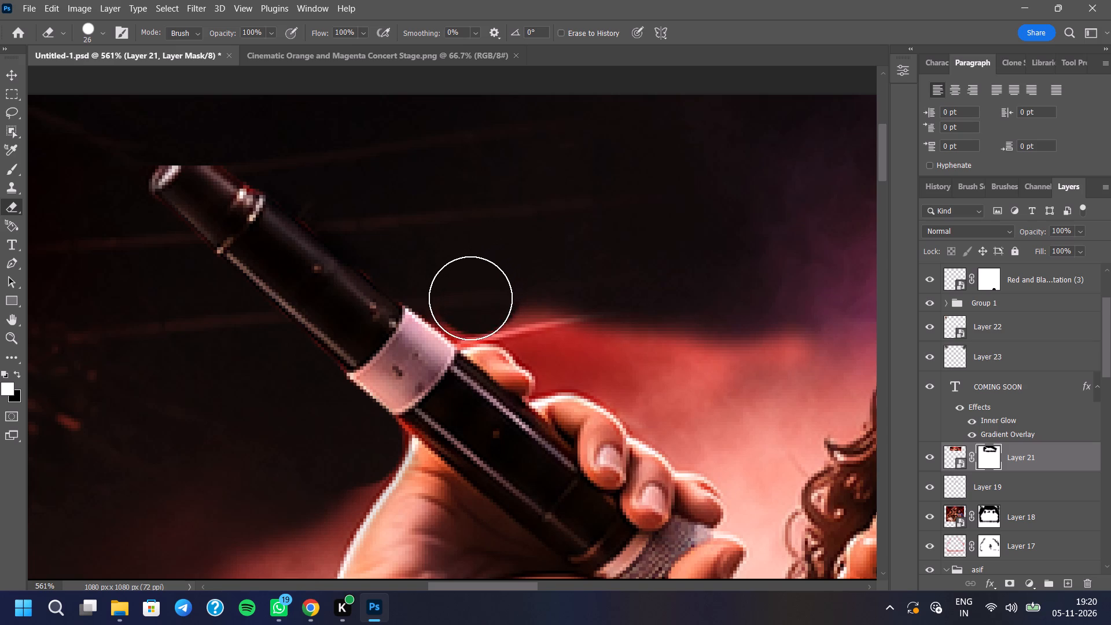
{"action": "left_click_drag", "start_coordinate": [470, 298], "coordinate": [478, 298]}
{"action": "left_click_drag", "start_coordinate": [492, 298], "coordinate": [498, 298]}
{"action": "left_click", "coordinate": [511, 298]}
{"action": "left_click", "coordinate": [538, 299]}
{"action": "left_click", "coordinate": [541, 303]}
Set the Eraser to Soft Round Pressure Size and erase the bright streak above the fingers on Layer 21's mask.
{"action": "right_click", "coordinate": [525, 270]}
{"action": "left_click", "coordinate": [610, 465]}
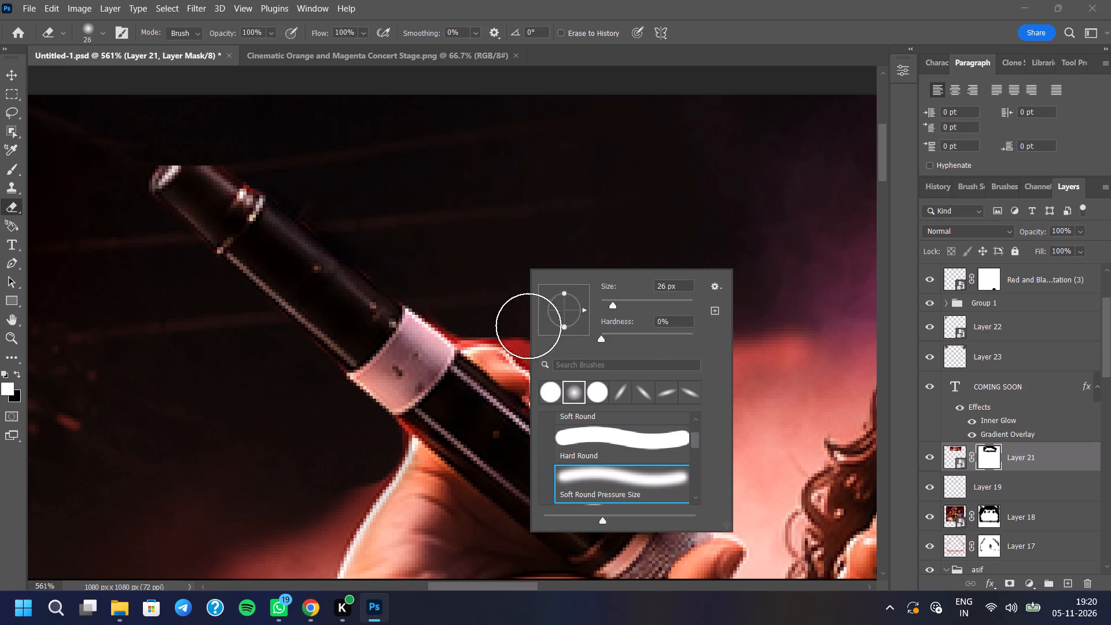
{"action": "left_click_drag", "start_coordinate": [503, 252], "coordinate": [502, 258]}
{"action": "left_click", "coordinate": [490, 305]}
{"action": "left_click_drag", "start_coordinate": [479, 308], "coordinate": [479, 313]}
{"action": "left_click", "coordinate": [476, 313]}
{"action": "left_click_drag", "start_coordinate": [509, 314], "coordinate": [532, 317]}
{"action": "left_click", "coordinate": [539, 318]}
{"action": "left_click", "coordinate": [544, 324]}
{"action": "left_click_drag", "start_coordinate": [558, 324], "coordinate": [565, 325]}
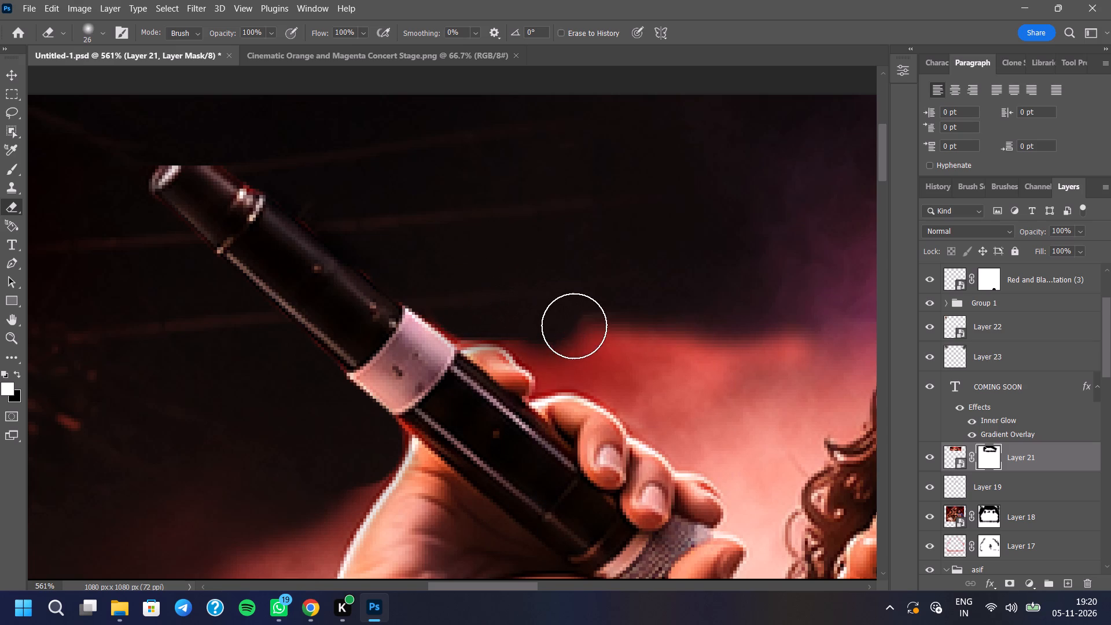
Soften the upper edge of the red glow from above the fingers toward the curly hair on Layer 21's mask.
{"action": "left_click", "coordinate": [574, 326]}
{"action": "left_click_drag", "start_coordinate": [592, 321], "coordinate": [608, 322]}
{"action": "left_click_drag", "start_coordinate": [635, 319], "coordinate": [640, 318]}
{"action": "left_click_drag", "start_coordinate": [648, 317], "coordinate": [683, 320]}
{"action": "left_click_drag", "start_coordinate": [720, 323], "coordinate": [743, 326]}
{"action": "left_click_drag", "start_coordinate": [648, 316], "coordinate": [642, 316]}
{"action": "left_click", "coordinate": [609, 314]}
{"action": "left_click_drag", "start_coordinate": [679, 314], "coordinate": [702, 315]}
{"action": "left_click", "coordinate": [733, 311]}
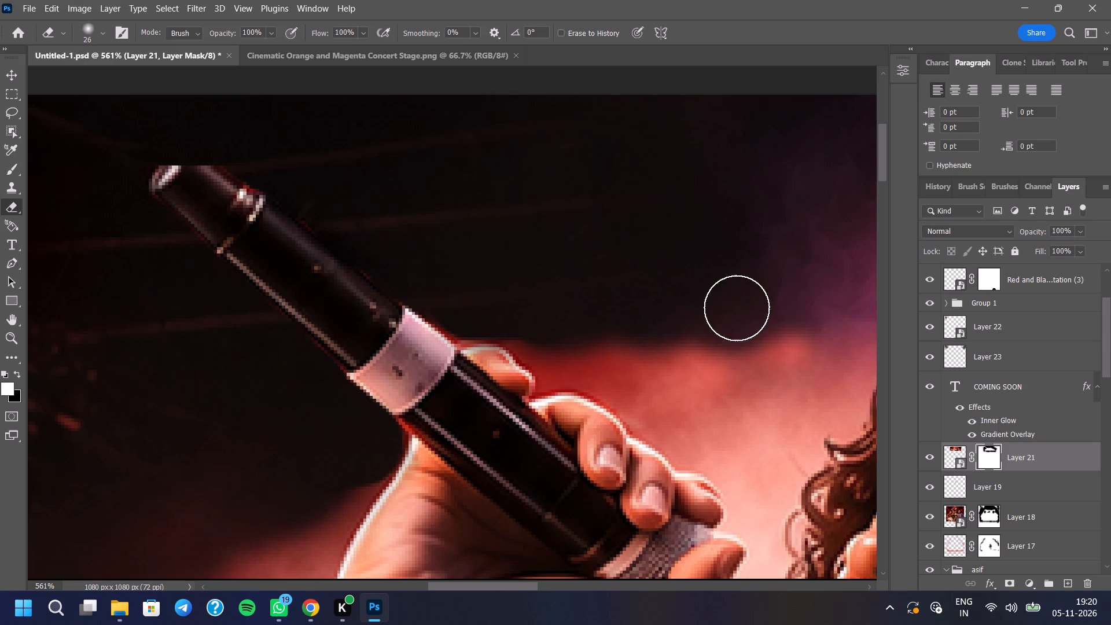
{"action": "scroll", "coordinate": [544, 310], "scroll_direction": "down", "scroll_amount": 16}
{"action": "scroll", "coordinate": [479, 236], "scroll_direction": "down", "scroll_amount": 2}
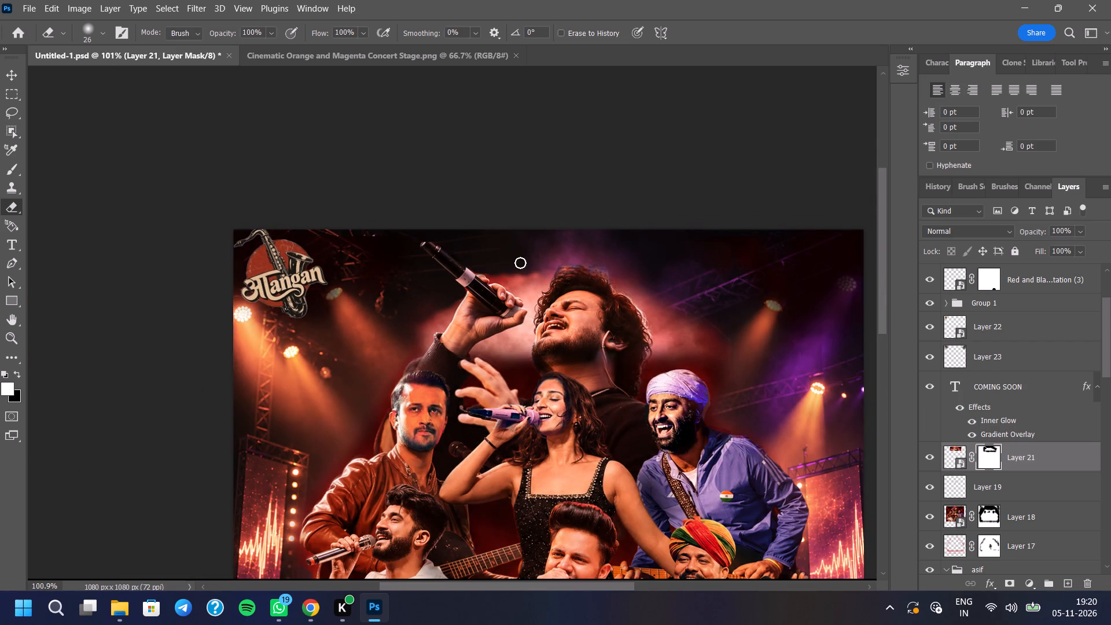
Erase the upper edge of the red glow above the fingers toward the curly hair on Layer 21's mask.
{"action": "scroll", "coordinate": [508, 274], "scroll_direction": "up", "scroll_amount": 10}
{"action": "scroll", "coordinate": [486, 271], "scroll_direction": "up", "scroll_amount": 11}
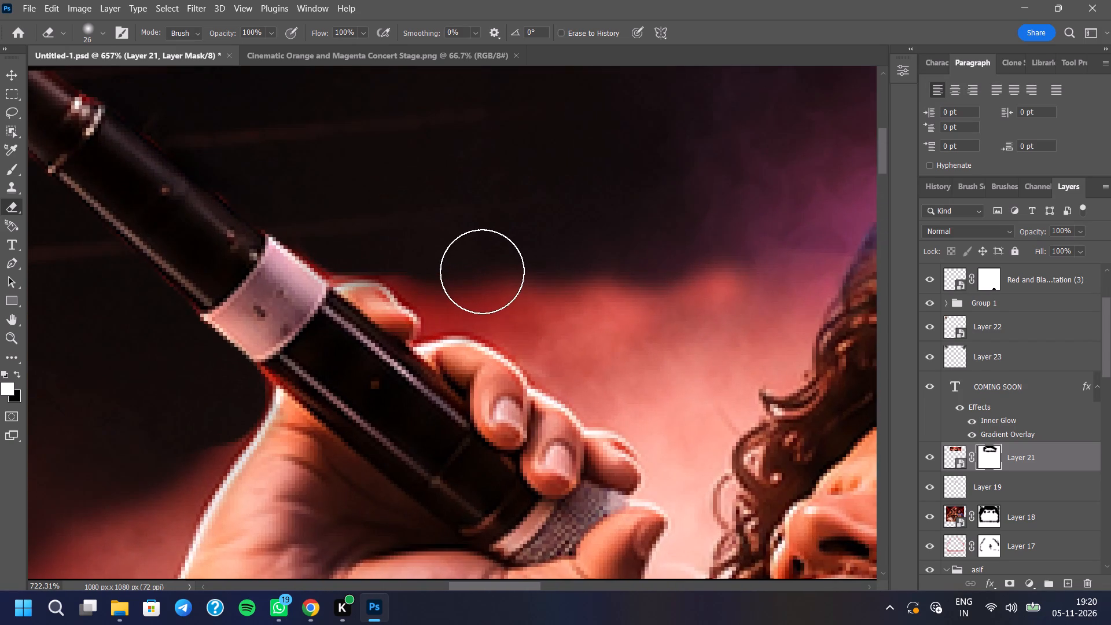
{"action": "left_click_drag", "start_coordinate": [447, 274], "coordinate": [513, 291]}
{"action": "left_click_drag", "start_coordinate": [447, 270], "coordinate": [668, 275]}
{"action": "left_click_drag", "start_coordinate": [557, 303], "coordinate": [524, 295]}
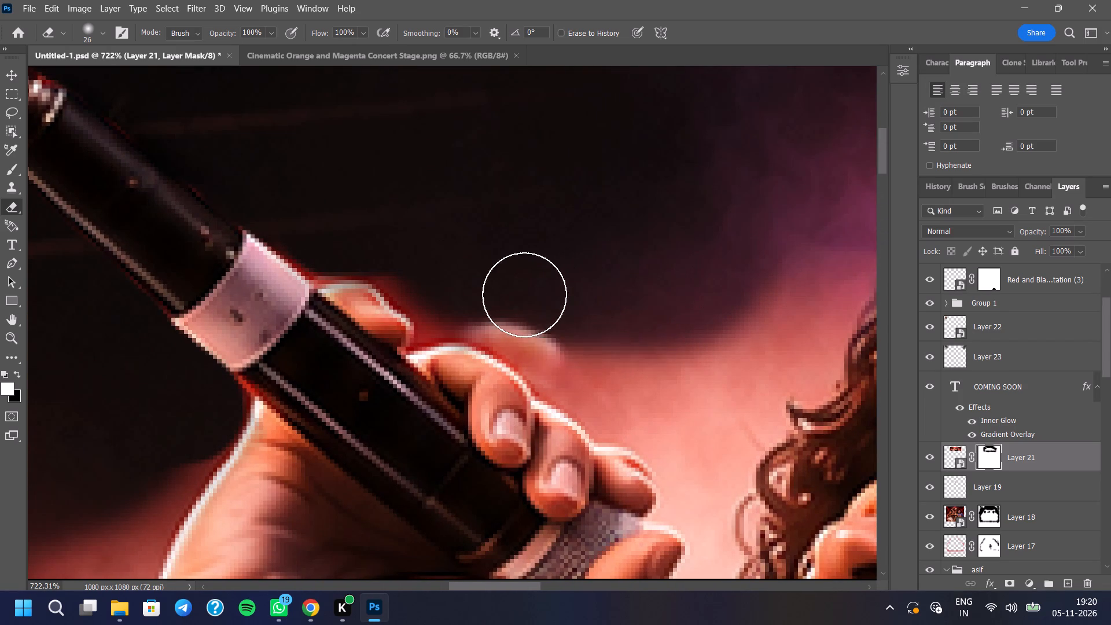
{"action": "left_click_drag", "start_coordinate": [524, 295], "coordinate": [588, 307]}
{"action": "left_click_drag", "start_coordinate": [568, 319], "coordinate": [792, 281]}
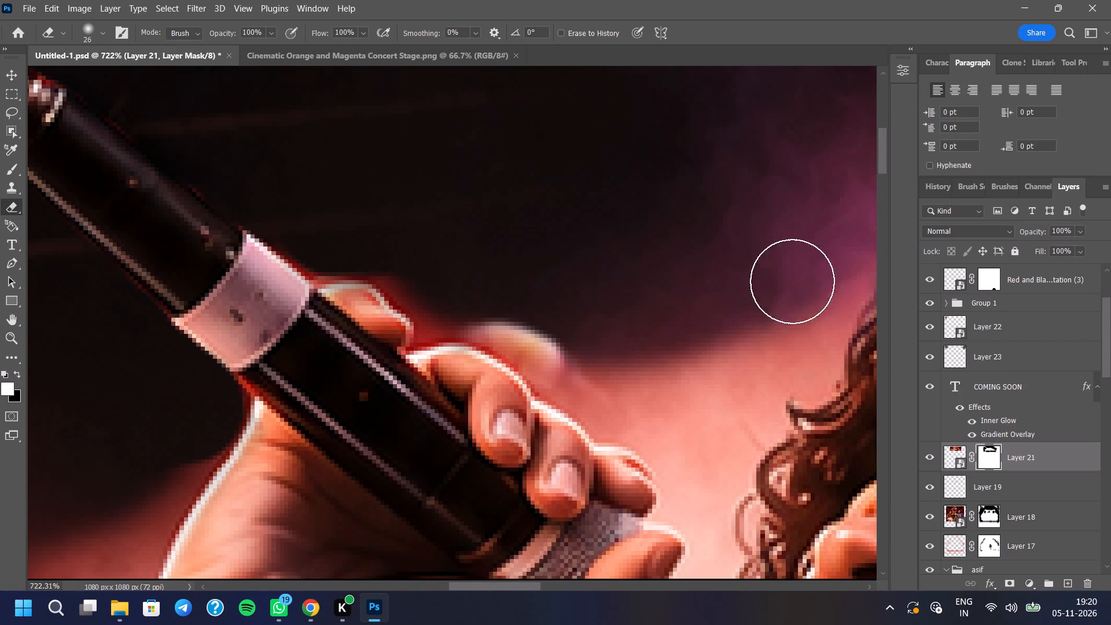
Extend the soft erasing on Layer 21's mask lower between the knuckles and the hair, and beside the microphone's pink band.
{"action": "left_click_drag", "start_coordinate": [792, 281], "coordinate": [427, 275]}
{"action": "left_click", "coordinate": [423, 273]}
{"action": "left_click_drag", "start_coordinate": [431, 278], "coordinate": [443, 285]}
{"action": "left_click_drag", "start_coordinate": [444, 285], "coordinate": [467, 295]}
{"action": "left_click_drag", "start_coordinate": [474, 297], "coordinate": [696, 309]}
{"action": "left_click_drag", "start_coordinate": [672, 333], "coordinate": [590, 329]}
{"action": "left_click_drag", "start_coordinate": [524, 310], "coordinate": [512, 307]}
{"action": "left_click_drag", "start_coordinate": [539, 324], "coordinate": [575, 328]}
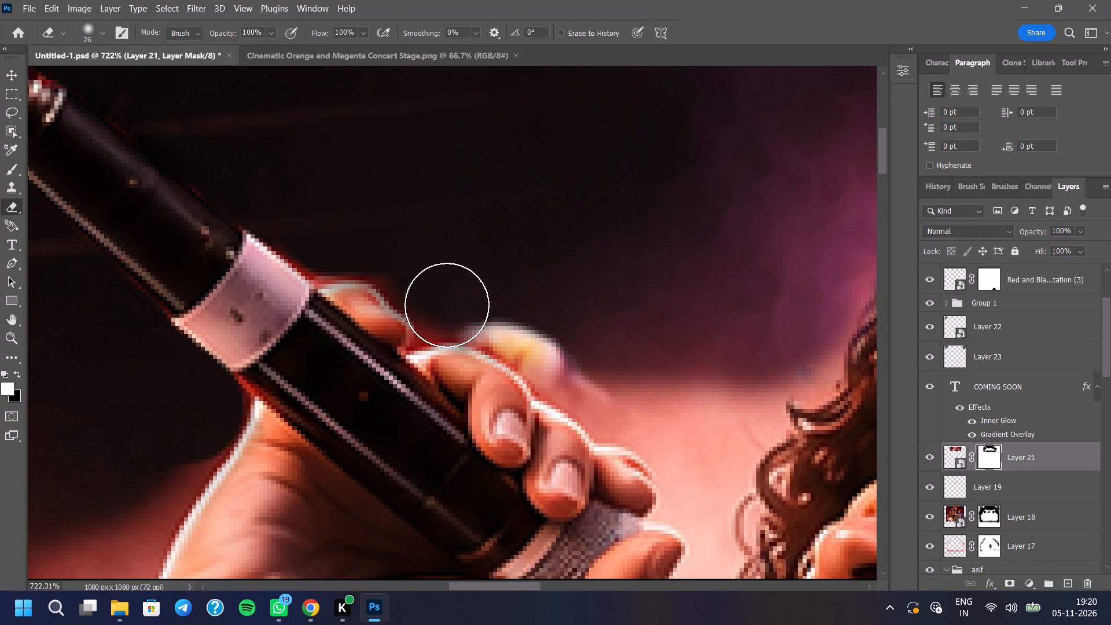
{"action": "left_click", "coordinate": [328, 238]}
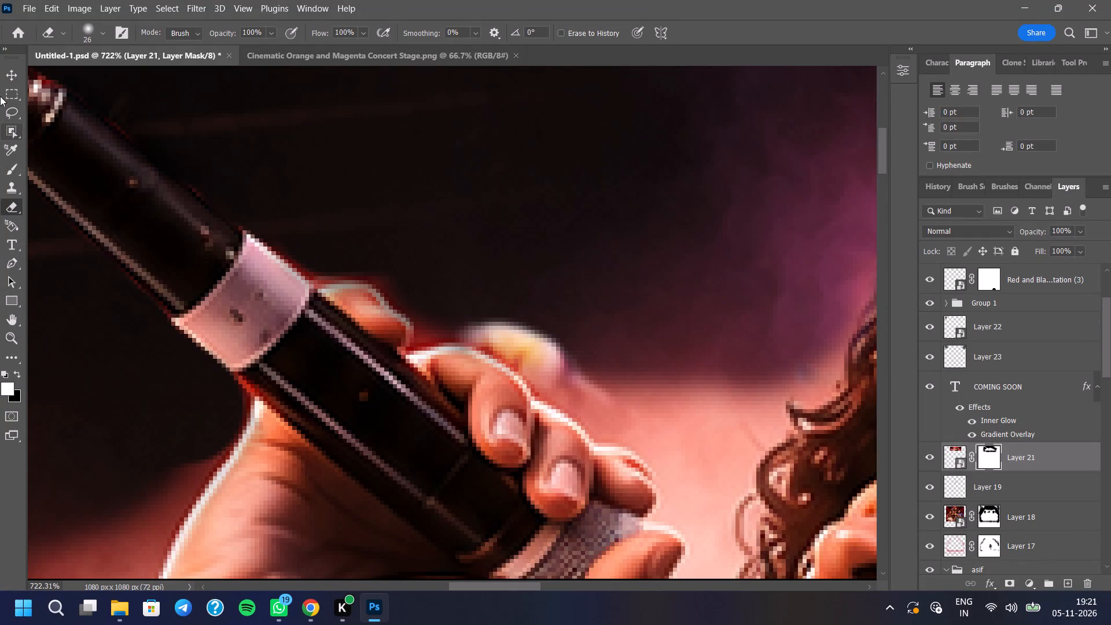
Pick Layer 14, the bright patch behind the fingers, with the Move tool and hide that layer.
{"action": "left_click", "coordinate": [0, 72]}
{"action": "left_click", "coordinate": [518, 354]}
{"action": "left_click", "coordinate": [527, 346]}
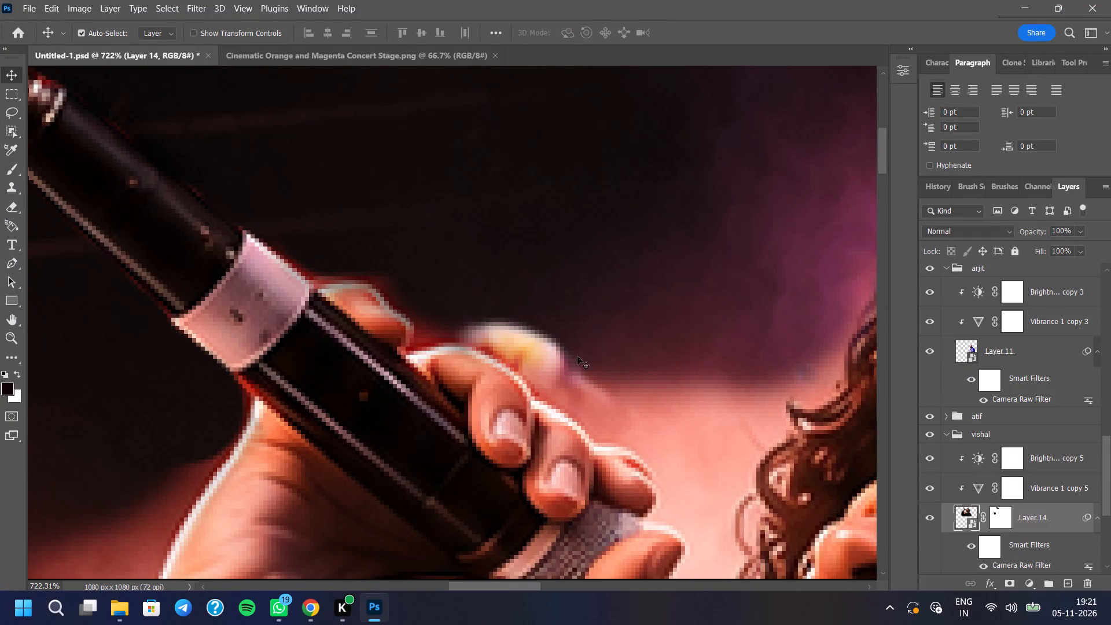
{"action": "left_click", "coordinate": [995, 514]}
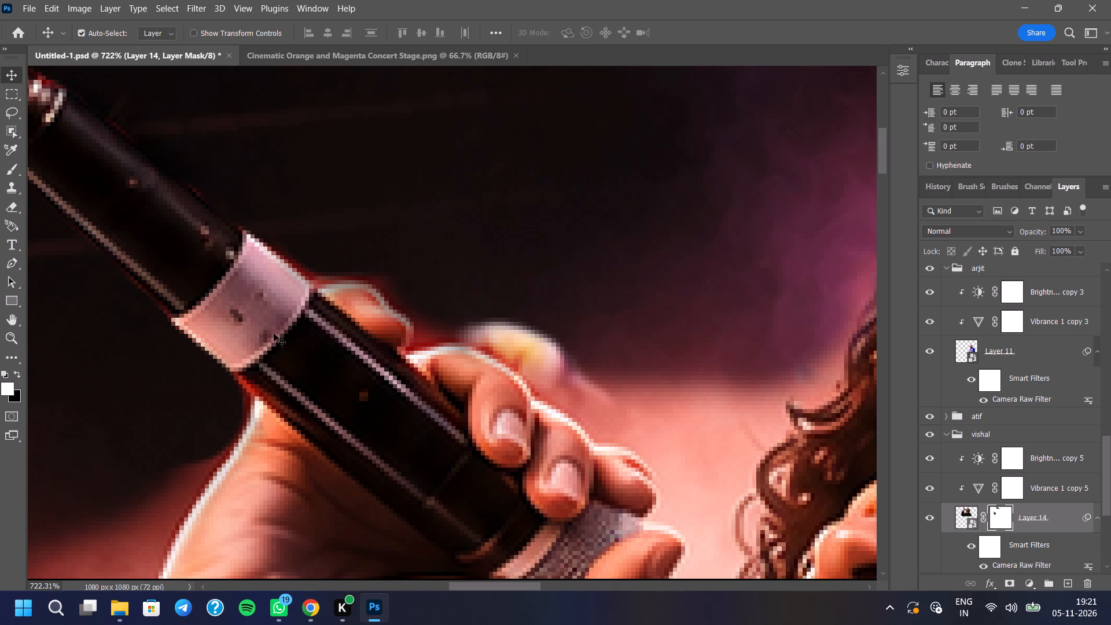
{"action": "left_click", "coordinate": [929, 515]}
Return to Layer 21's mask with the Eraser and erase the red glow between the raised fingers and the hair.
{"action": "scroll", "coordinate": [510, 325], "scroll_direction": "down", "scroll_amount": 12}
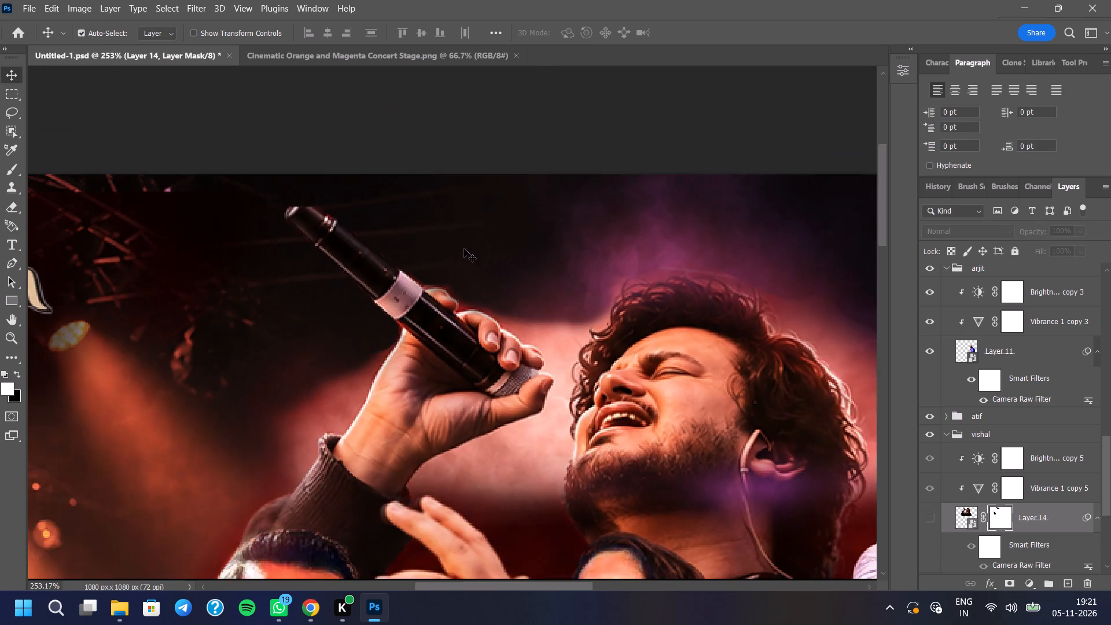
{"action": "scroll", "coordinate": [464, 249], "scroll_direction": "down", "scroll_amount": 14}
{"action": "scroll", "coordinate": [510, 376], "scroll_direction": "up", "scroll_amount": 4}
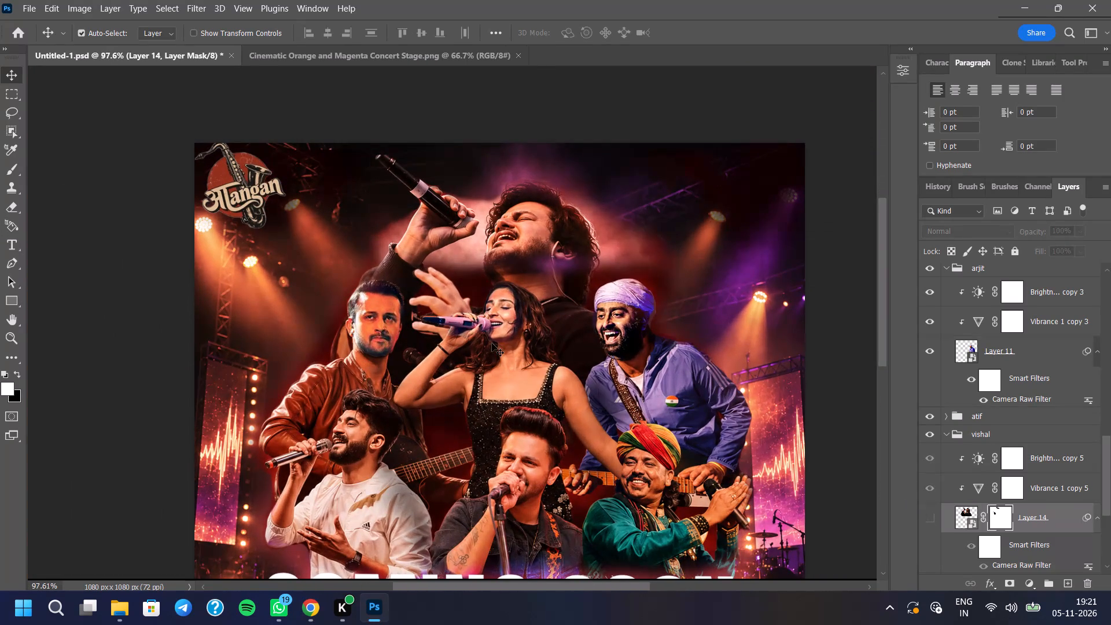
{"action": "scroll", "coordinate": [423, 204], "scroll_direction": "up", "scroll_amount": 9}
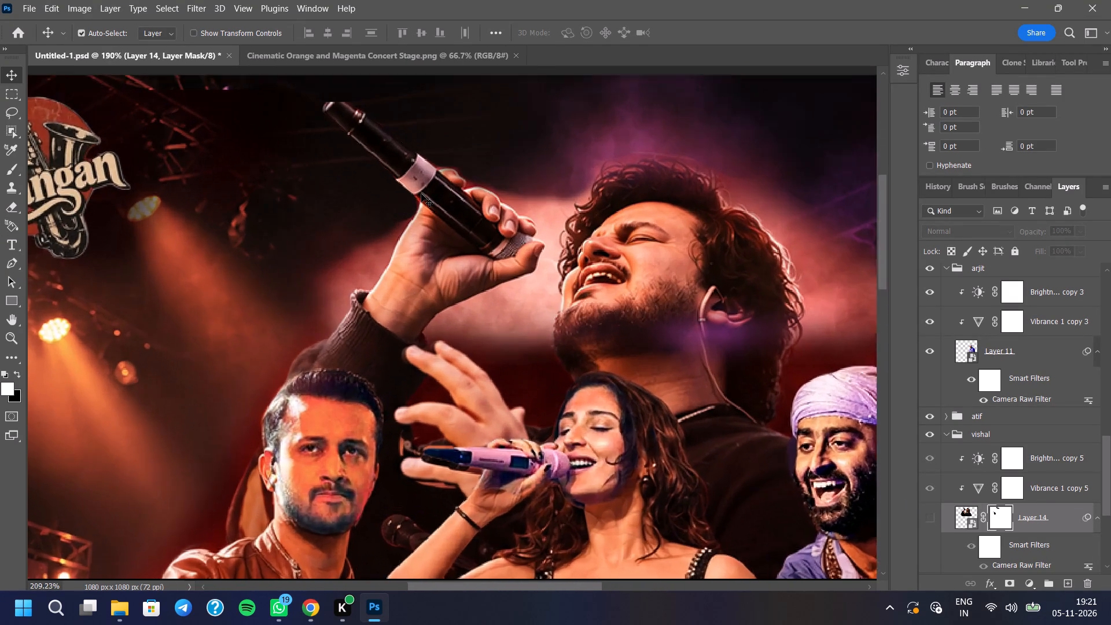
{"action": "scroll", "coordinate": [973, 383], "scroll_direction": "up", "scroll_amount": 4}
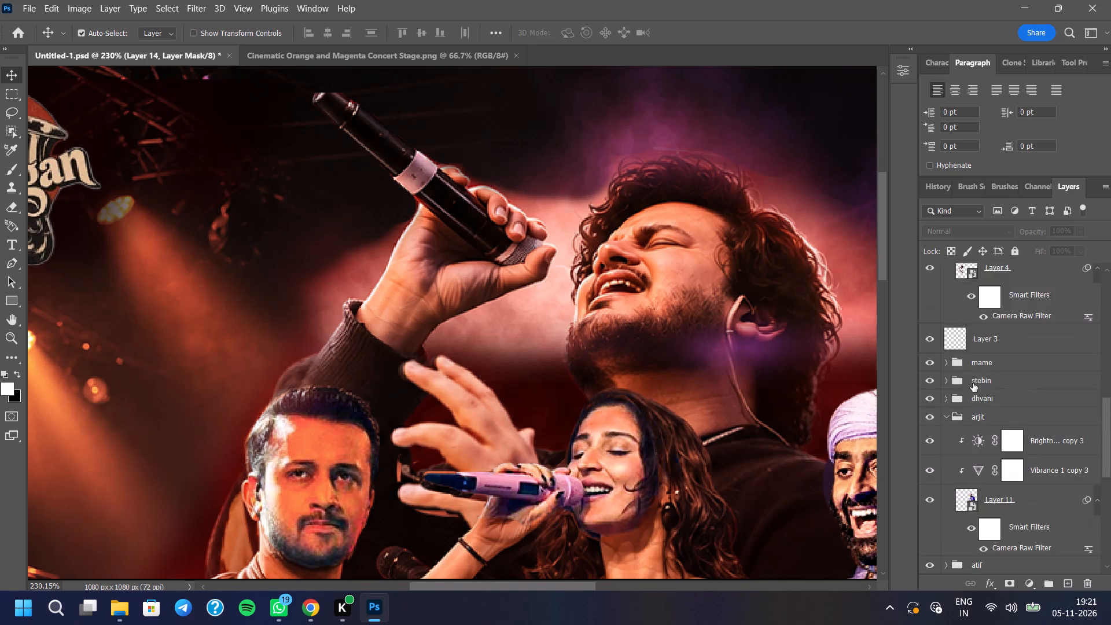
{"action": "scroll", "coordinate": [973, 383], "scroll_direction": "up", "scroll_amount": 10}
{"action": "left_click", "coordinate": [987, 340]}
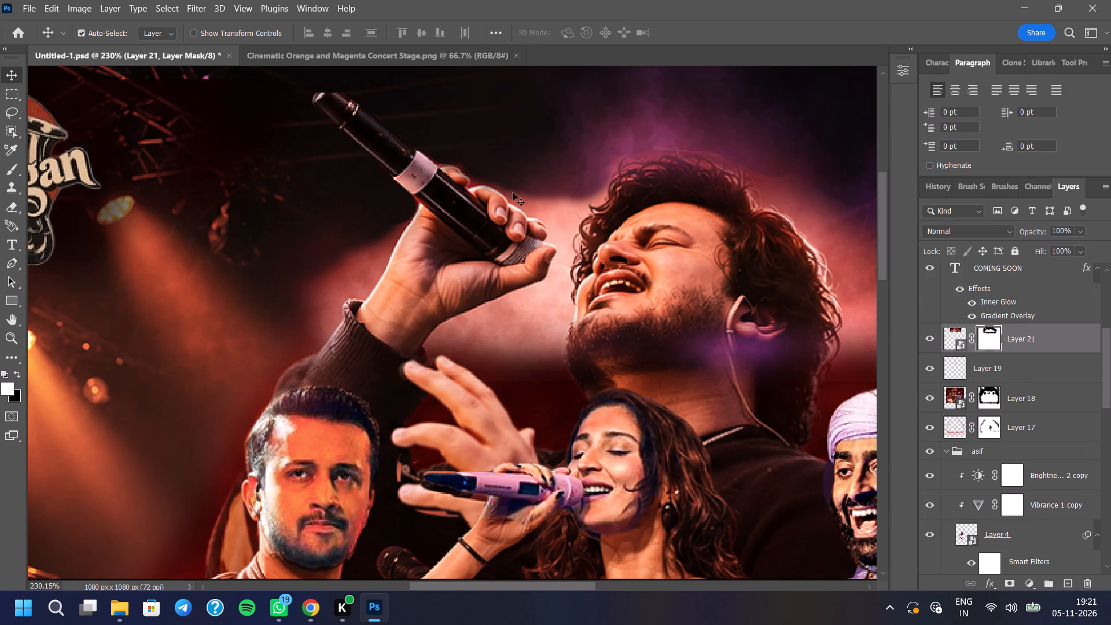
{"action": "scroll", "coordinate": [513, 205], "scroll_direction": "down", "scroll_amount": 5}
{"action": "left_click", "coordinate": [2, 208]}
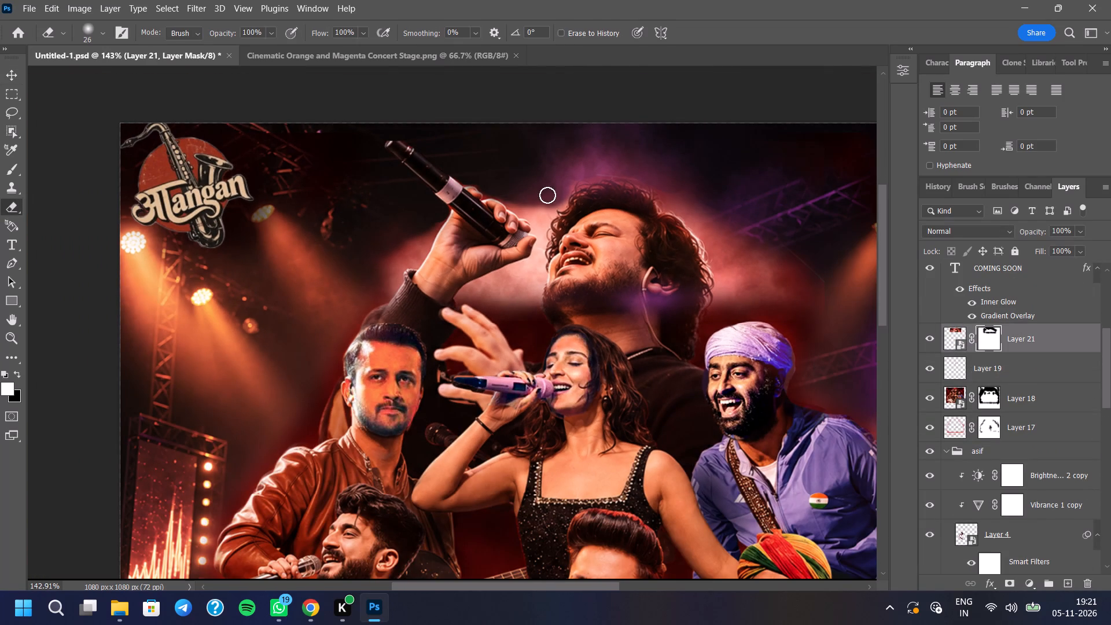
{"action": "scroll", "coordinate": [547, 195], "scroll_direction": "up", "scroll_amount": 9}
{"action": "left_click_drag", "start_coordinate": [569, 178], "coordinate": [530, 219]}
{"action": "left_click", "coordinate": [474, 211]}
{"action": "left_click_drag", "start_coordinate": [476, 207], "coordinate": [487, 208]}
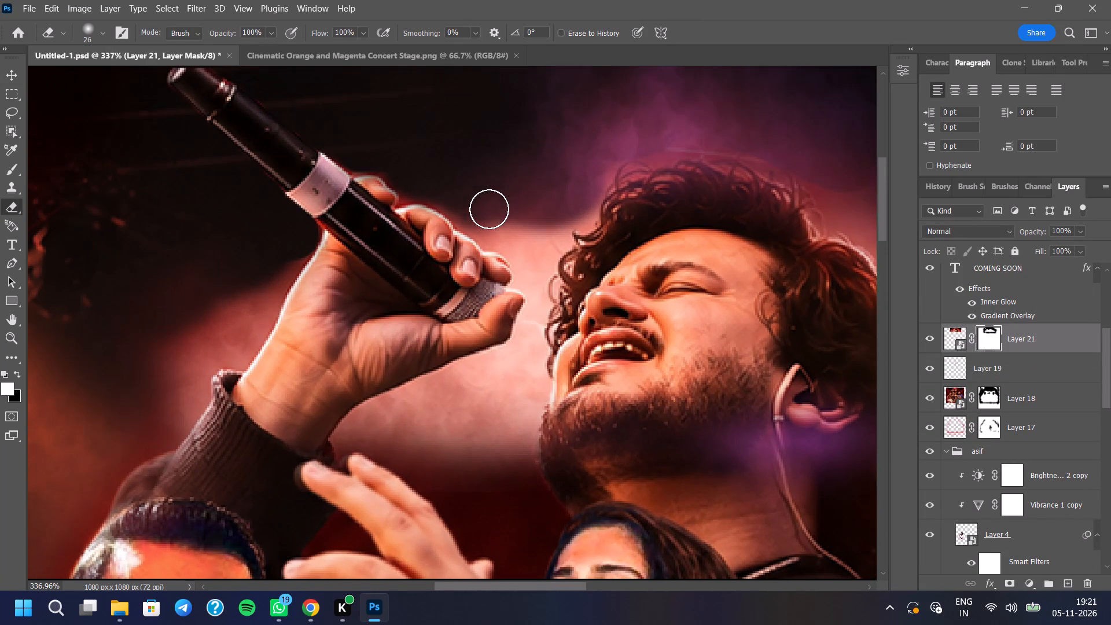
{"action": "left_click_drag", "start_coordinate": [494, 215], "coordinate": [509, 219]}
{"action": "left_click", "coordinate": [510, 220]}
{"action": "left_click_drag", "start_coordinate": [548, 219], "coordinate": [533, 238]}
{"action": "left_click_drag", "start_coordinate": [510, 230], "coordinate": [560, 213]}
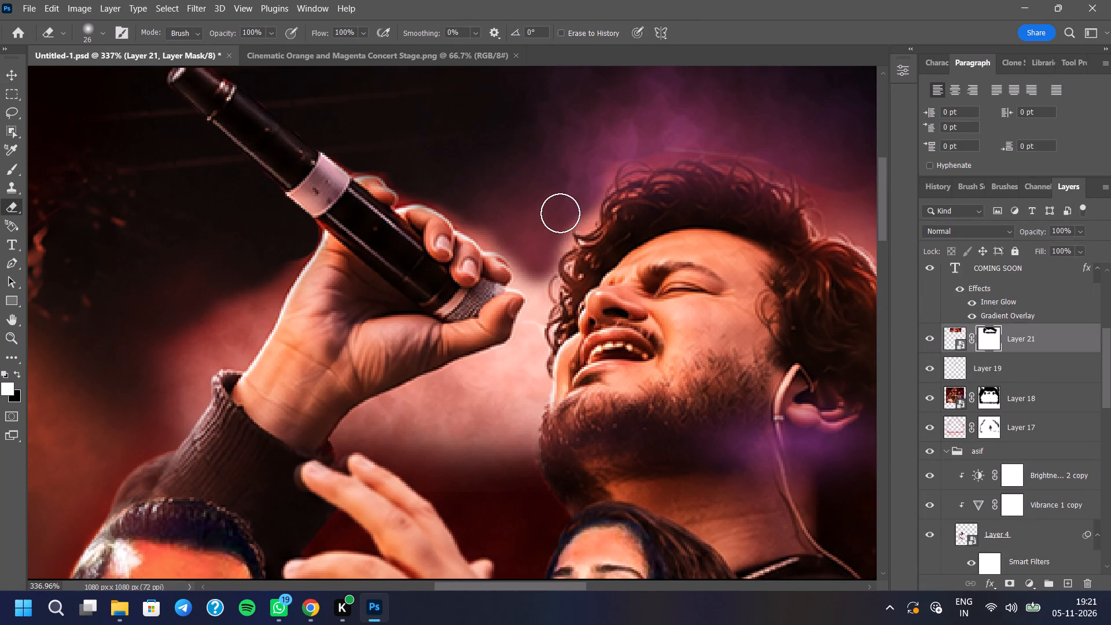
Clean the remaining glow beside the curly hair and just above the fingertips on Layer 21's mask.
{"action": "left_click_drag", "start_coordinate": [560, 213], "coordinate": [565, 209]}
{"action": "left_click", "coordinate": [572, 210]}
{"action": "left_click_drag", "start_coordinate": [570, 212], "coordinate": [552, 213]}
{"action": "left_click_drag", "start_coordinate": [520, 222], "coordinate": [507, 225]}
{"action": "double_click", "coordinate": [484, 224]}
{"action": "left_click_drag", "start_coordinate": [502, 234], "coordinate": [507, 236]}
{"action": "left_click", "coordinate": [528, 245]}
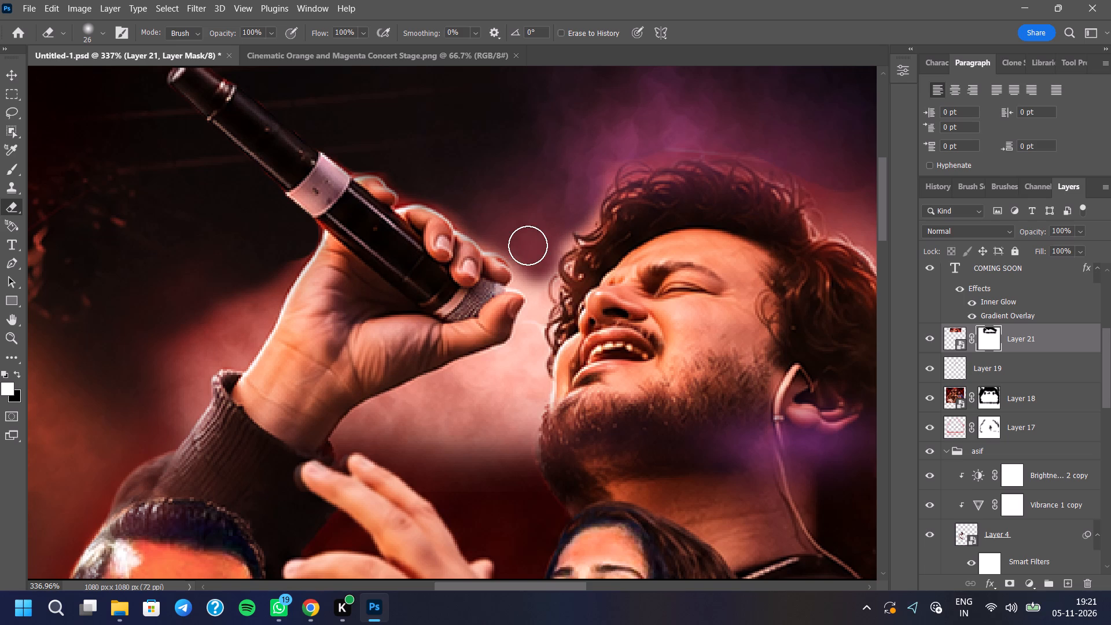
{"action": "left_click", "coordinate": [562, 227]}
{"action": "left_click", "coordinate": [569, 215]}
{"action": "left_click", "coordinate": [576, 205]}
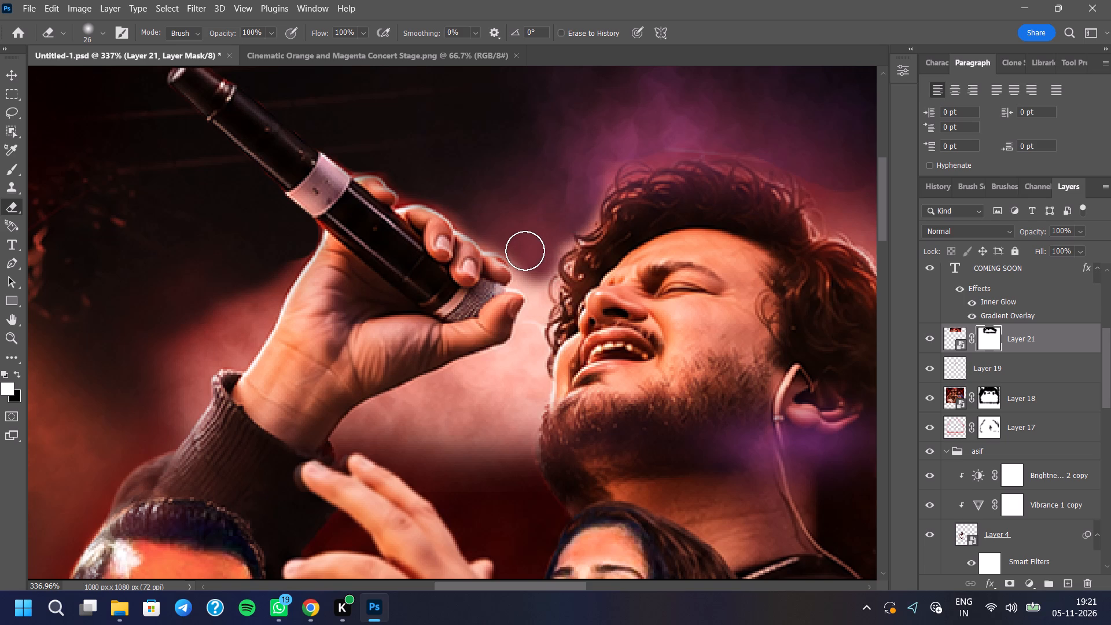
{"action": "left_click", "coordinate": [525, 249]}
Erase the red glow along the outer edge of the raised hand and wrist on Layer 21's mask.
{"action": "scroll", "coordinate": [517, 227], "scroll_direction": "down", "scroll_amount": 16}
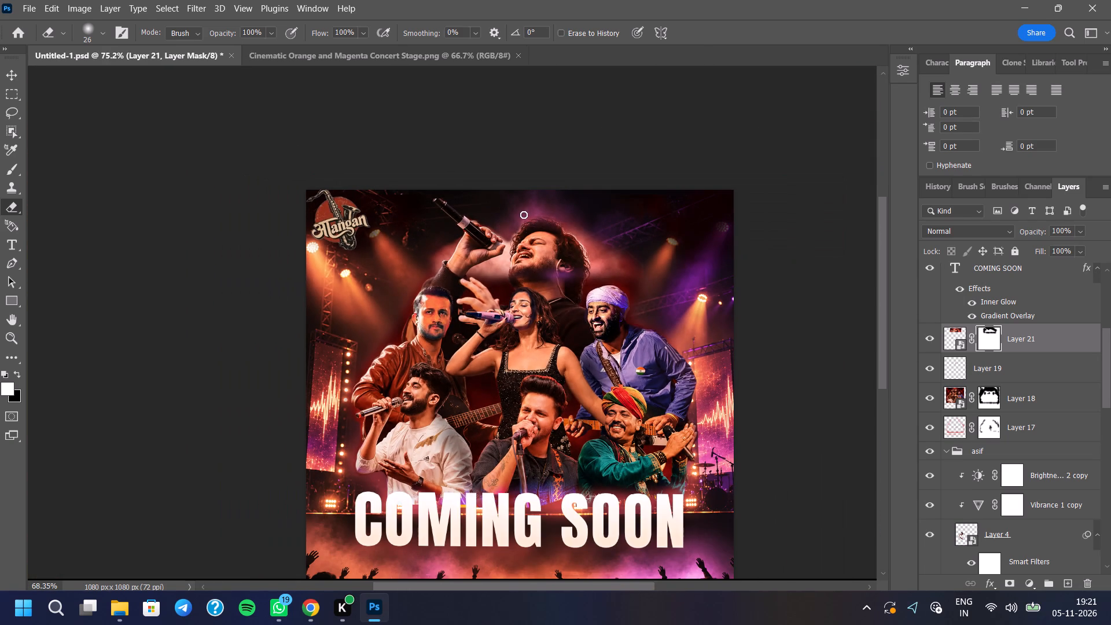
{"action": "left_click_drag", "start_coordinate": [441, 240], "coordinate": [447, 241]}
{"action": "scroll", "coordinate": [446, 244], "scroll_direction": "up", "scroll_amount": 3}
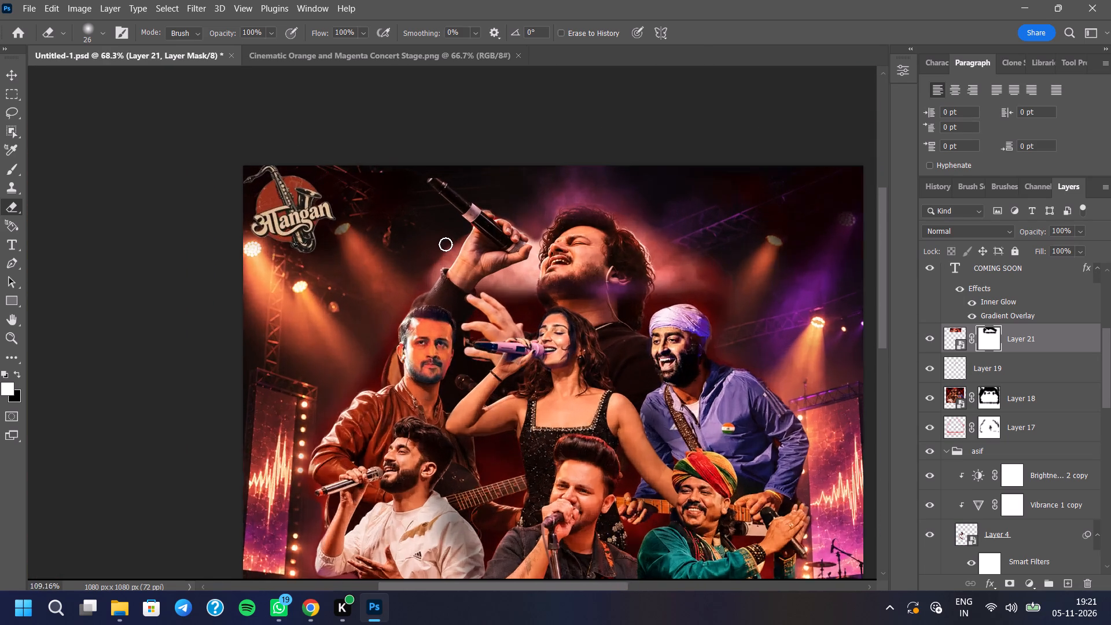
{"action": "scroll", "coordinate": [446, 244], "scroll_direction": "up", "scroll_amount": 14}
{"action": "left_click_drag", "start_coordinate": [490, 204], "coordinate": [417, 292]}
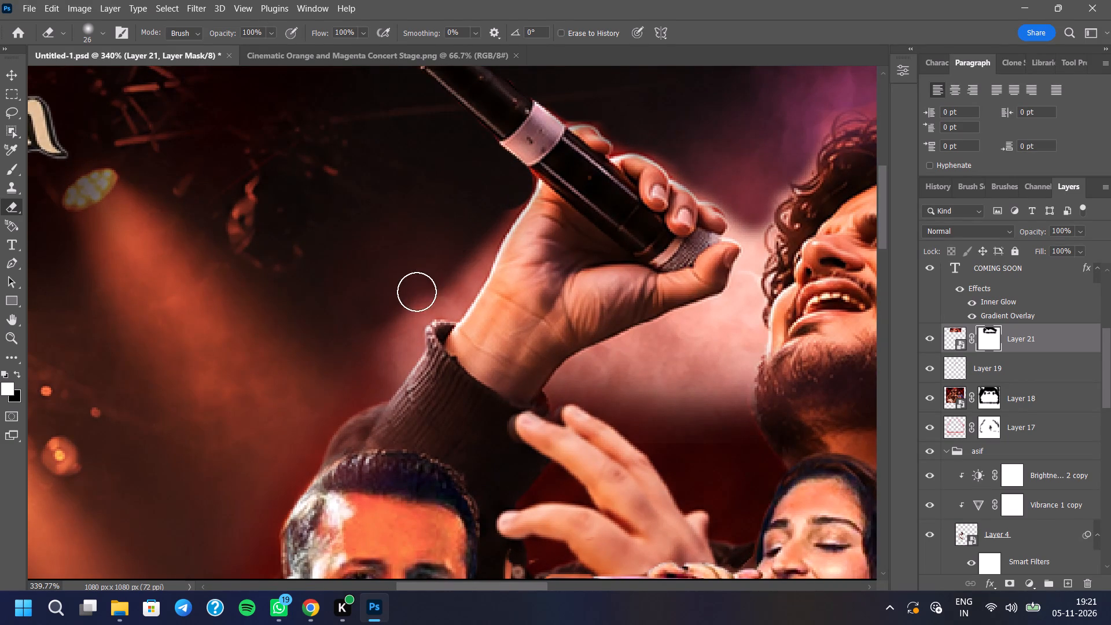
{"action": "left_click_drag", "start_coordinate": [417, 292], "coordinate": [417, 291]}
{"action": "left_click_drag", "start_coordinate": [455, 266], "coordinate": [423, 303]}
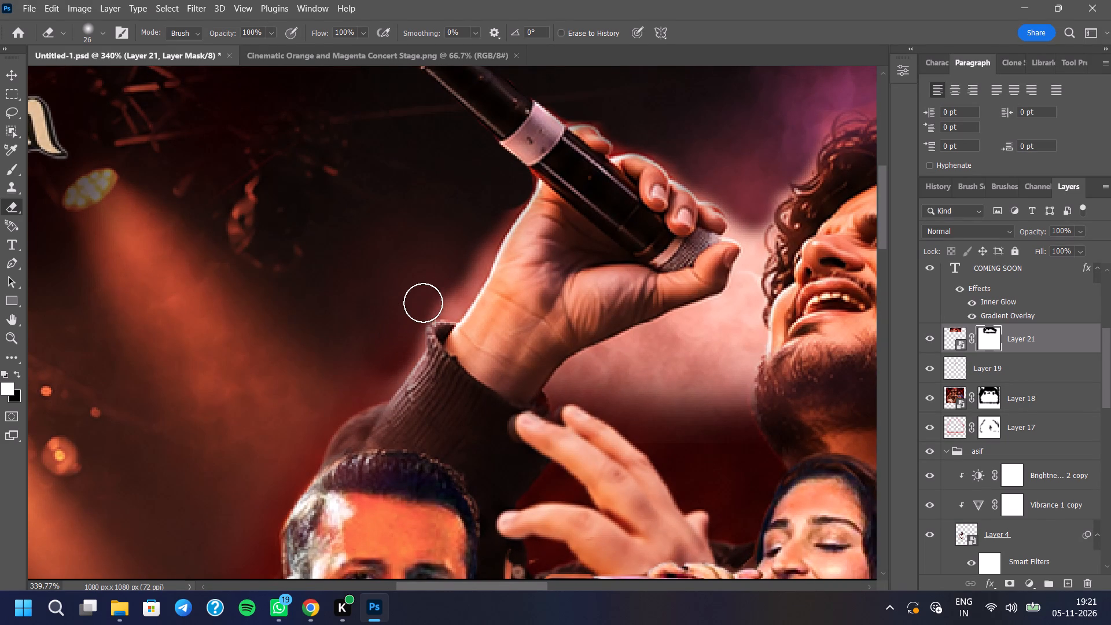
{"action": "left_click_drag", "start_coordinate": [423, 303], "coordinate": [462, 275]}
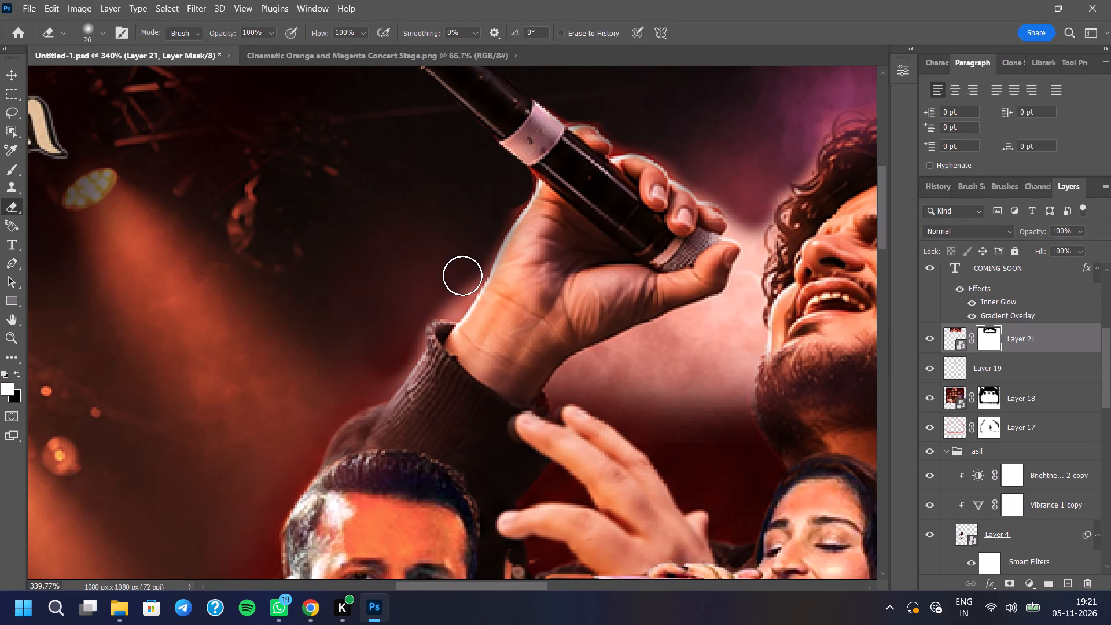
{"action": "left_click_drag", "start_coordinate": [462, 275], "coordinate": [440, 297]}
{"action": "double_click", "coordinate": [499, 203]}
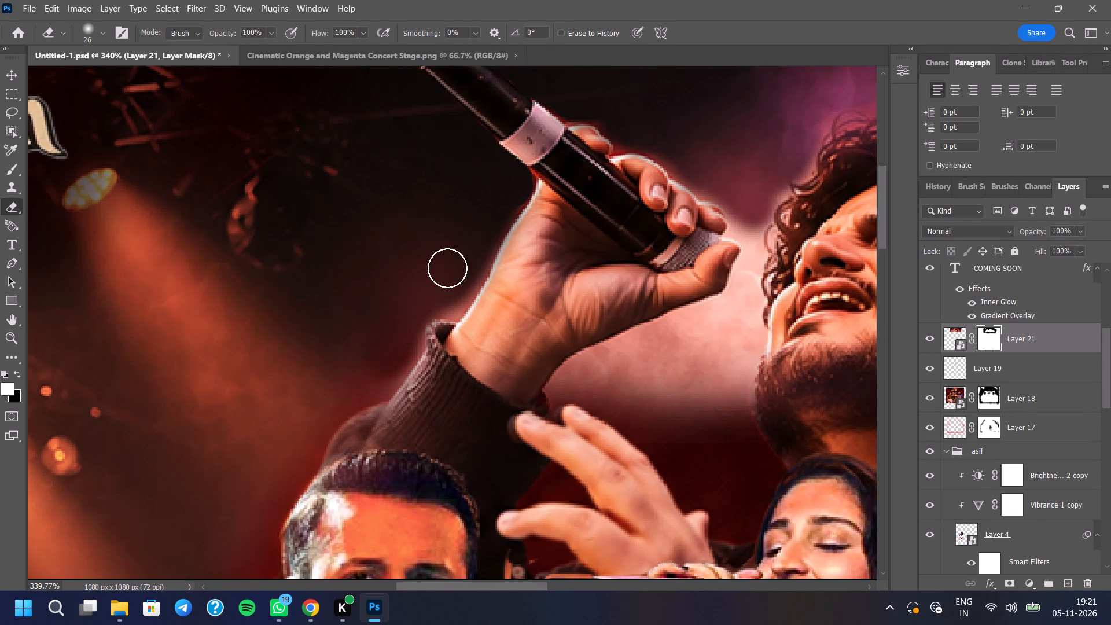
Erase the red glow from the wrist down along the outside of the dark sleeve on Layer 21's mask.
{"action": "left_click_drag", "start_coordinate": [445, 273], "coordinate": [443, 278]}
{"action": "left_click", "coordinate": [439, 288]}
{"action": "left_click", "coordinate": [440, 293]}
{"action": "left_click_drag", "start_coordinate": [436, 295], "coordinate": [426, 302]}
{"action": "left_click", "coordinate": [415, 309]}
{"action": "left_click_drag", "start_coordinate": [409, 320], "coordinate": [403, 333]}
{"action": "left_click_drag", "start_coordinate": [398, 341], "coordinate": [385, 349]}
{"action": "left_click", "coordinate": [374, 353]}
Examine the whole poster for leftover red glow around the singers.
{"action": "scroll", "coordinate": [374, 266], "scroll_direction": "down", "scroll_amount": 5}
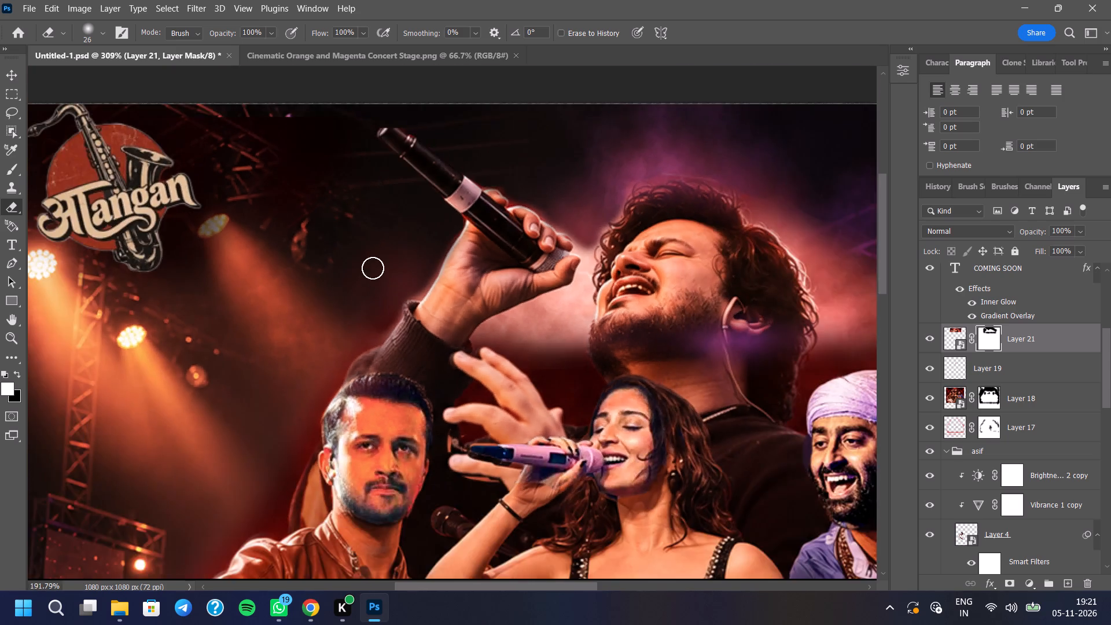
{"action": "scroll", "coordinate": [373, 268], "scroll_direction": "down", "scroll_amount": 10}
{"action": "scroll", "coordinate": [475, 189], "scroll_direction": "down", "scroll_amount": 4}
{"action": "scroll", "coordinate": [479, 381], "scroll_direction": "up", "scroll_amount": 4}
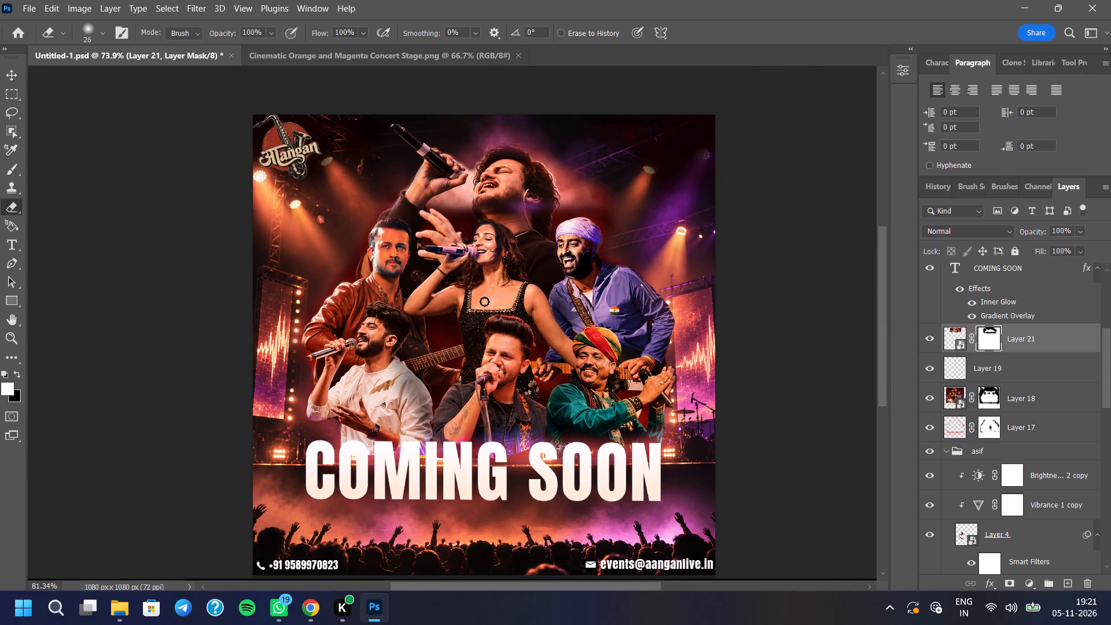
{"action": "scroll", "coordinate": [488, 299], "scroll_direction": "down", "scroll_amount": 3}
{"action": "scroll", "coordinate": [478, 325], "scroll_direction": "up", "scroll_amount": 4}
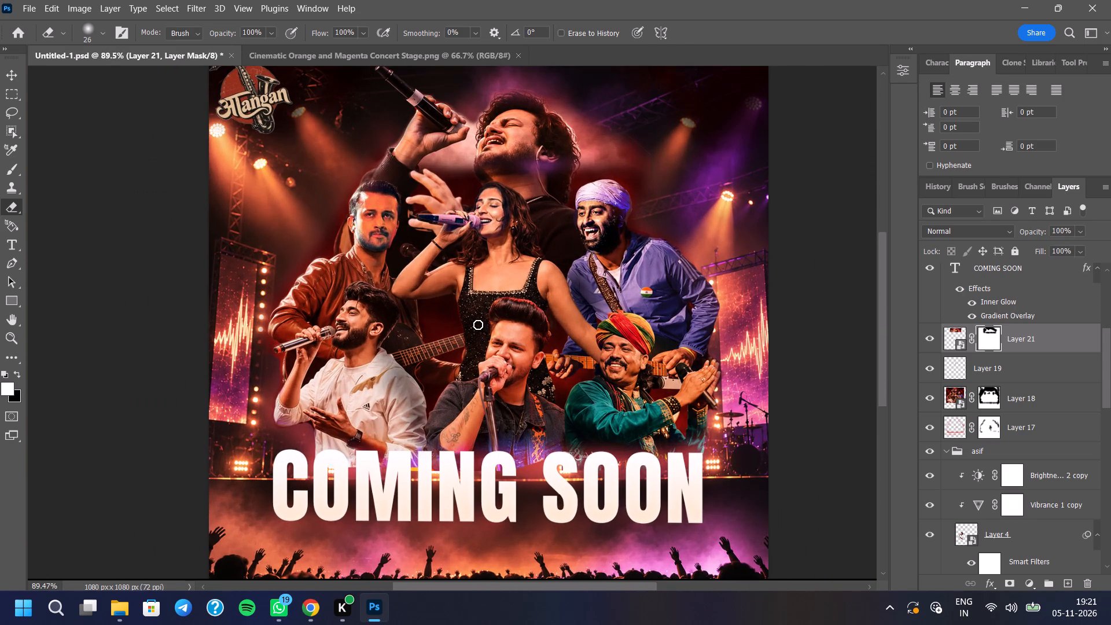
{"action": "scroll", "coordinate": [483, 314], "scroll_direction": "up", "scroll_amount": 2}
{"action": "scroll", "coordinate": [483, 314], "scroll_direction": "down", "scroll_amount": 6}
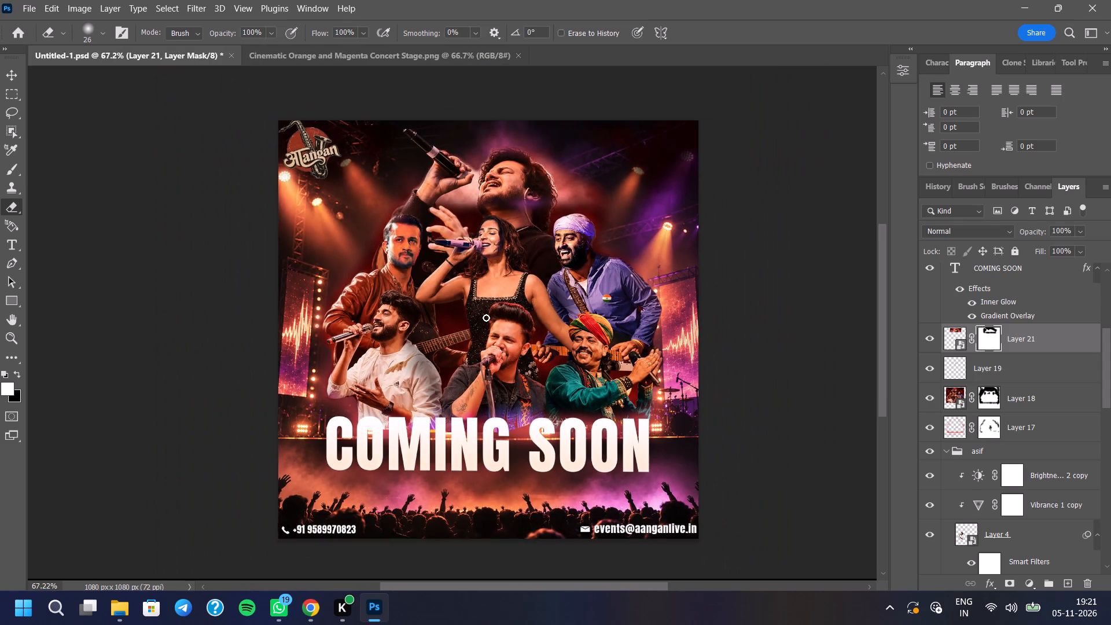
Erase the red glow between the top singer's hair and the stage truss, down toward the turbaned singer, on Layer 21's mask.
{"action": "left_click_drag", "start_coordinate": [591, 207], "coordinate": [584, 205]}
{"action": "scroll", "coordinate": [580, 195], "scroll_direction": "up", "scroll_amount": 5}
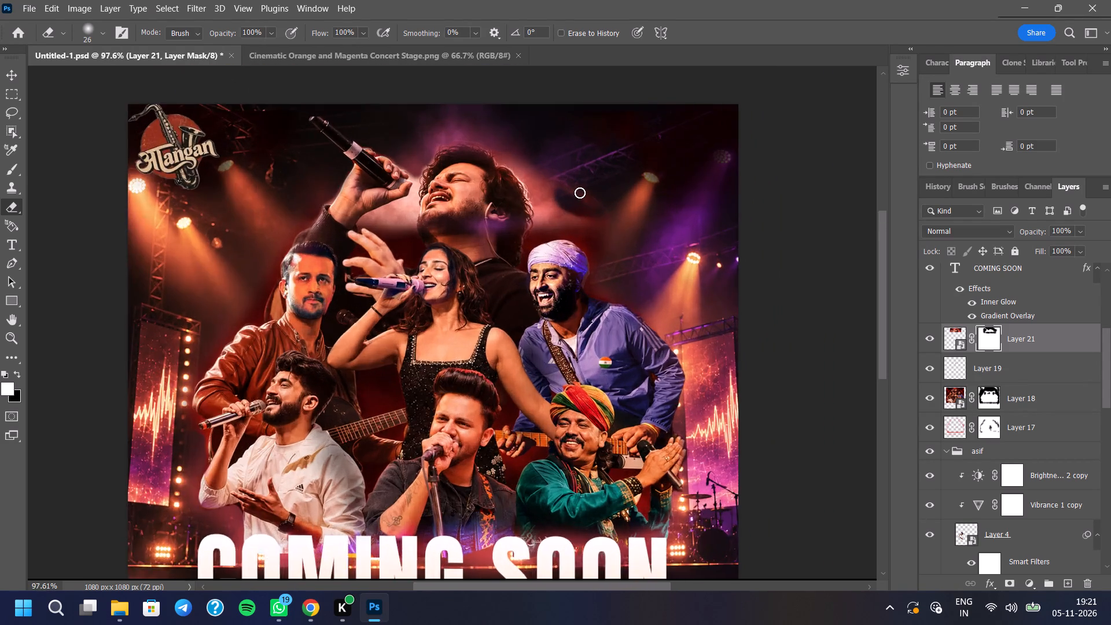
{"action": "scroll", "coordinate": [580, 193], "scroll_direction": "up", "scroll_amount": 11}
{"action": "left_click_drag", "start_coordinate": [555, 169], "coordinate": [638, 307]}
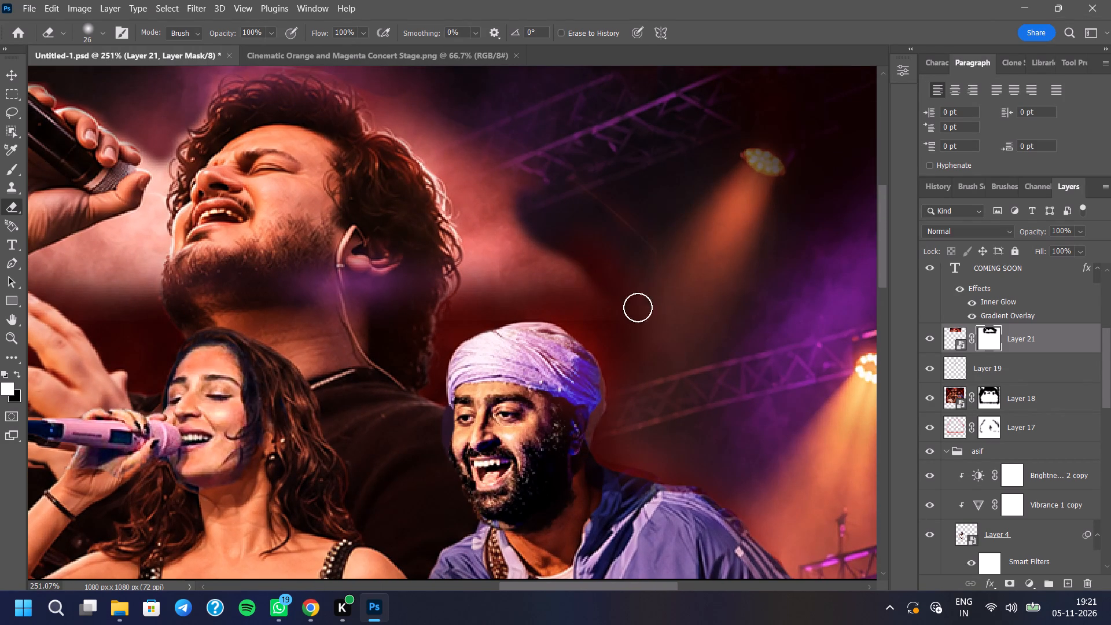
{"action": "left_click_drag", "start_coordinate": [638, 307], "coordinate": [490, 149]}
{"action": "left_click_drag", "start_coordinate": [481, 142], "coordinate": [575, 224]}
{"action": "left_click_drag", "start_coordinate": [522, 219], "coordinate": [632, 243]}
{"action": "left_click_drag", "start_coordinate": [599, 258], "coordinate": [650, 287]}
{"action": "left_click_drag", "start_coordinate": [654, 307], "coordinate": [663, 312]}
Erase the glow along the outer side of the top singer's curly hair and down the smoke's edge on Layer 21's mask.
{"action": "left_click_drag", "start_coordinate": [506, 202], "coordinate": [415, 120]}
{"action": "left_click_drag", "start_coordinate": [404, 113], "coordinate": [453, 156]}
{"action": "left_click_drag", "start_coordinate": [435, 149], "coordinate": [509, 197]}
{"action": "left_click_drag", "start_coordinate": [485, 197], "coordinate": [539, 237]}
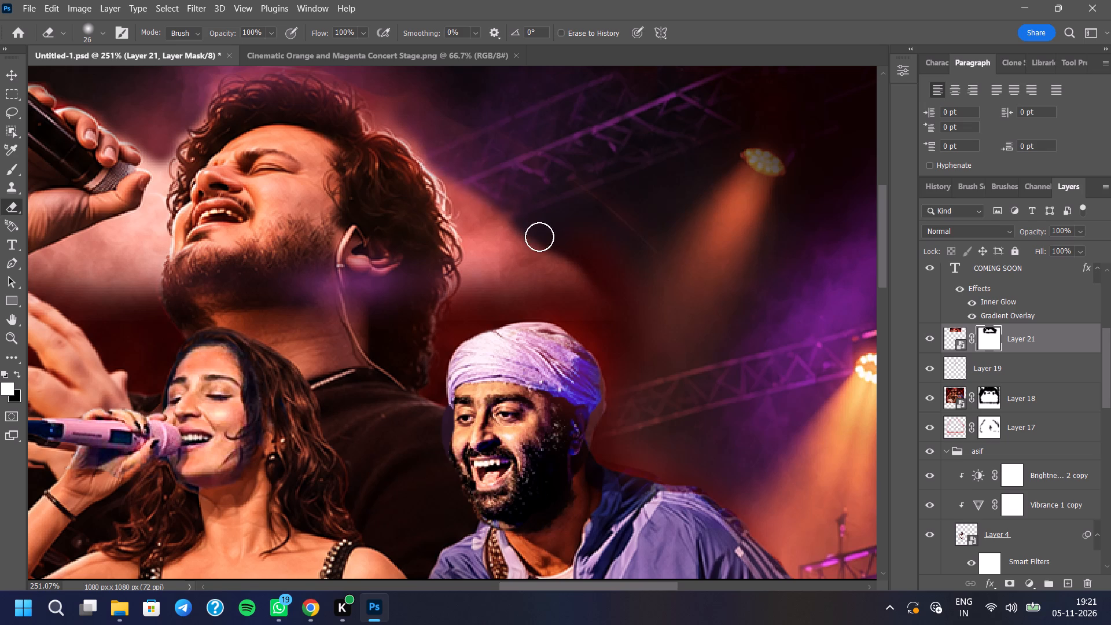
{"action": "left_click_drag", "start_coordinate": [539, 237], "coordinate": [572, 242]}
{"action": "left_click_drag", "start_coordinate": [517, 225], "coordinate": [380, 97]}
Configure the eraser with a soft 77 px brush, 51% opacity and 76% flow for Layer 21's mask.
{"action": "scroll", "coordinate": [419, 200], "scroll_direction": "down", "scroll_amount": 6}
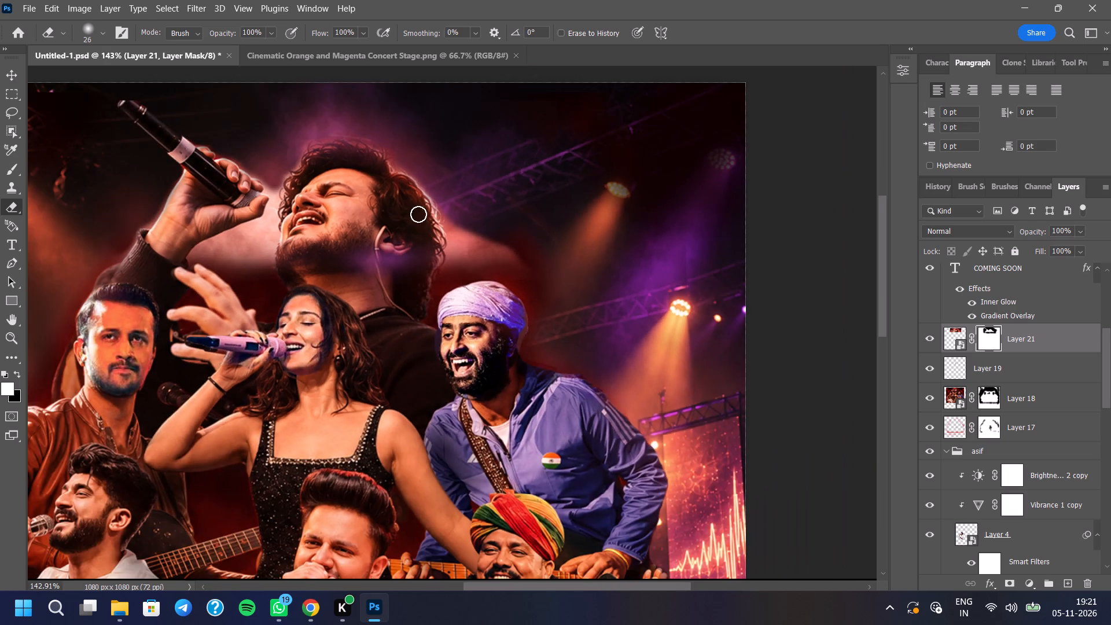
{"action": "scroll", "coordinate": [399, 148], "scroll_direction": "up", "scroll_amount": 4}
{"action": "scroll", "coordinate": [580, 253], "scroll_direction": "down", "scroll_amount": 8}
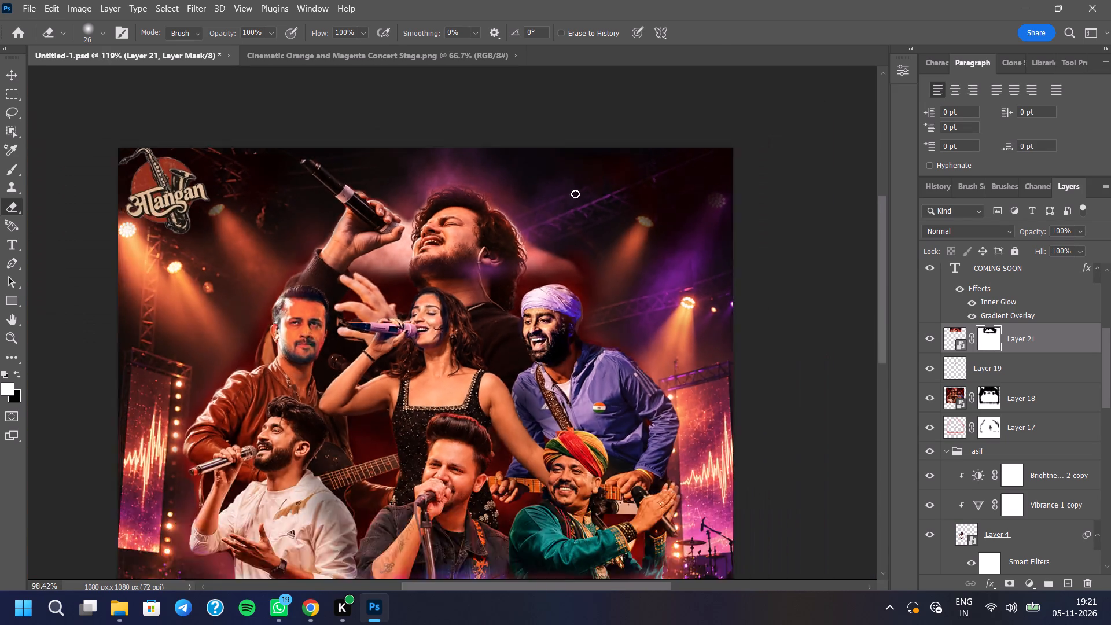
{"action": "scroll", "coordinate": [575, 194], "scroll_direction": "down", "scroll_amount": 8}
{"action": "scroll", "coordinate": [565, 222], "scroll_direction": "up", "scroll_amount": 15}
{"action": "right_click", "coordinate": [547, 212]}
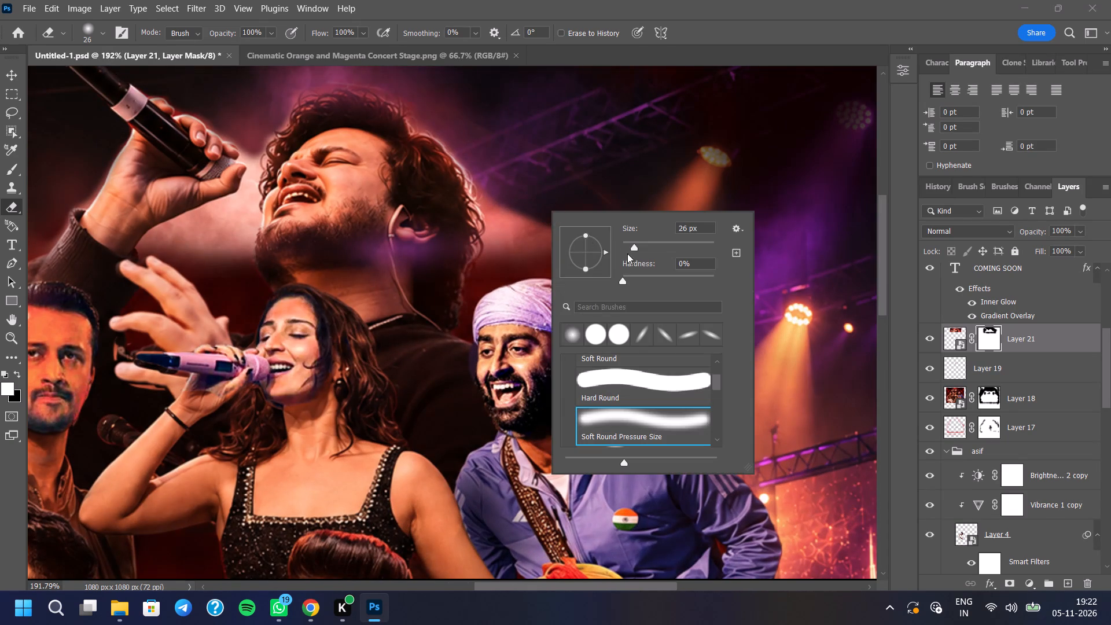
{"action": "left_click", "coordinate": [660, 238]}
{"action": "left_click", "coordinate": [658, 240]}
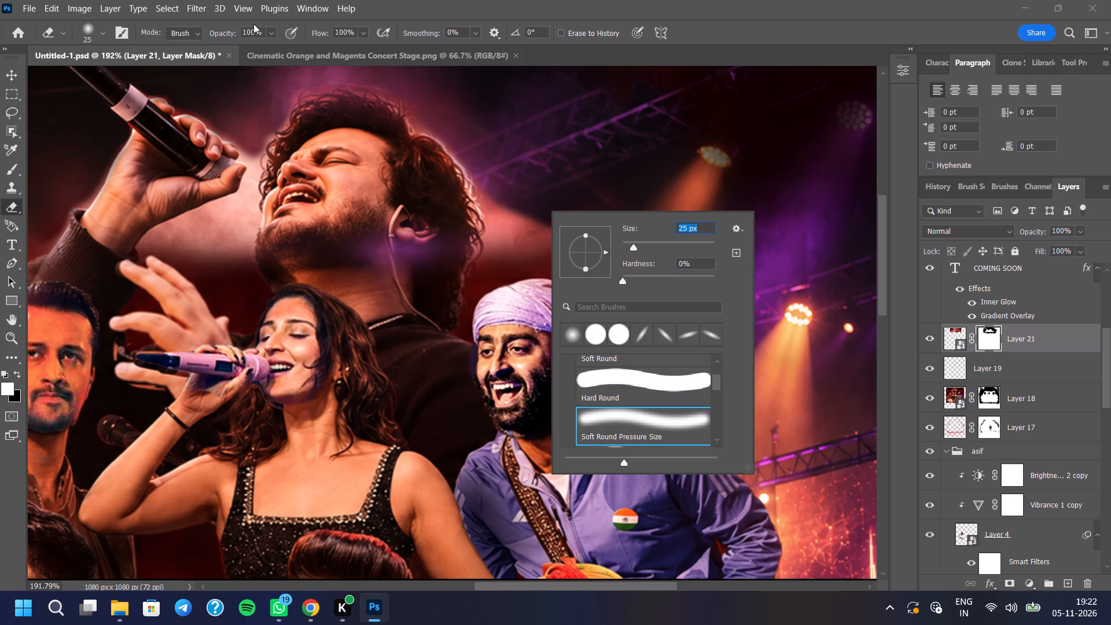
{"action": "left_click", "coordinate": [270, 32]}
{"action": "left_click", "coordinate": [254, 46]}
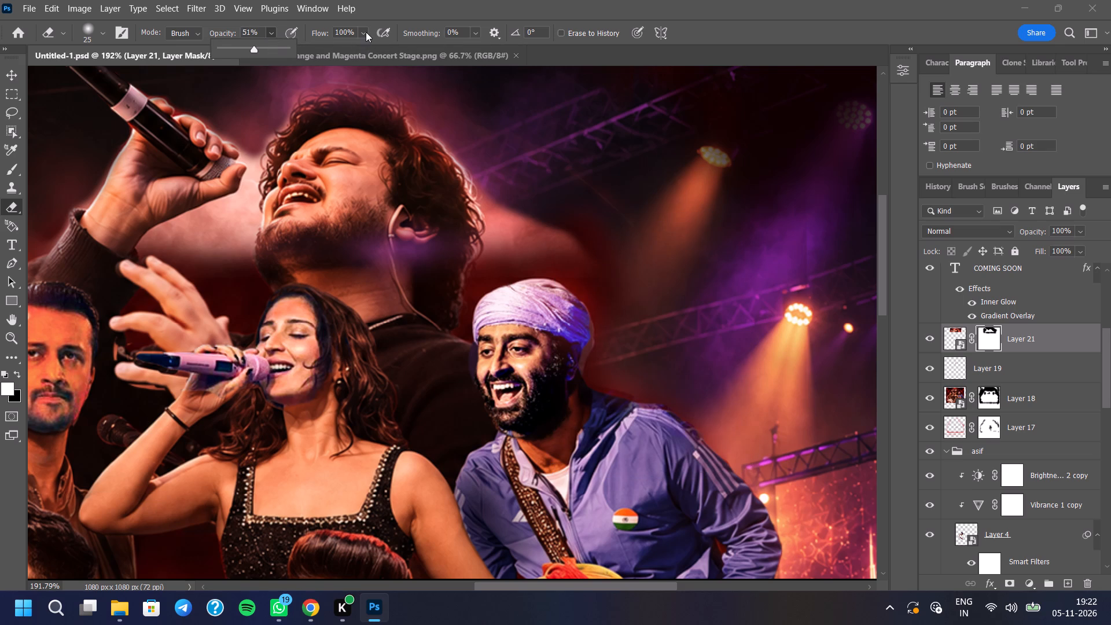
{"action": "left_click", "coordinate": [362, 32]}
{"action": "left_click", "coordinate": [363, 48]}
{"action": "right_click", "coordinate": [497, 170]}
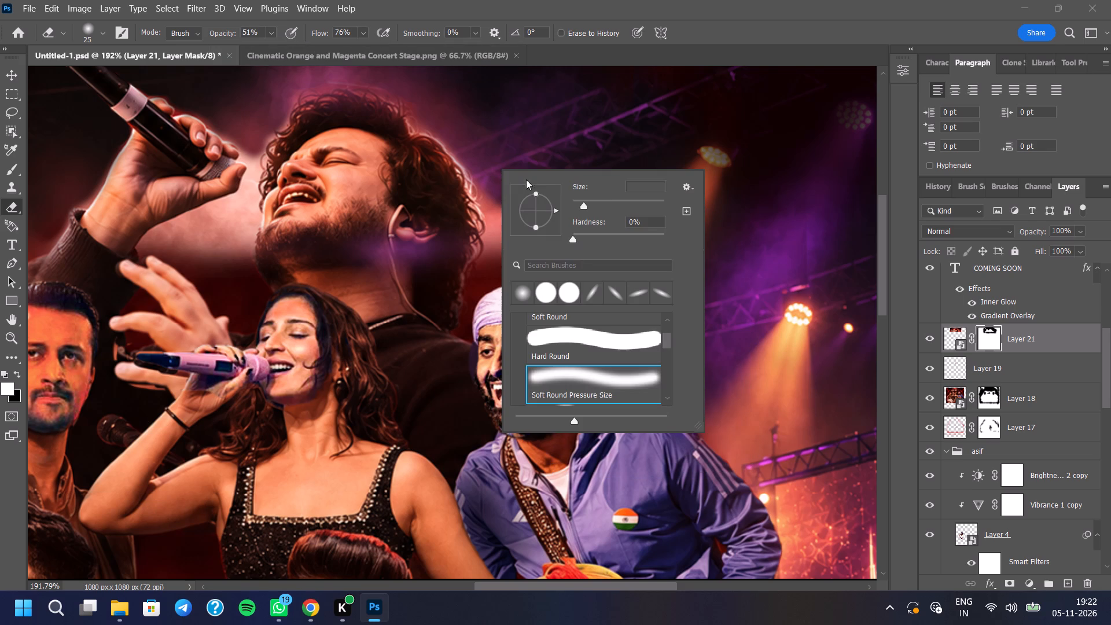
{"action": "left_click", "coordinate": [608, 200]}
{"action": "left_click", "coordinate": [678, 135]}
Softly erase the smoke's edge and red glow between the top singer's hair and the turbaned singer on Layer 21's mask.
{"action": "left_click", "coordinate": [539, 205]}
{"action": "left_click", "coordinate": [542, 211]}
{"action": "left_click", "coordinate": [579, 215]}
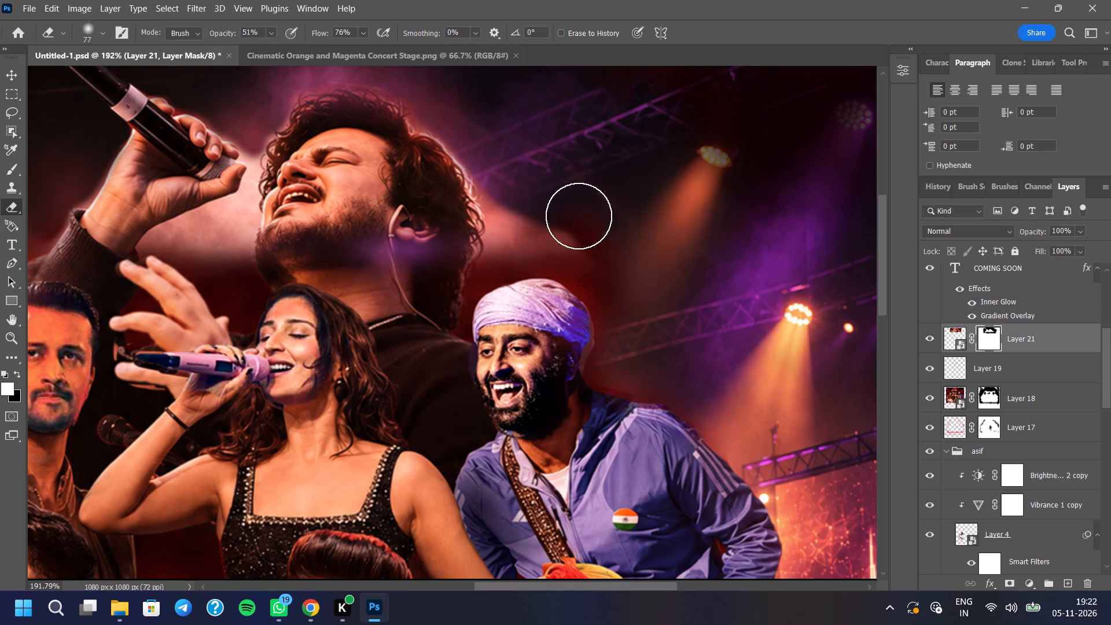
{"action": "left_click", "coordinate": [590, 226]}
{"action": "left_click_drag", "start_coordinate": [554, 218], "coordinate": [547, 212]}
{"action": "left_click_drag", "start_coordinate": [540, 208], "coordinate": [534, 198]}
{"action": "left_click", "coordinate": [517, 174]}
{"action": "left_click_drag", "start_coordinate": [515, 166], "coordinate": [515, 173]}
{"action": "left_click", "coordinate": [520, 192]}
{"action": "left_click", "coordinate": [540, 201]}
{"action": "left_click_drag", "start_coordinate": [561, 214], "coordinate": [609, 245]}
{"action": "left_click_drag", "start_coordinate": [610, 249], "coordinate": [604, 241]}
{"action": "left_click_drag", "start_coordinate": [586, 220], "coordinate": [575, 209]}
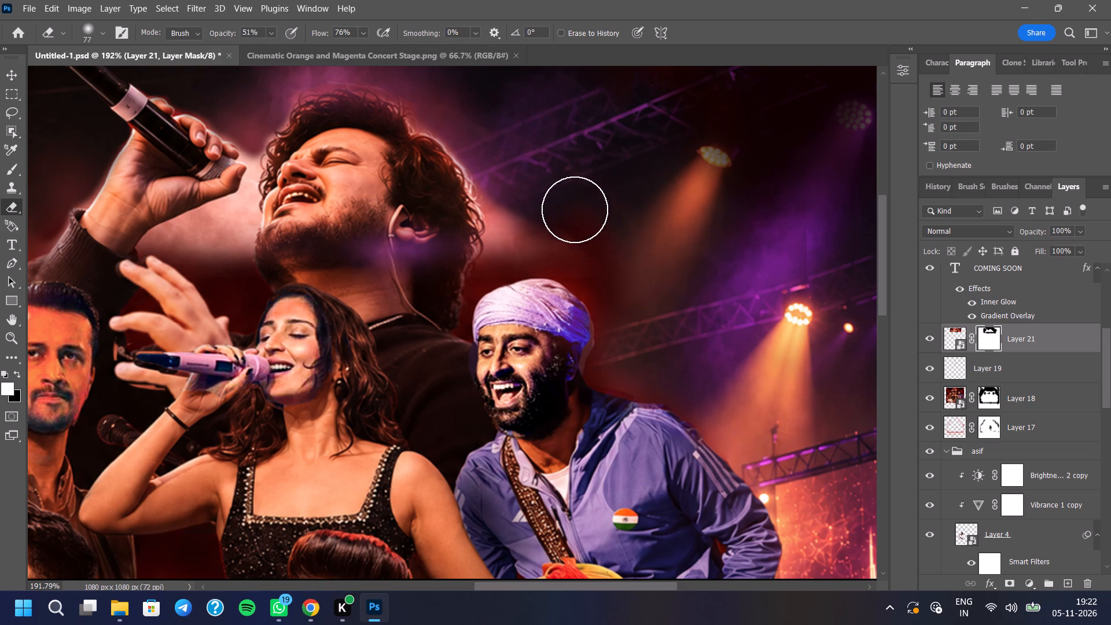
Fade the glow along the truss up beside the top singer's curls and back toward the turban on Layer 21's mask.
{"action": "left_click_drag", "start_coordinate": [575, 209], "coordinate": [580, 215]}
{"action": "left_click_drag", "start_coordinate": [544, 181], "coordinate": [538, 177]}
{"action": "left_click_drag", "start_coordinate": [518, 160], "coordinate": [509, 149]}
{"action": "left_click_drag", "start_coordinate": [495, 127], "coordinate": [490, 121]}
{"action": "left_click_drag", "start_coordinate": [480, 112], "coordinate": [472, 110]}
{"action": "double_click", "coordinate": [472, 110]}
{"action": "triple_click", "coordinate": [470, 106]}
{"action": "left_click_drag", "start_coordinate": [474, 110], "coordinate": [485, 121]}
{"action": "left_click_drag", "start_coordinate": [533, 156], "coordinate": [543, 170]}
{"action": "left_click_drag", "start_coordinate": [566, 201], "coordinate": [596, 231]}
{"action": "left_click", "coordinate": [611, 239]}
Erase the remaining pale smoke beside the top singer's neck curls and the red glow above the turban on Layer 21's mask.
{"action": "left_click_drag", "start_coordinate": [540, 213], "coordinate": [539, 207]}
{"action": "left_click", "coordinate": [528, 200]}
{"action": "left_click", "coordinate": [520, 212]}
{"action": "left_click", "coordinate": [516, 200]}
{"action": "left_click", "coordinate": [517, 208]}
{"action": "left_click_drag", "start_coordinate": [557, 221], "coordinate": [573, 230]}
{"action": "left_click", "coordinate": [602, 255]}
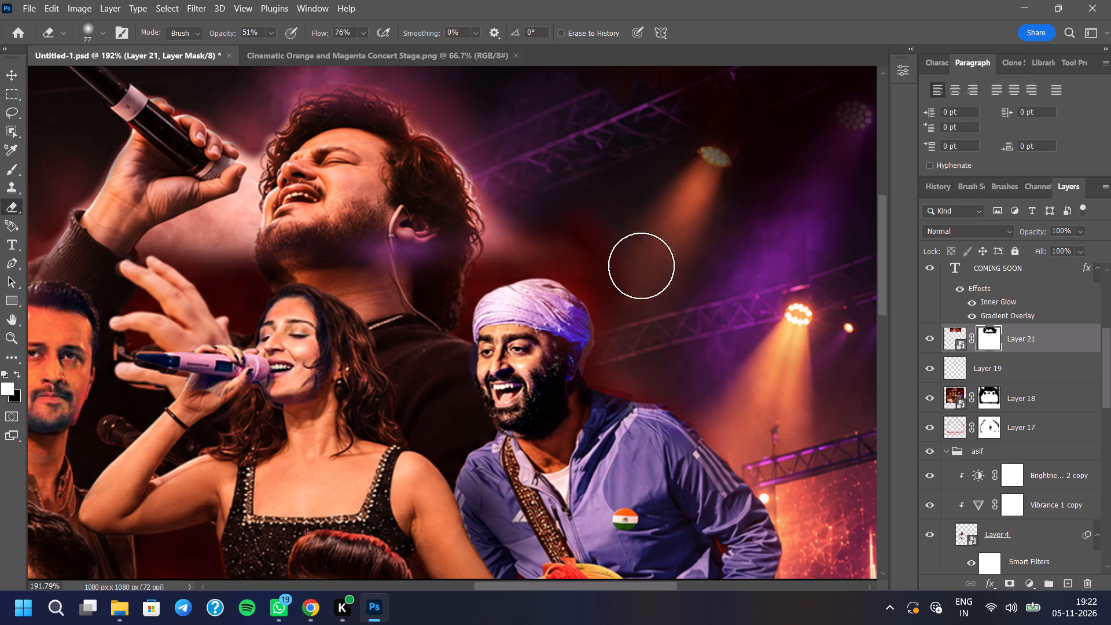
{"action": "left_click", "coordinate": [663, 278]}
{"action": "left_click", "coordinate": [629, 254]}
Erase the faint red glow beside the top singer's dark sleeve, above the brown-jacketed singer's head, on Layer 21's mask.
{"action": "scroll", "coordinate": [600, 222], "scroll_direction": "down", "scroll_amount": 8}
{"action": "left_click", "coordinate": [327, 230]}
{"action": "left_click_drag", "start_coordinate": [321, 245], "coordinate": [311, 254]}
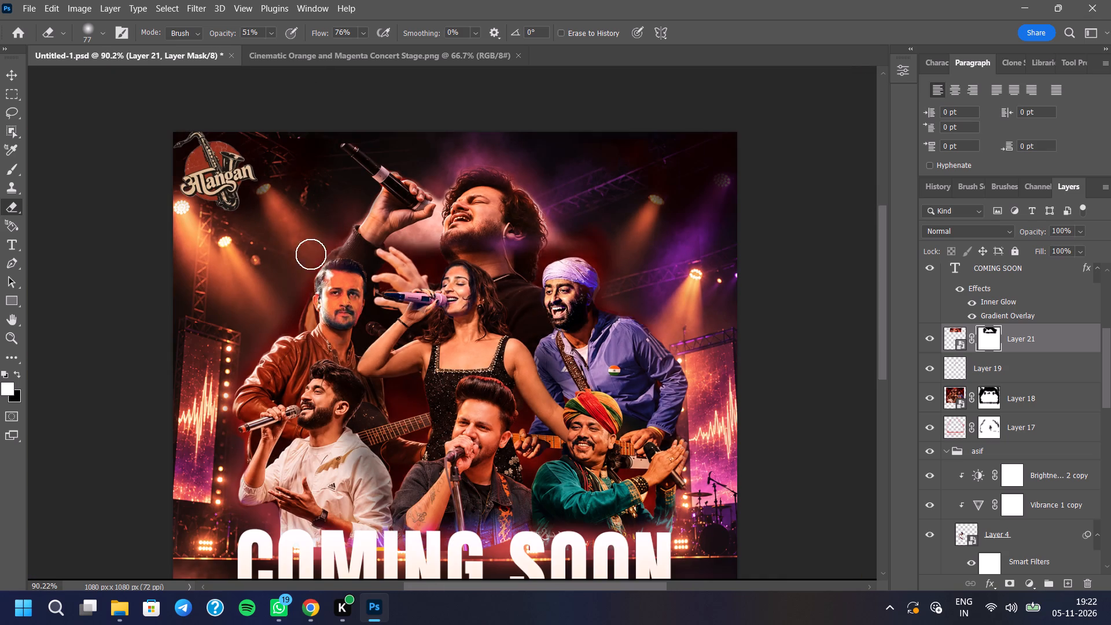
{"action": "left_click_drag", "start_coordinate": [311, 254], "coordinate": [312, 253]}
Select the COMING SOON text layer and open its list of fonts.
{"action": "scroll", "coordinate": [571, 204], "scroll_direction": "down", "scroll_amount": 4}
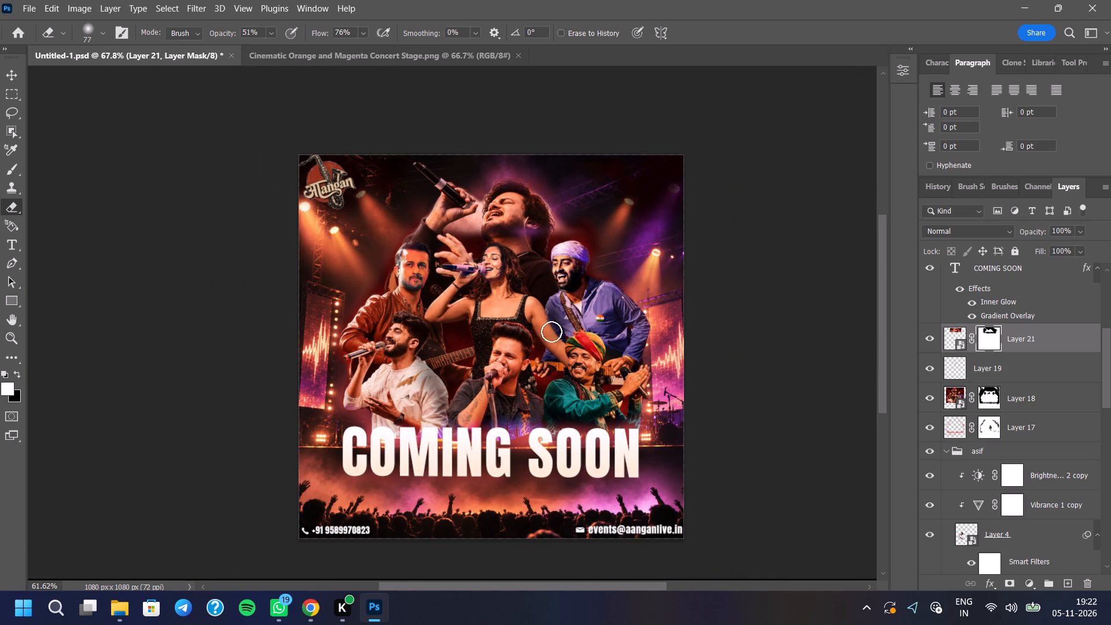
{"action": "scroll", "coordinate": [544, 365], "scroll_direction": "up", "scroll_amount": 3}
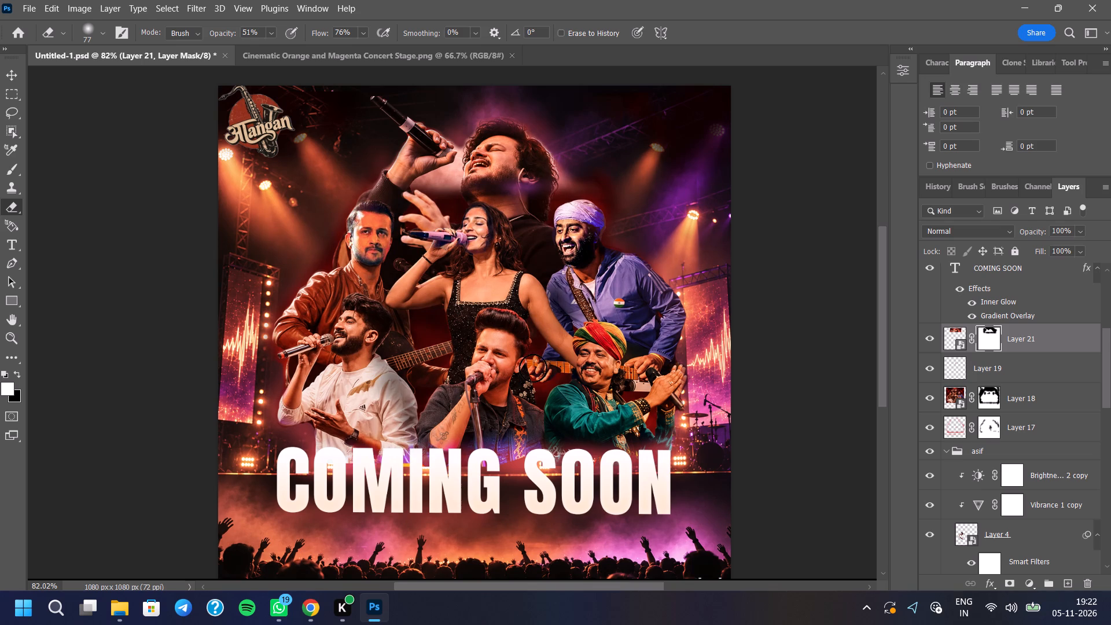
{"action": "scroll", "coordinate": [506, 339], "scroll_direction": "down", "scroll_amount": 4}
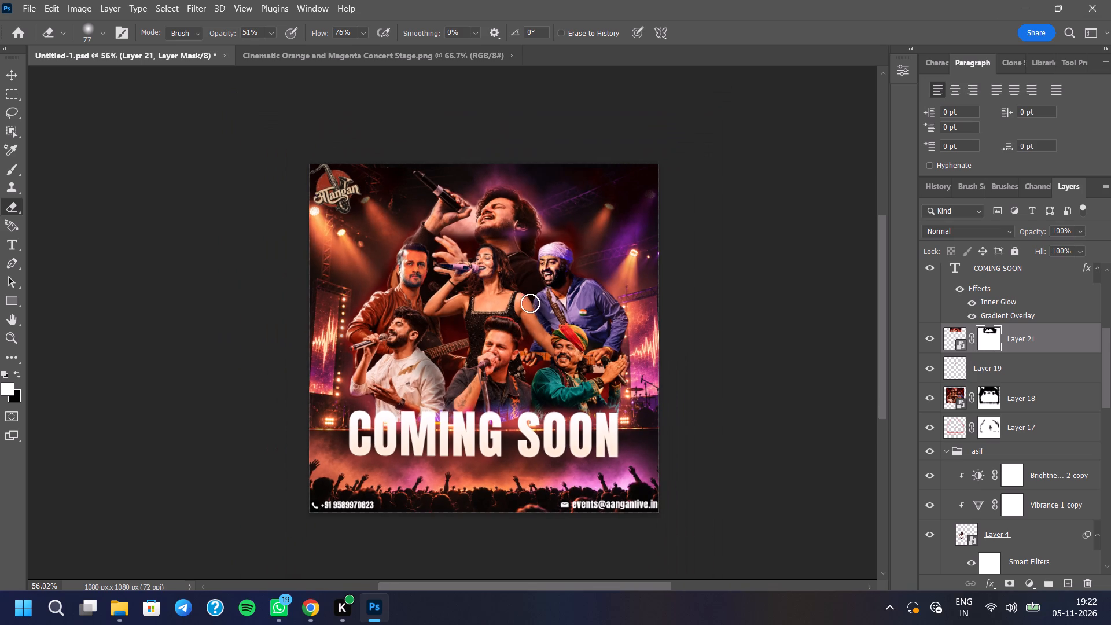
{"action": "scroll", "coordinate": [517, 323], "scroll_direction": "up", "scroll_amount": 3}
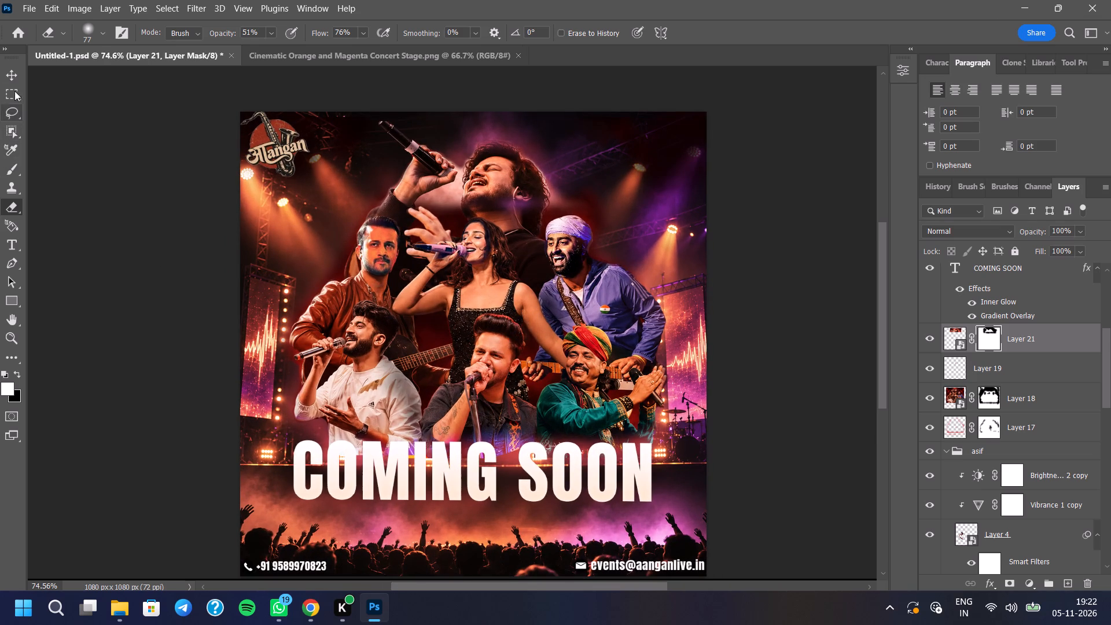
{"action": "left_click", "coordinate": [13, 68]}
{"action": "left_click", "coordinate": [395, 468]}
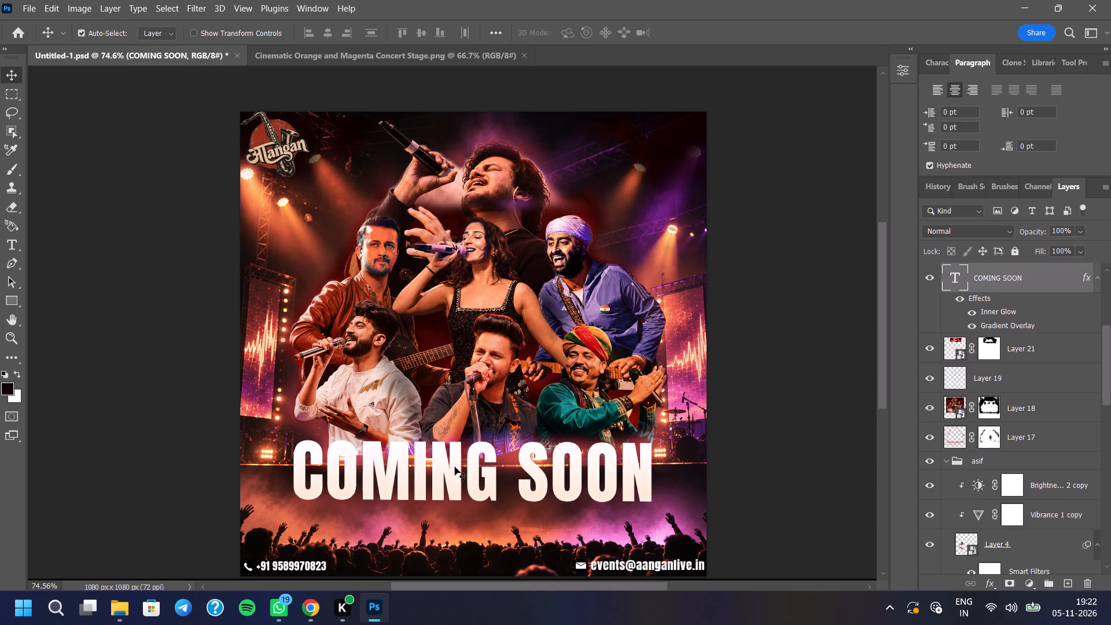
{"action": "scroll", "coordinate": [992, 300], "scroll_direction": "up", "scroll_amount": 3}
{"action": "scroll", "coordinate": [1011, 318], "scroll_direction": "down", "scroll_amount": 2}
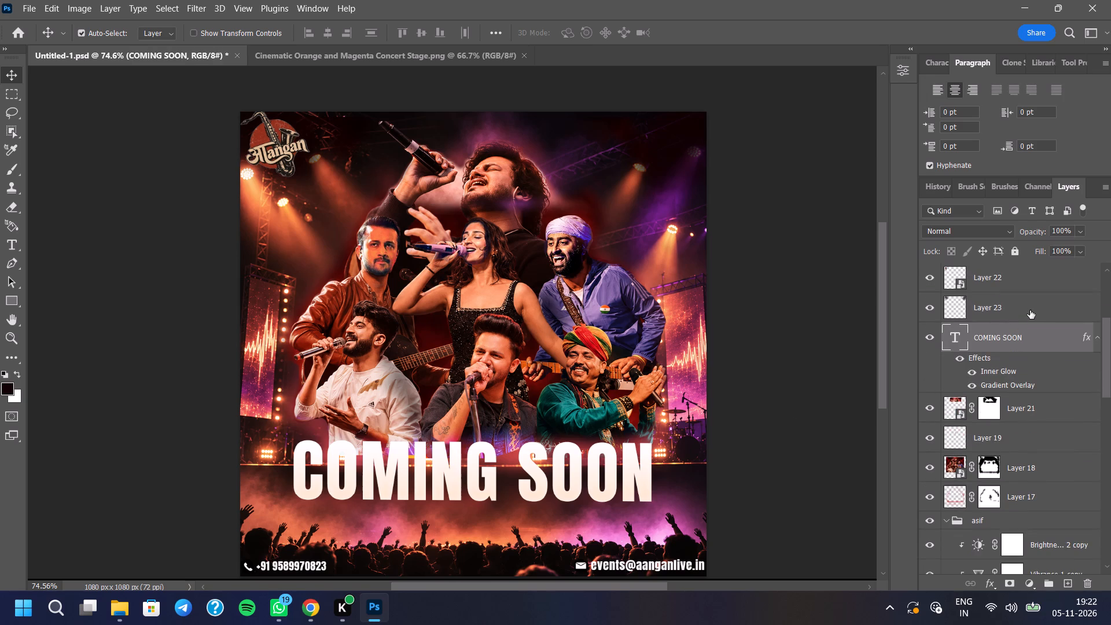
{"action": "left_click", "coordinate": [904, 78]}
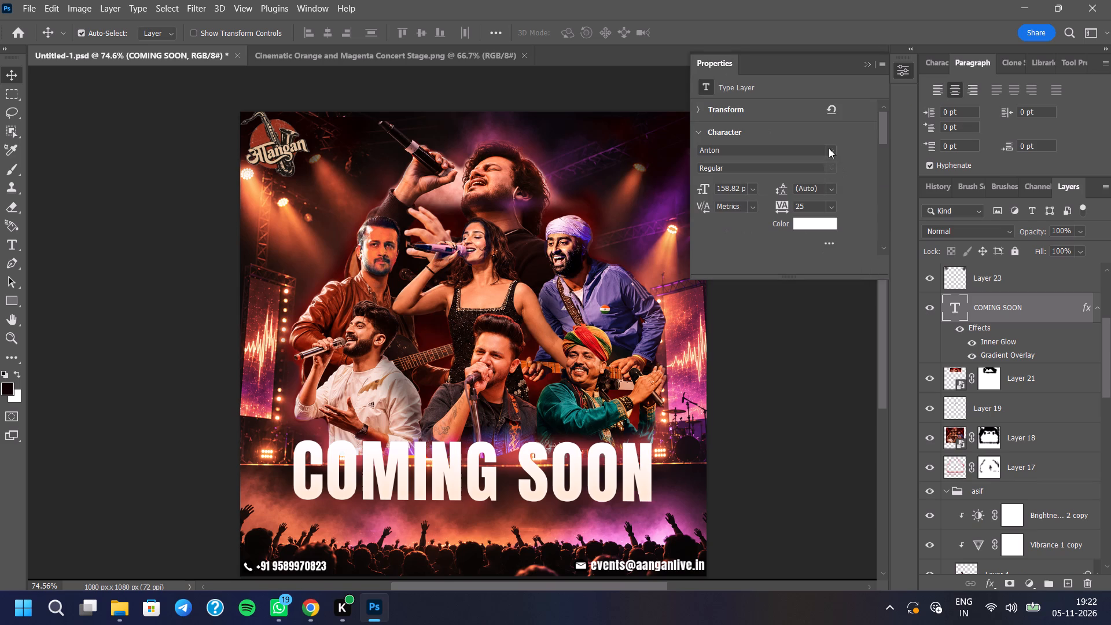
{"action": "left_click", "coordinate": [830, 148]}
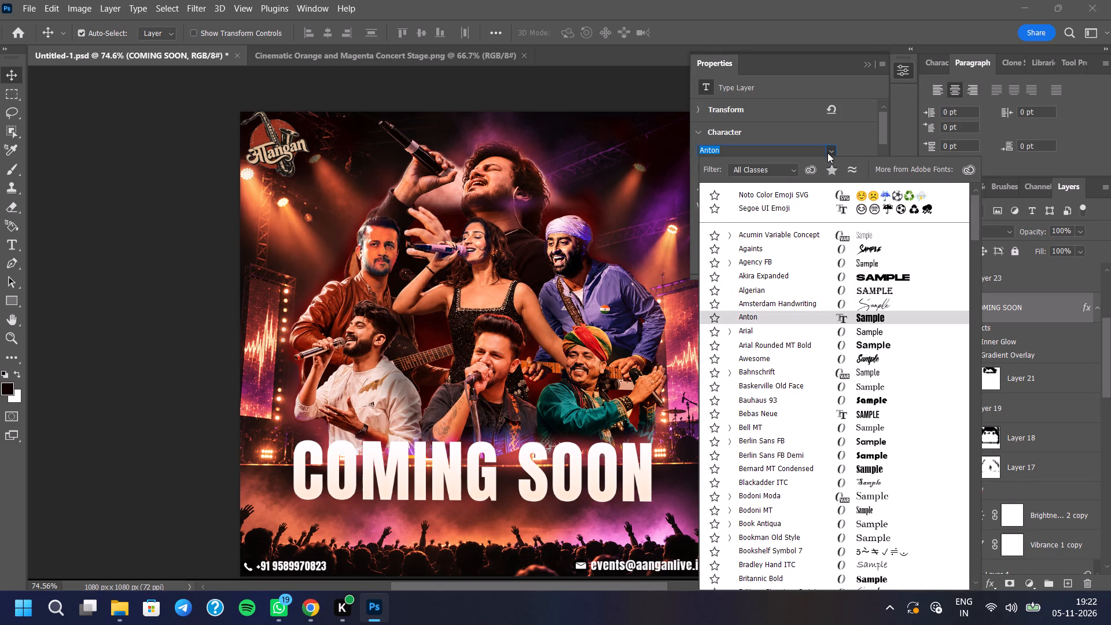
{"action": "left_click", "coordinate": [866, 137]}
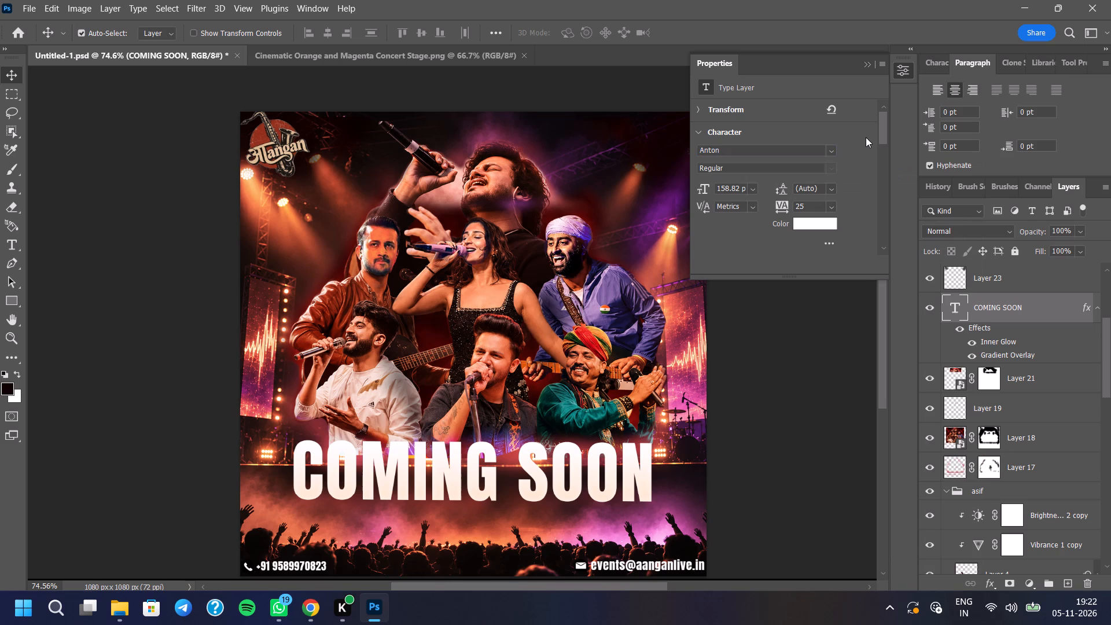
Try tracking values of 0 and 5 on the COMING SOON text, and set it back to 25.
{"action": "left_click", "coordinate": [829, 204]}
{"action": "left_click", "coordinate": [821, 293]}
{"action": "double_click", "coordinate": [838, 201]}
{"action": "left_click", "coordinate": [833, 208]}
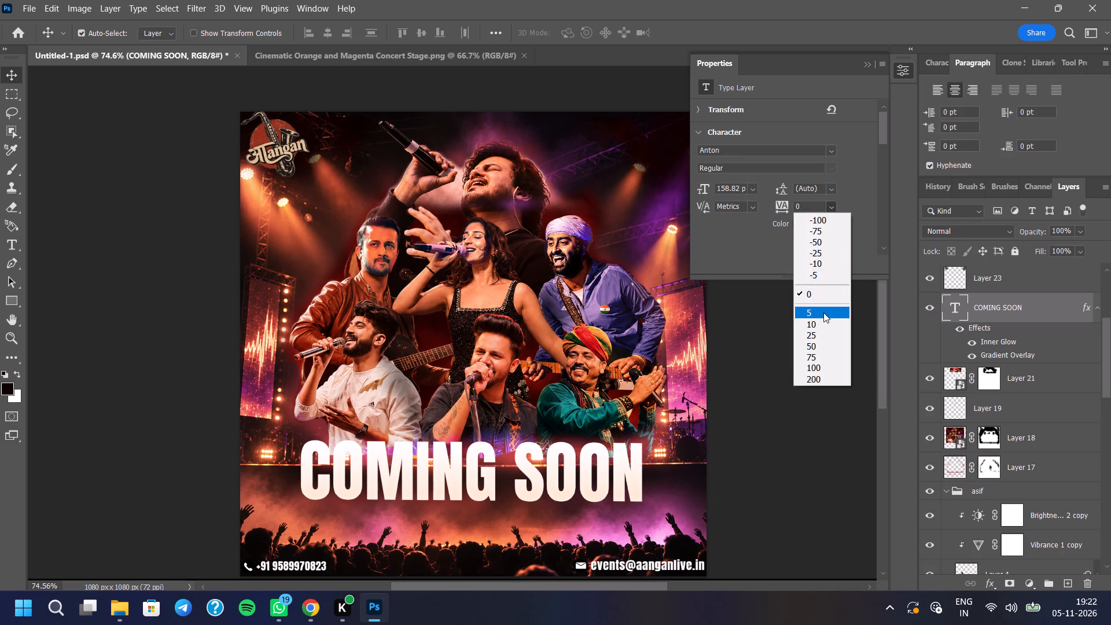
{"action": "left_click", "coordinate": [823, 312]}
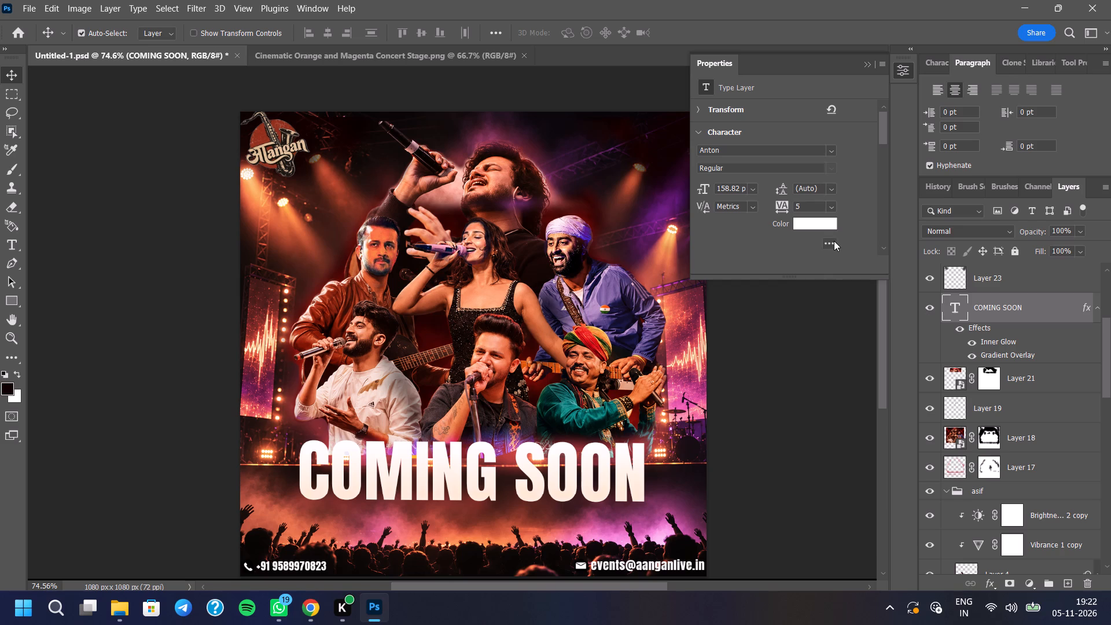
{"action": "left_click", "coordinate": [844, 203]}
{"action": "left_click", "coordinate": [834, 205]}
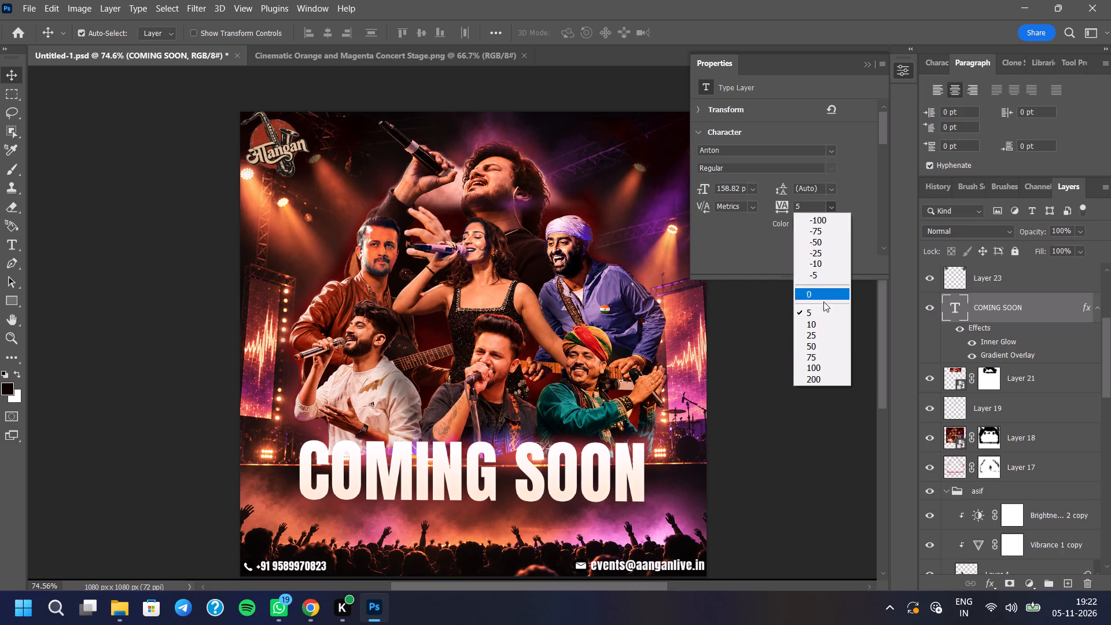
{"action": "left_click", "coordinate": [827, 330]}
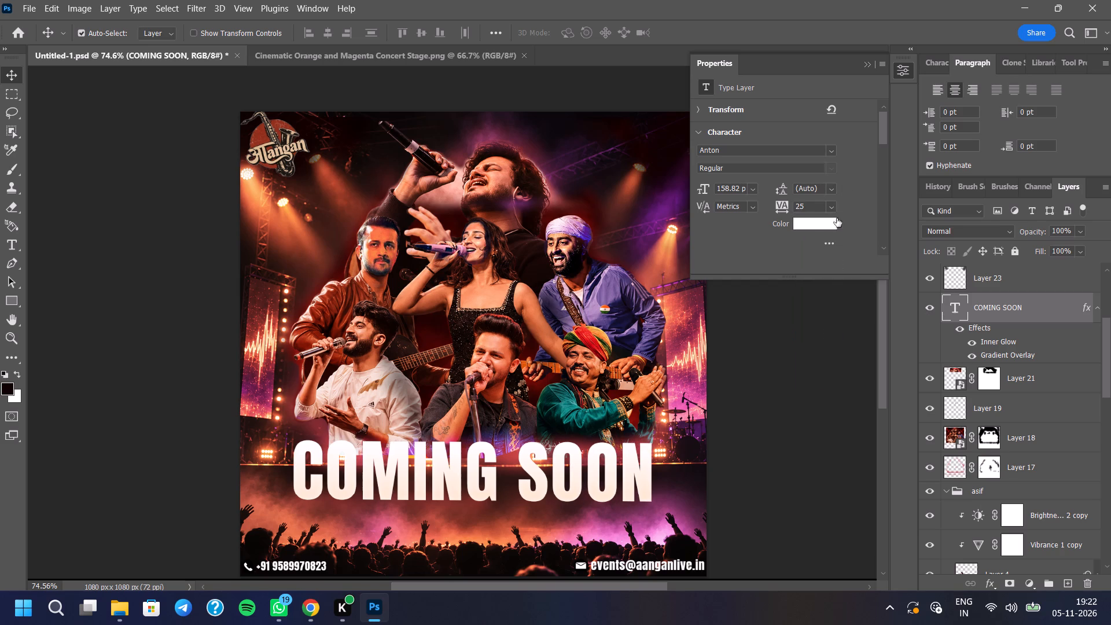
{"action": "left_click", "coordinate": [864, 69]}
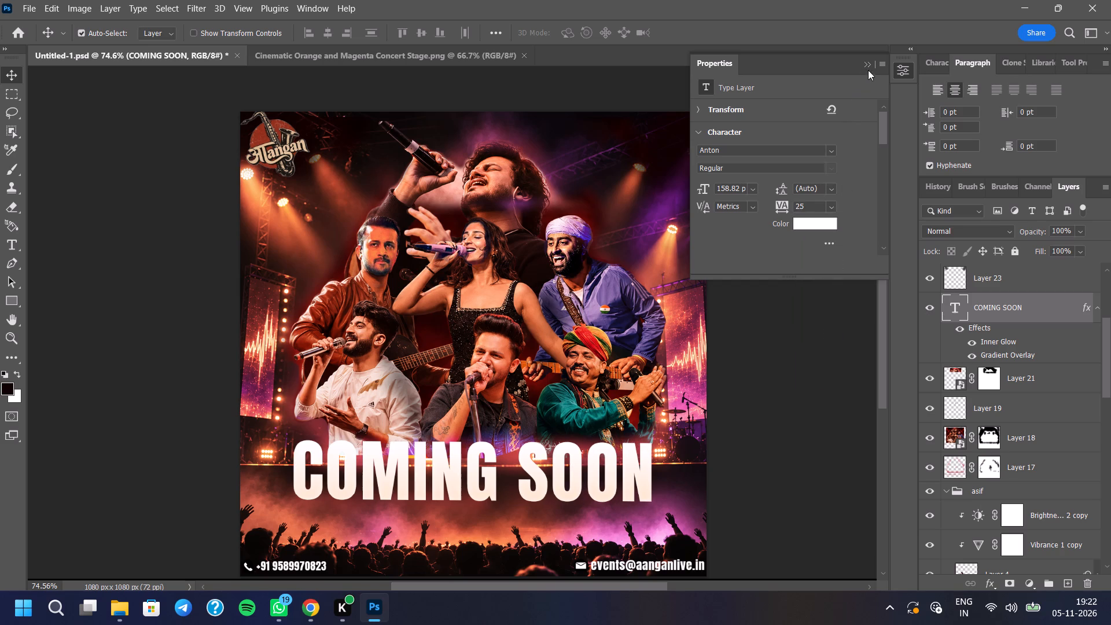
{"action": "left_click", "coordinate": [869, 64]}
Compare the COMING SOON text with its Gradient Overlay off and on, and open the overlay's gradient for editing.
{"action": "double_click", "coordinate": [1053, 308]}
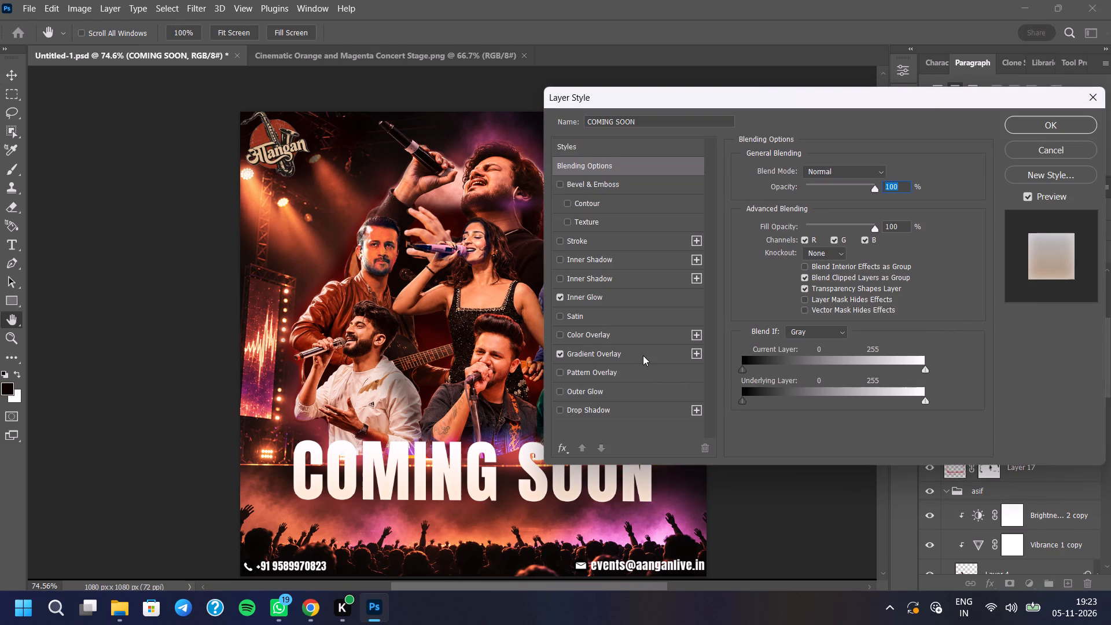
{"action": "left_click", "coordinate": [643, 355]}
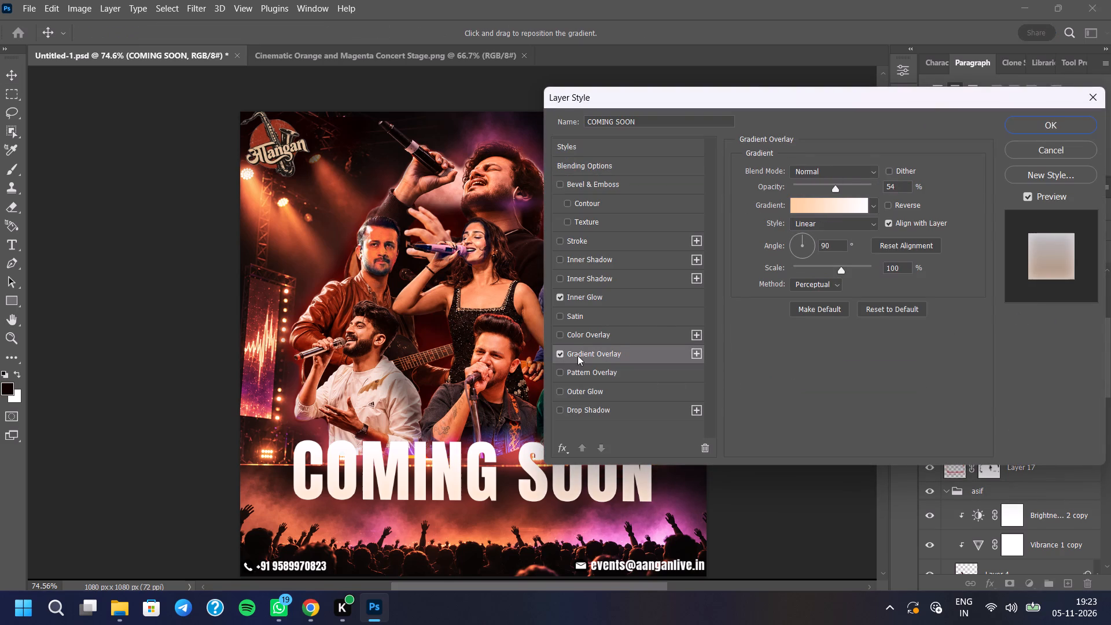
{"action": "left_click", "coordinate": [560, 354]}
{"action": "left_click", "coordinate": [560, 354]}
{"action": "left_click", "coordinate": [849, 204]}
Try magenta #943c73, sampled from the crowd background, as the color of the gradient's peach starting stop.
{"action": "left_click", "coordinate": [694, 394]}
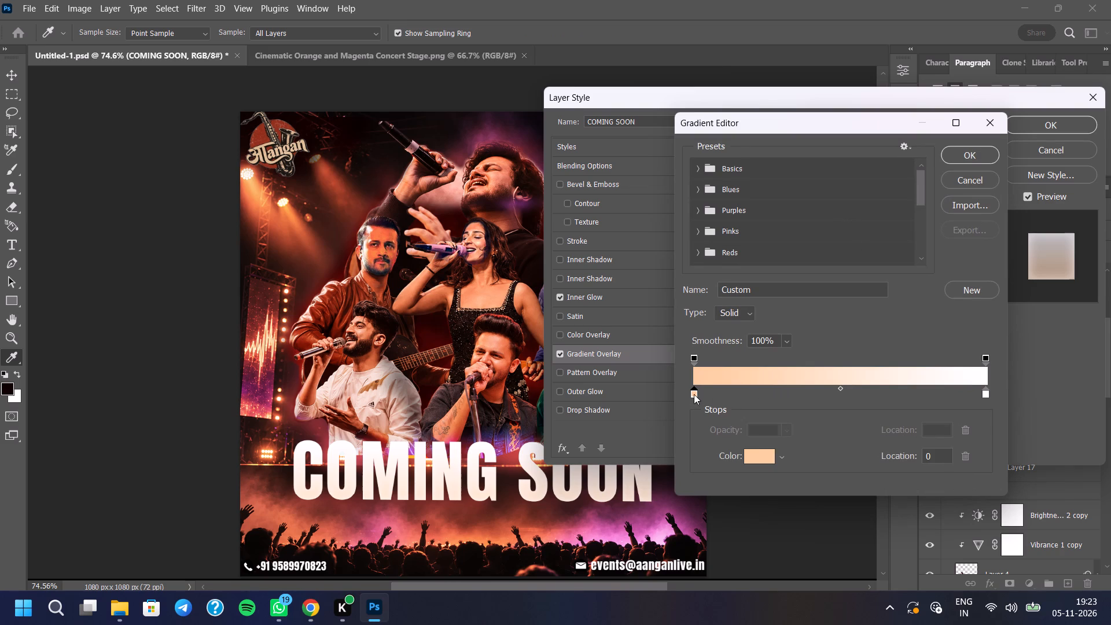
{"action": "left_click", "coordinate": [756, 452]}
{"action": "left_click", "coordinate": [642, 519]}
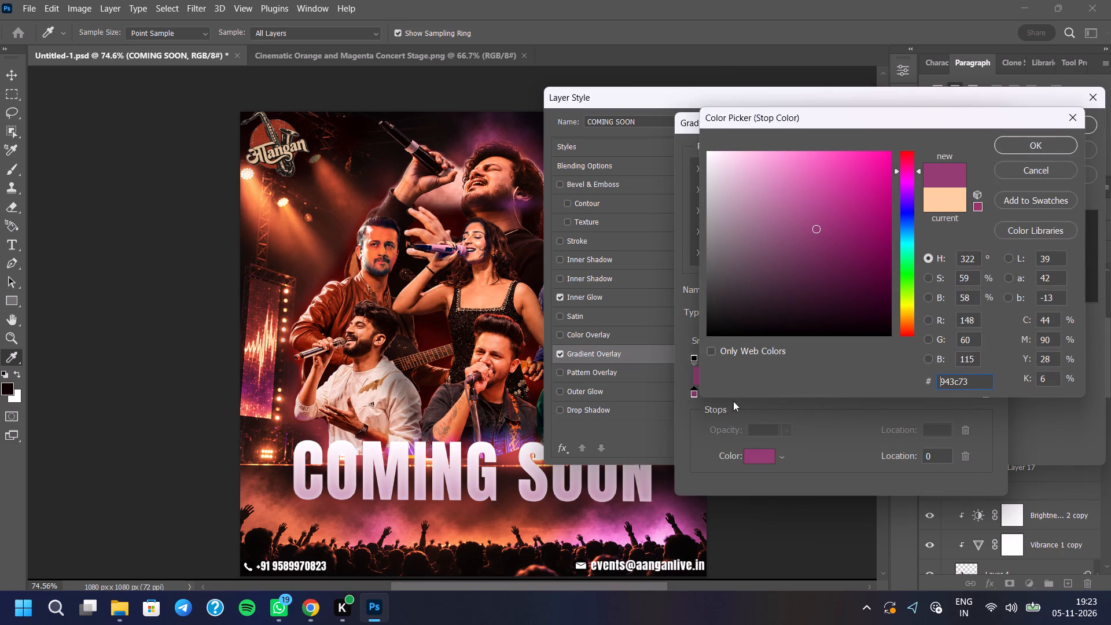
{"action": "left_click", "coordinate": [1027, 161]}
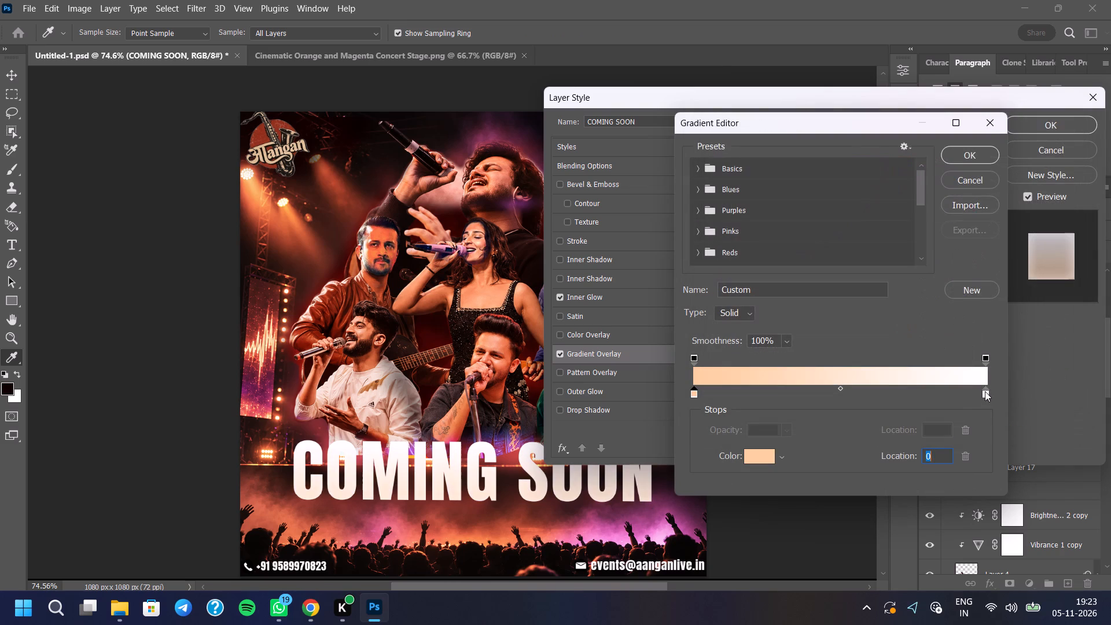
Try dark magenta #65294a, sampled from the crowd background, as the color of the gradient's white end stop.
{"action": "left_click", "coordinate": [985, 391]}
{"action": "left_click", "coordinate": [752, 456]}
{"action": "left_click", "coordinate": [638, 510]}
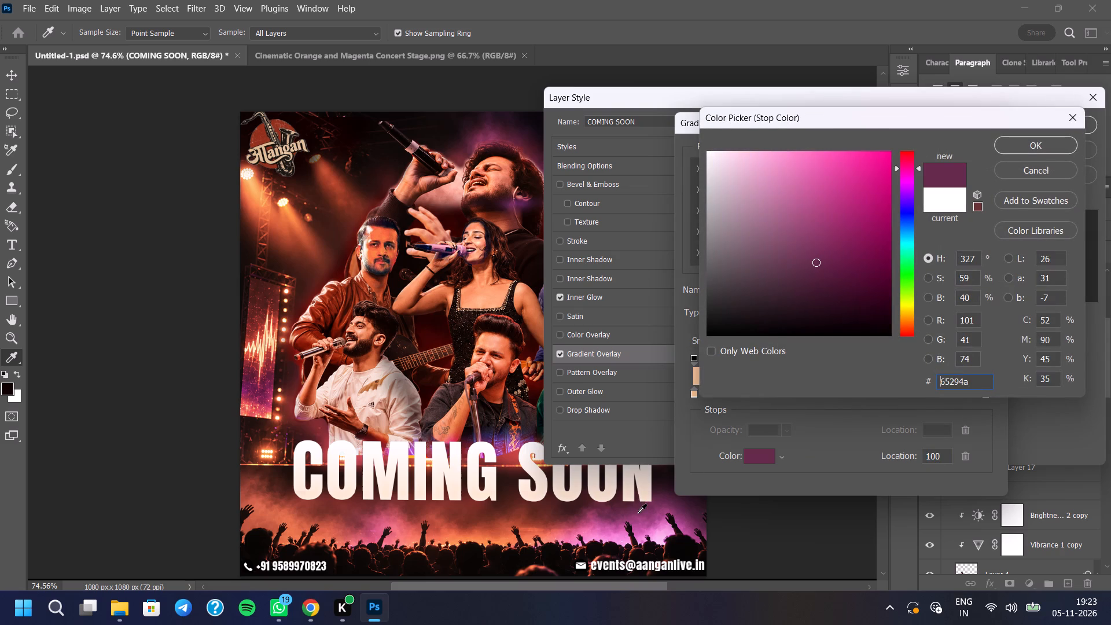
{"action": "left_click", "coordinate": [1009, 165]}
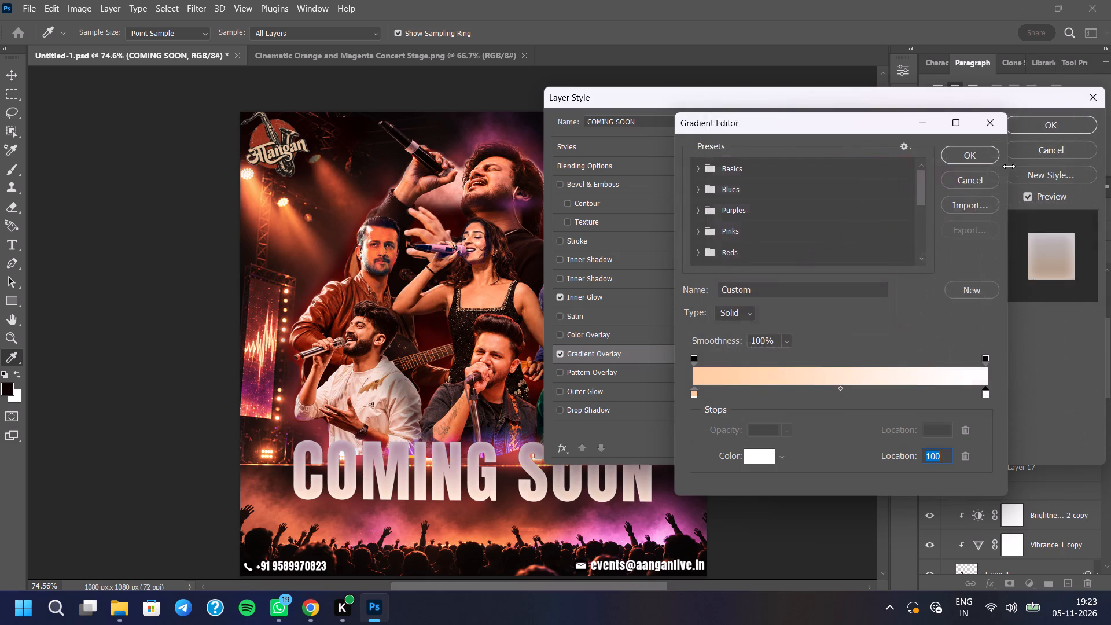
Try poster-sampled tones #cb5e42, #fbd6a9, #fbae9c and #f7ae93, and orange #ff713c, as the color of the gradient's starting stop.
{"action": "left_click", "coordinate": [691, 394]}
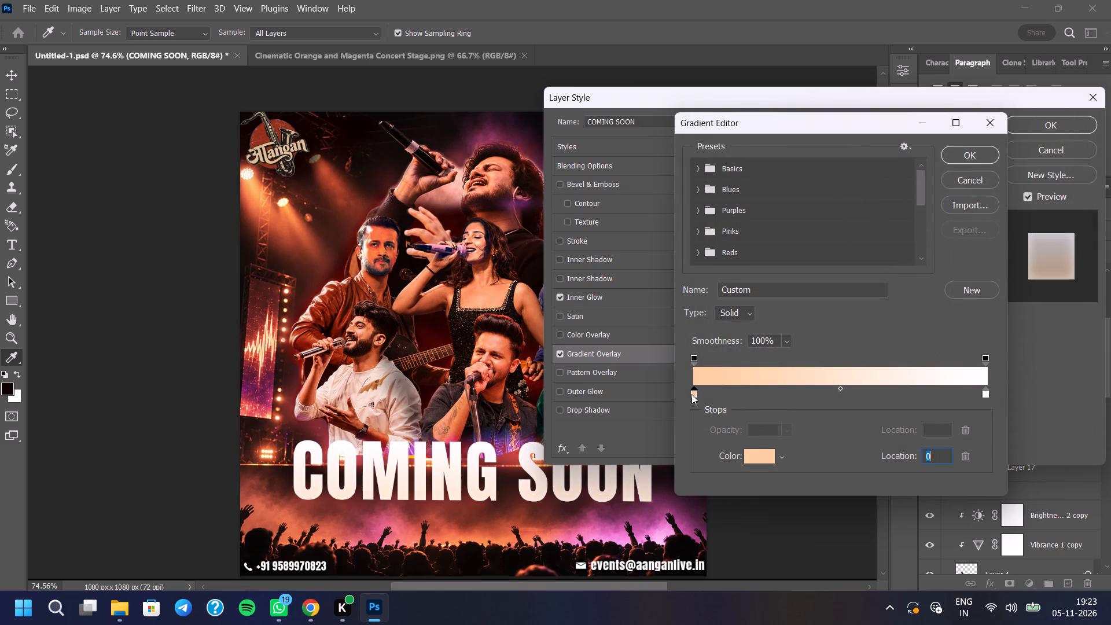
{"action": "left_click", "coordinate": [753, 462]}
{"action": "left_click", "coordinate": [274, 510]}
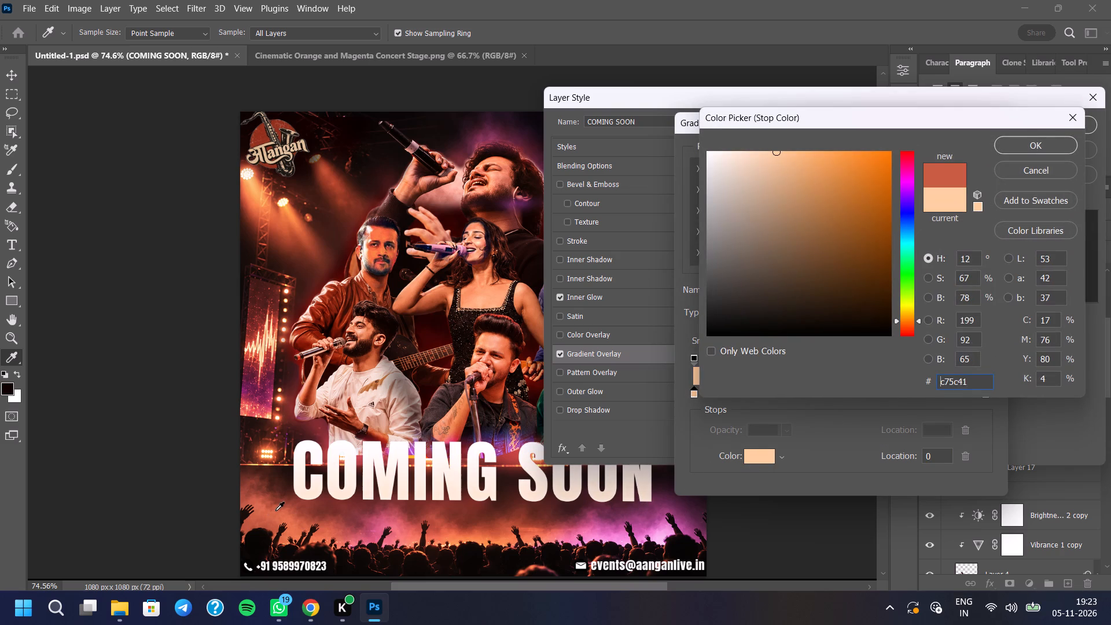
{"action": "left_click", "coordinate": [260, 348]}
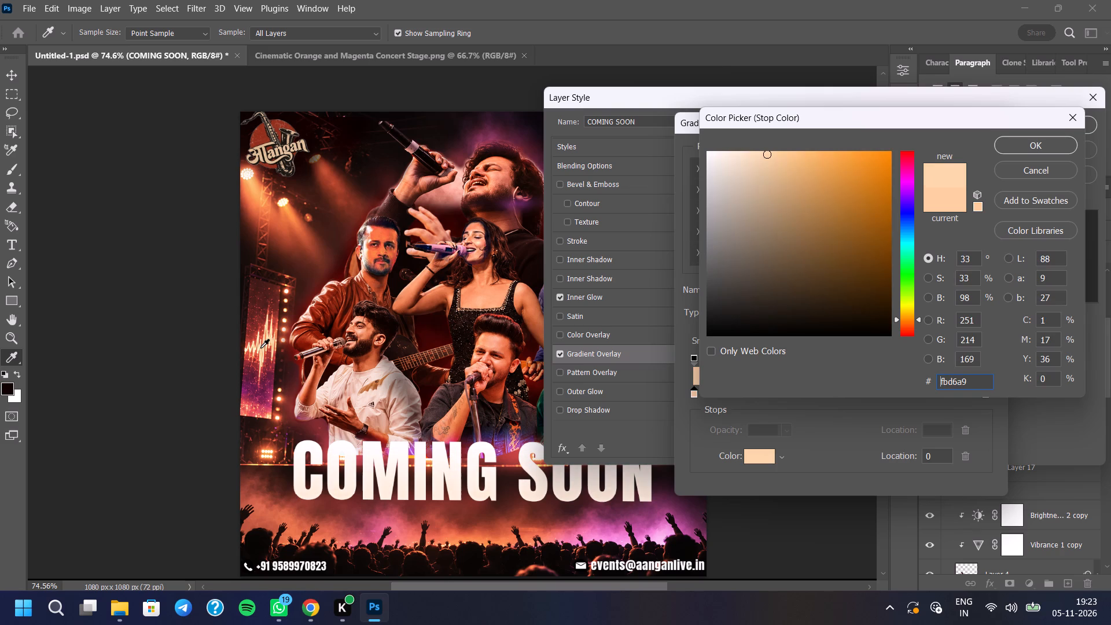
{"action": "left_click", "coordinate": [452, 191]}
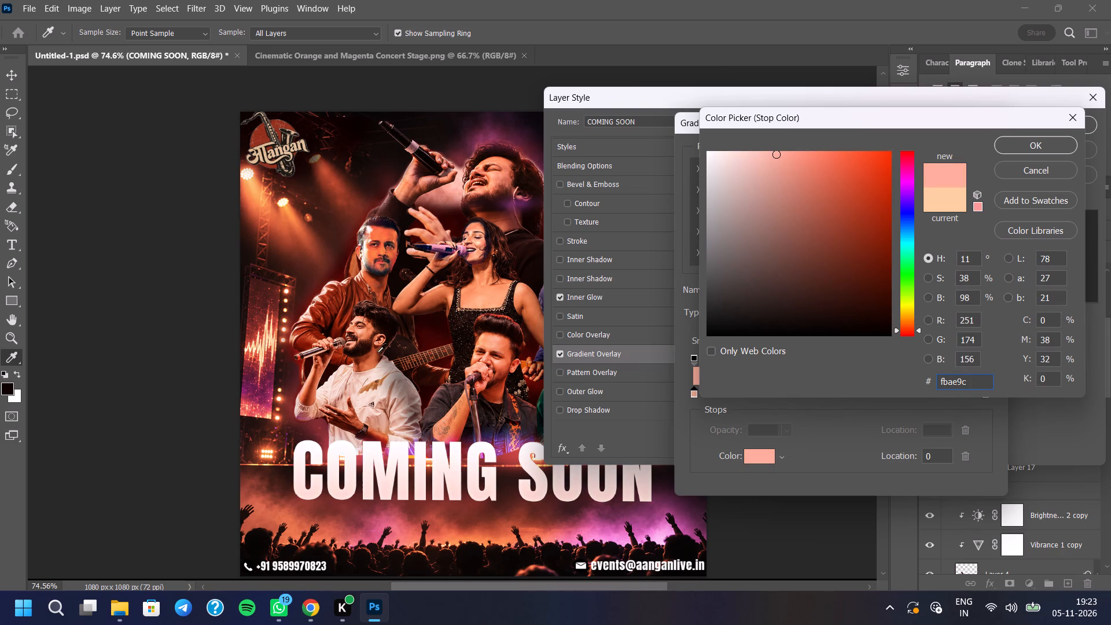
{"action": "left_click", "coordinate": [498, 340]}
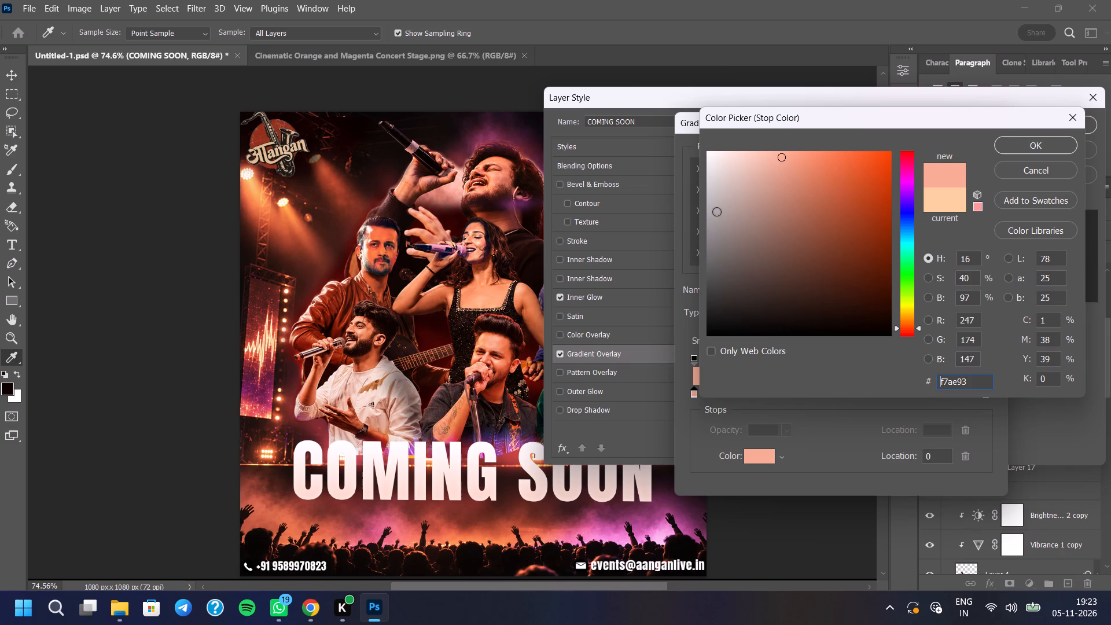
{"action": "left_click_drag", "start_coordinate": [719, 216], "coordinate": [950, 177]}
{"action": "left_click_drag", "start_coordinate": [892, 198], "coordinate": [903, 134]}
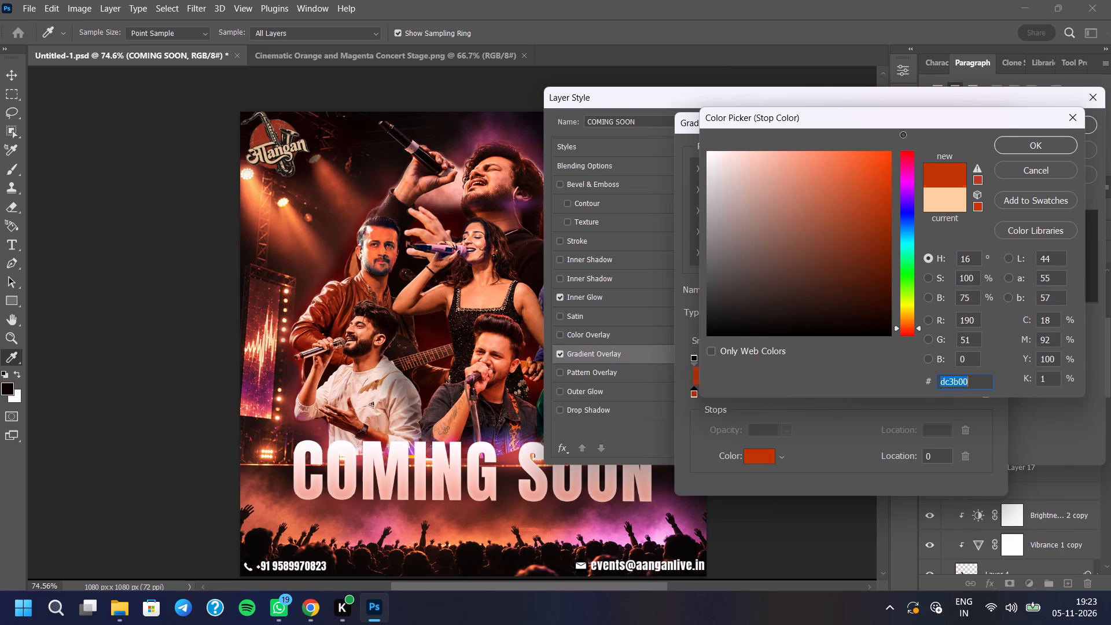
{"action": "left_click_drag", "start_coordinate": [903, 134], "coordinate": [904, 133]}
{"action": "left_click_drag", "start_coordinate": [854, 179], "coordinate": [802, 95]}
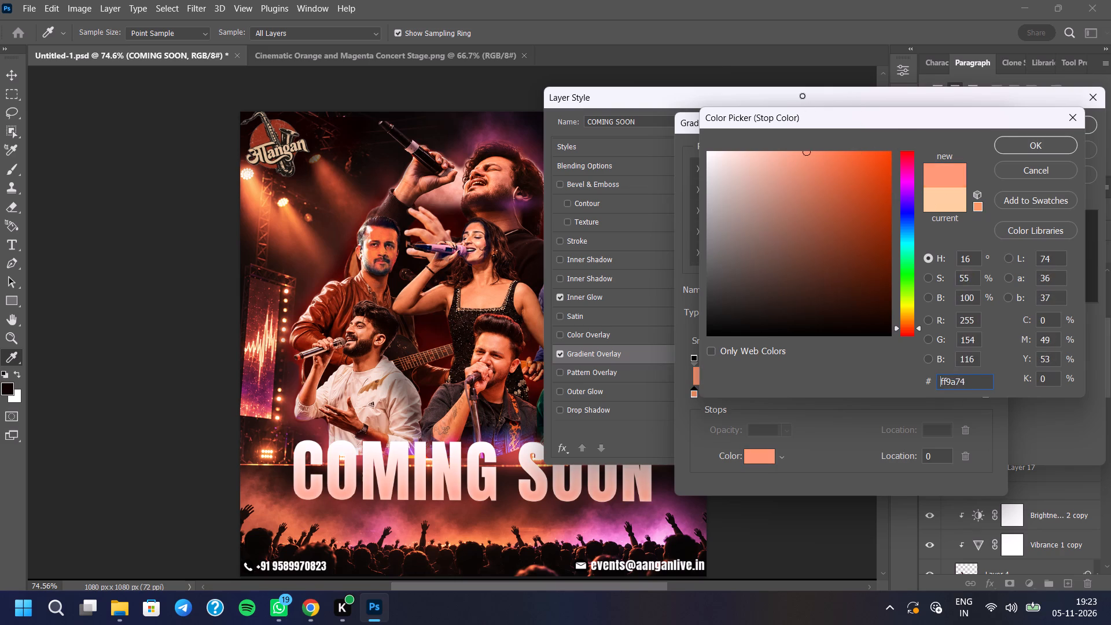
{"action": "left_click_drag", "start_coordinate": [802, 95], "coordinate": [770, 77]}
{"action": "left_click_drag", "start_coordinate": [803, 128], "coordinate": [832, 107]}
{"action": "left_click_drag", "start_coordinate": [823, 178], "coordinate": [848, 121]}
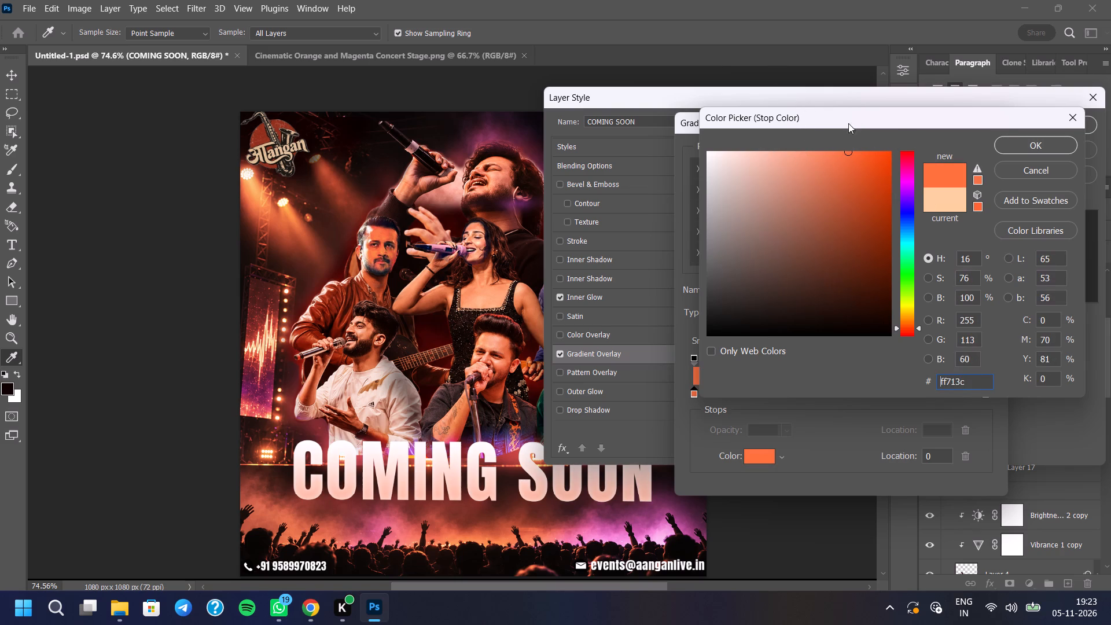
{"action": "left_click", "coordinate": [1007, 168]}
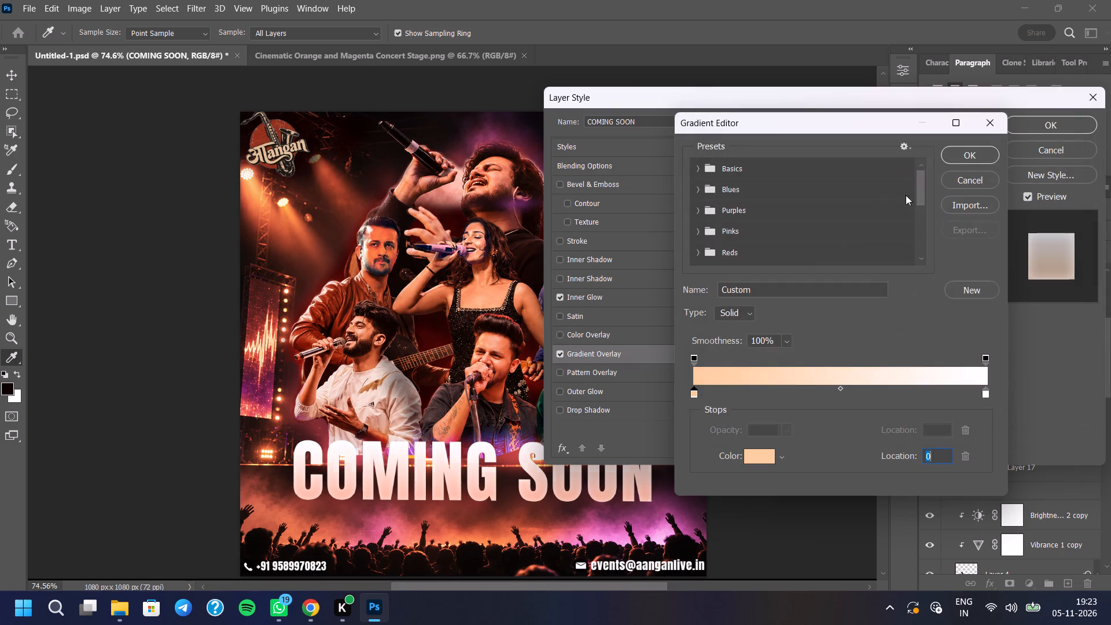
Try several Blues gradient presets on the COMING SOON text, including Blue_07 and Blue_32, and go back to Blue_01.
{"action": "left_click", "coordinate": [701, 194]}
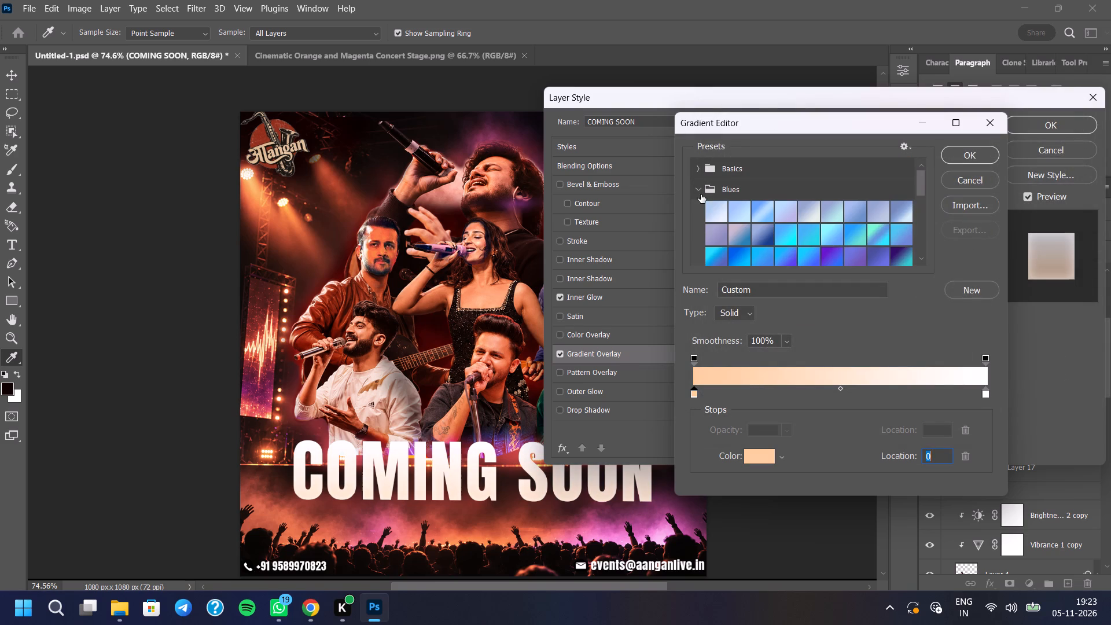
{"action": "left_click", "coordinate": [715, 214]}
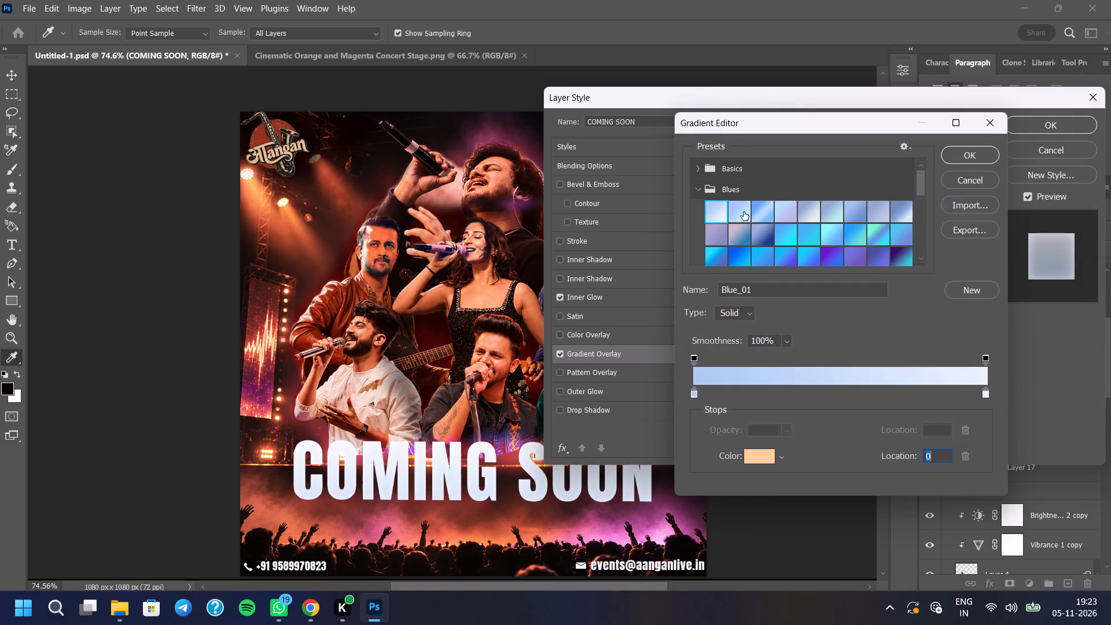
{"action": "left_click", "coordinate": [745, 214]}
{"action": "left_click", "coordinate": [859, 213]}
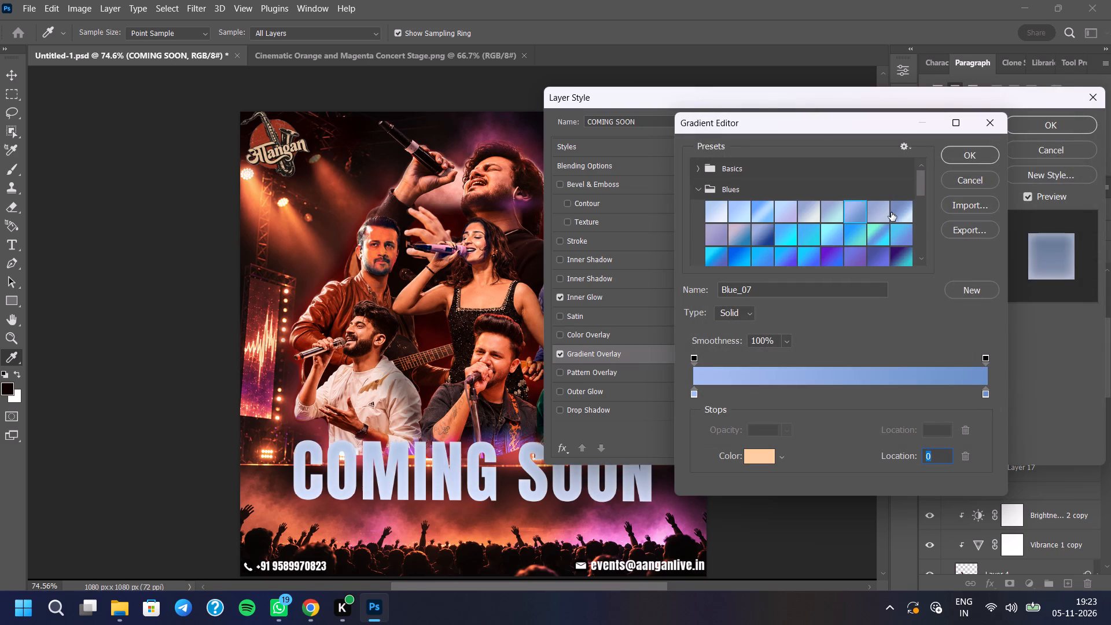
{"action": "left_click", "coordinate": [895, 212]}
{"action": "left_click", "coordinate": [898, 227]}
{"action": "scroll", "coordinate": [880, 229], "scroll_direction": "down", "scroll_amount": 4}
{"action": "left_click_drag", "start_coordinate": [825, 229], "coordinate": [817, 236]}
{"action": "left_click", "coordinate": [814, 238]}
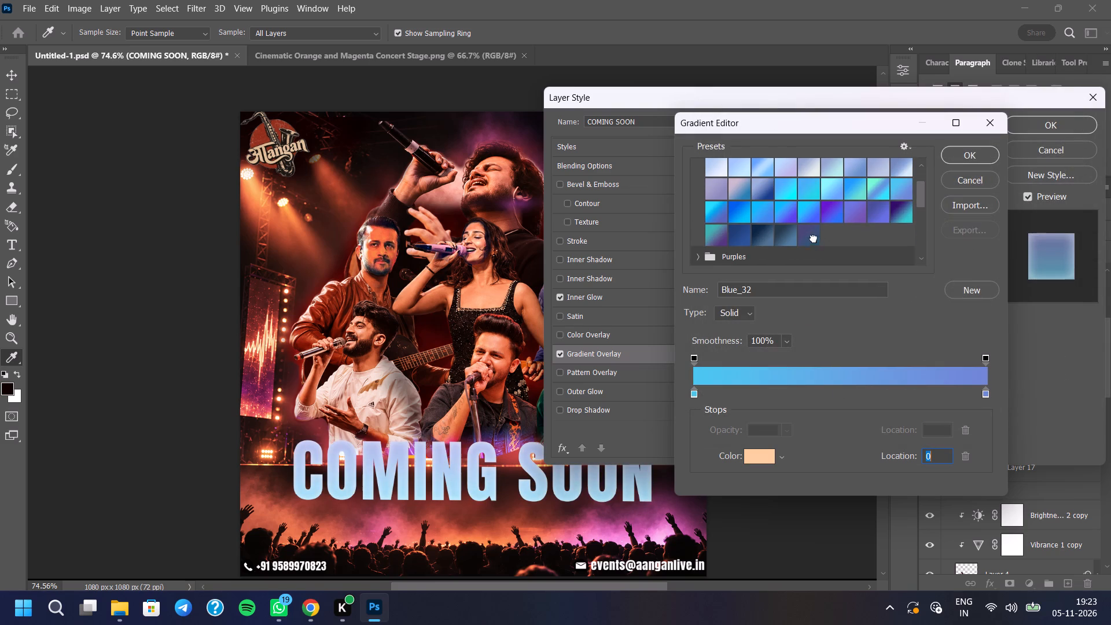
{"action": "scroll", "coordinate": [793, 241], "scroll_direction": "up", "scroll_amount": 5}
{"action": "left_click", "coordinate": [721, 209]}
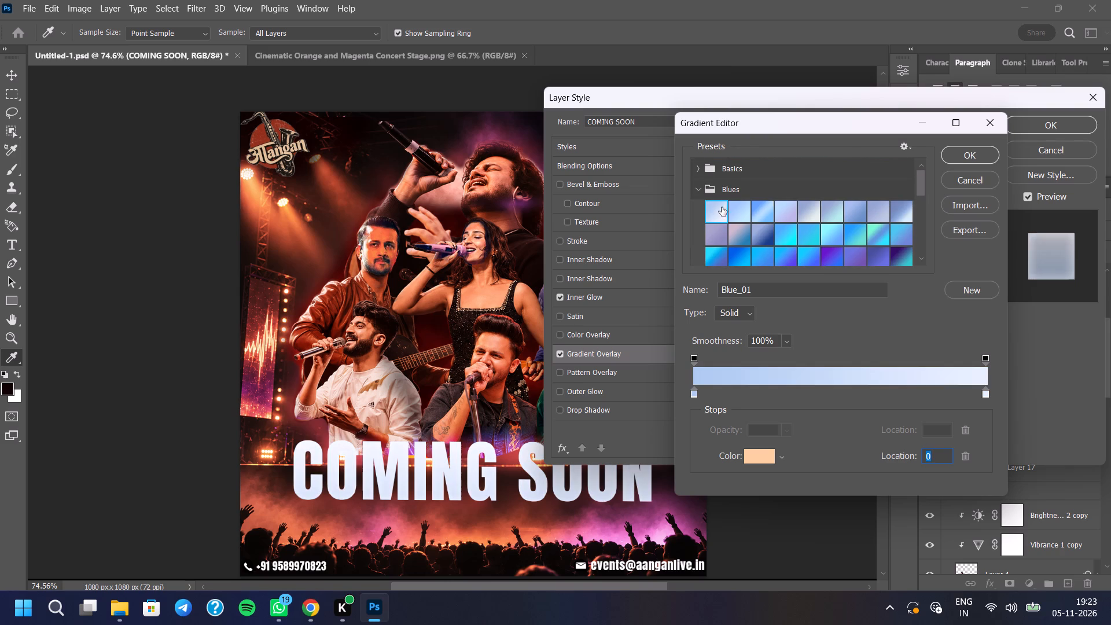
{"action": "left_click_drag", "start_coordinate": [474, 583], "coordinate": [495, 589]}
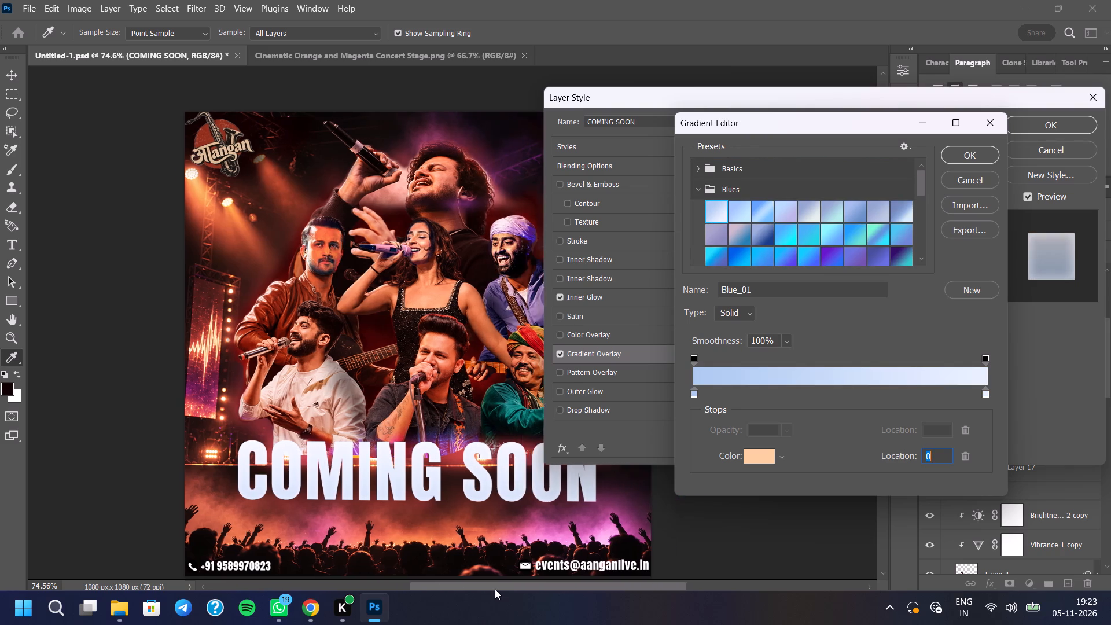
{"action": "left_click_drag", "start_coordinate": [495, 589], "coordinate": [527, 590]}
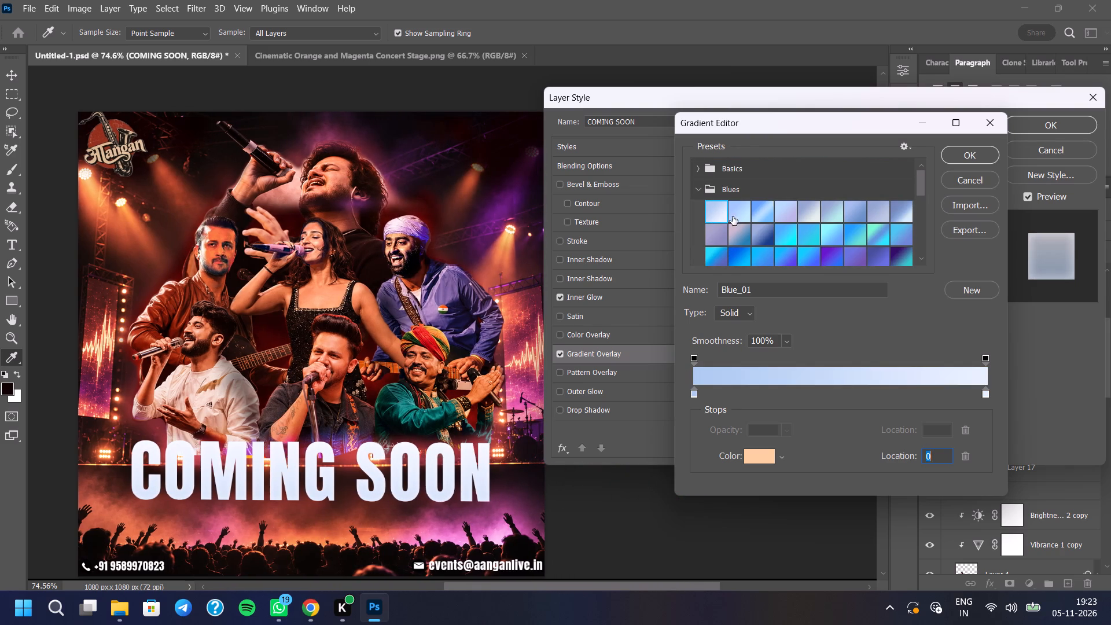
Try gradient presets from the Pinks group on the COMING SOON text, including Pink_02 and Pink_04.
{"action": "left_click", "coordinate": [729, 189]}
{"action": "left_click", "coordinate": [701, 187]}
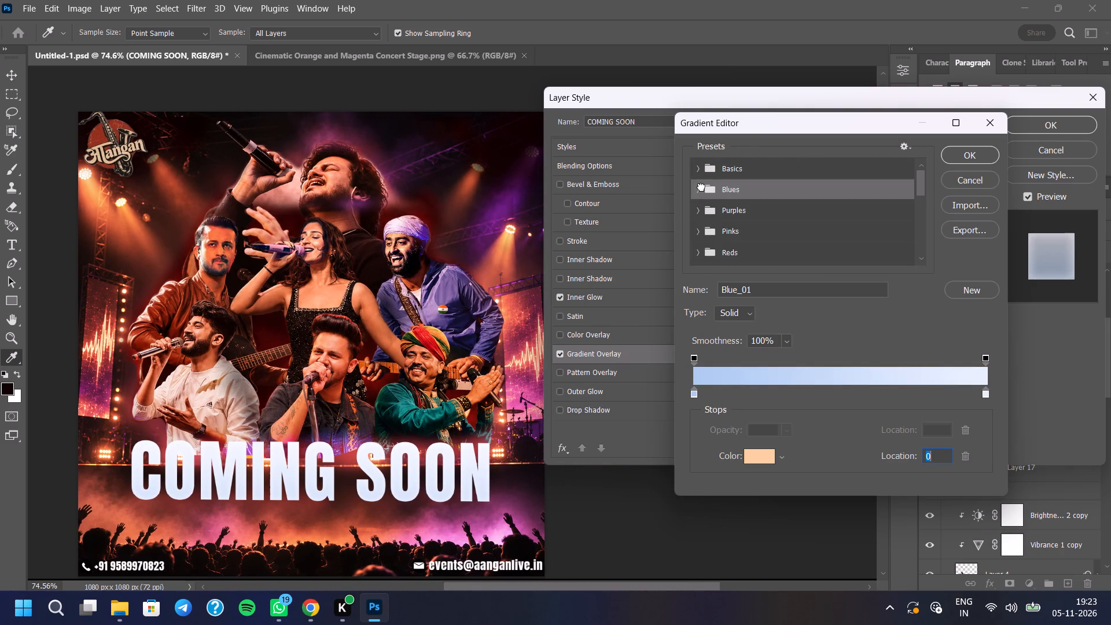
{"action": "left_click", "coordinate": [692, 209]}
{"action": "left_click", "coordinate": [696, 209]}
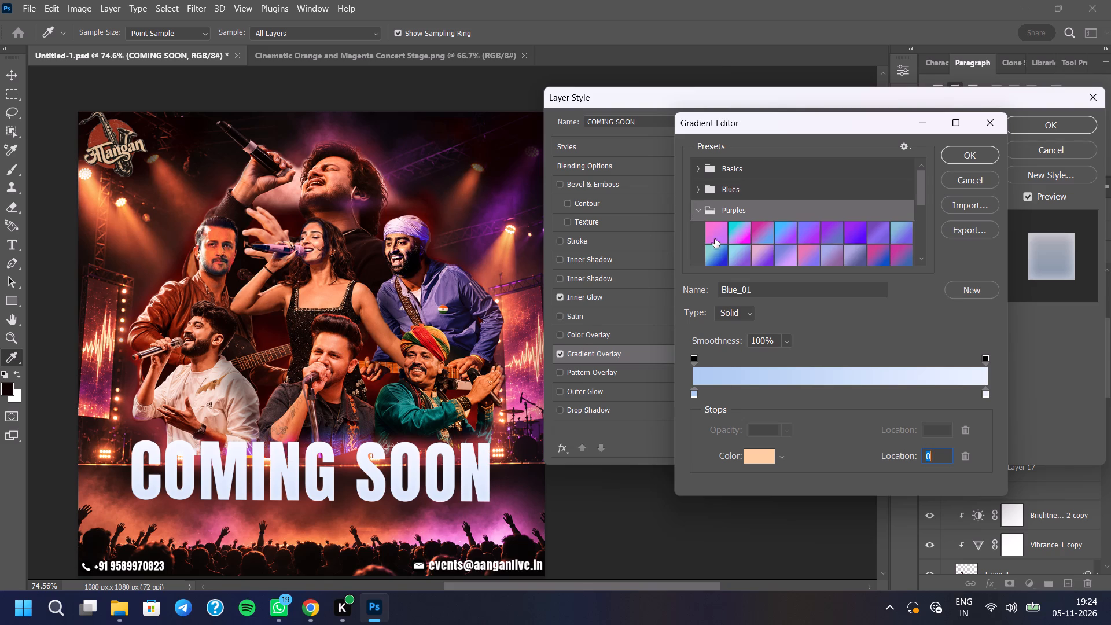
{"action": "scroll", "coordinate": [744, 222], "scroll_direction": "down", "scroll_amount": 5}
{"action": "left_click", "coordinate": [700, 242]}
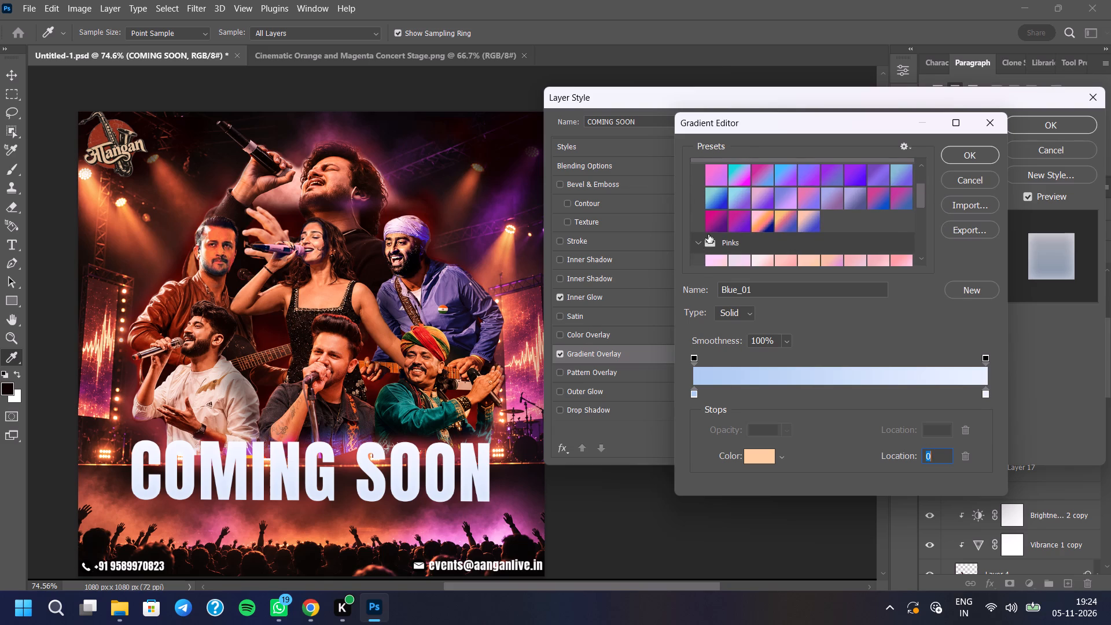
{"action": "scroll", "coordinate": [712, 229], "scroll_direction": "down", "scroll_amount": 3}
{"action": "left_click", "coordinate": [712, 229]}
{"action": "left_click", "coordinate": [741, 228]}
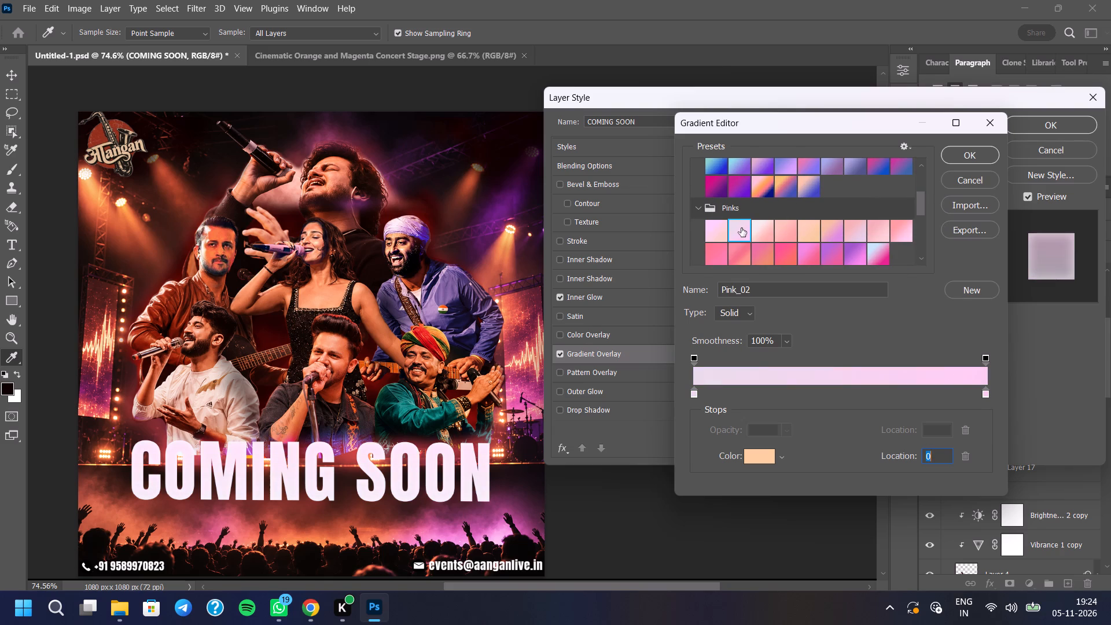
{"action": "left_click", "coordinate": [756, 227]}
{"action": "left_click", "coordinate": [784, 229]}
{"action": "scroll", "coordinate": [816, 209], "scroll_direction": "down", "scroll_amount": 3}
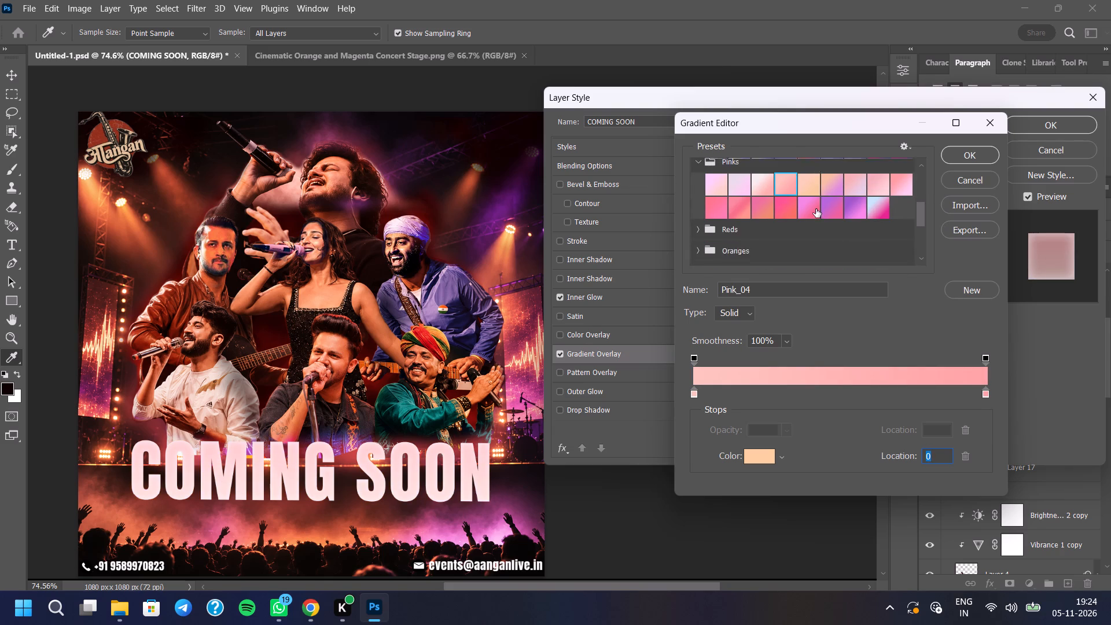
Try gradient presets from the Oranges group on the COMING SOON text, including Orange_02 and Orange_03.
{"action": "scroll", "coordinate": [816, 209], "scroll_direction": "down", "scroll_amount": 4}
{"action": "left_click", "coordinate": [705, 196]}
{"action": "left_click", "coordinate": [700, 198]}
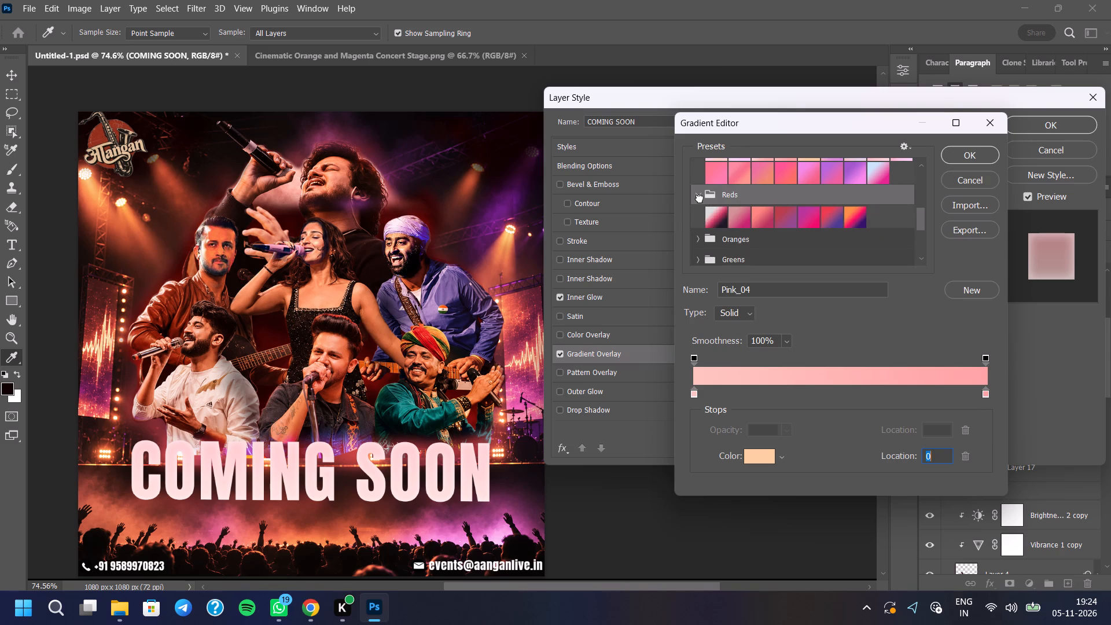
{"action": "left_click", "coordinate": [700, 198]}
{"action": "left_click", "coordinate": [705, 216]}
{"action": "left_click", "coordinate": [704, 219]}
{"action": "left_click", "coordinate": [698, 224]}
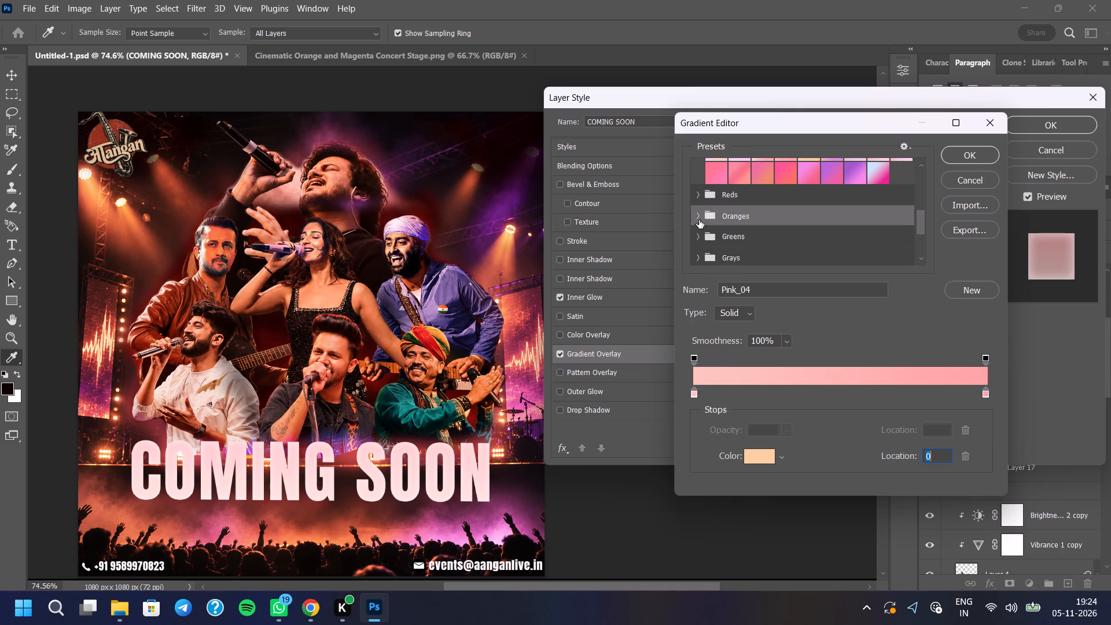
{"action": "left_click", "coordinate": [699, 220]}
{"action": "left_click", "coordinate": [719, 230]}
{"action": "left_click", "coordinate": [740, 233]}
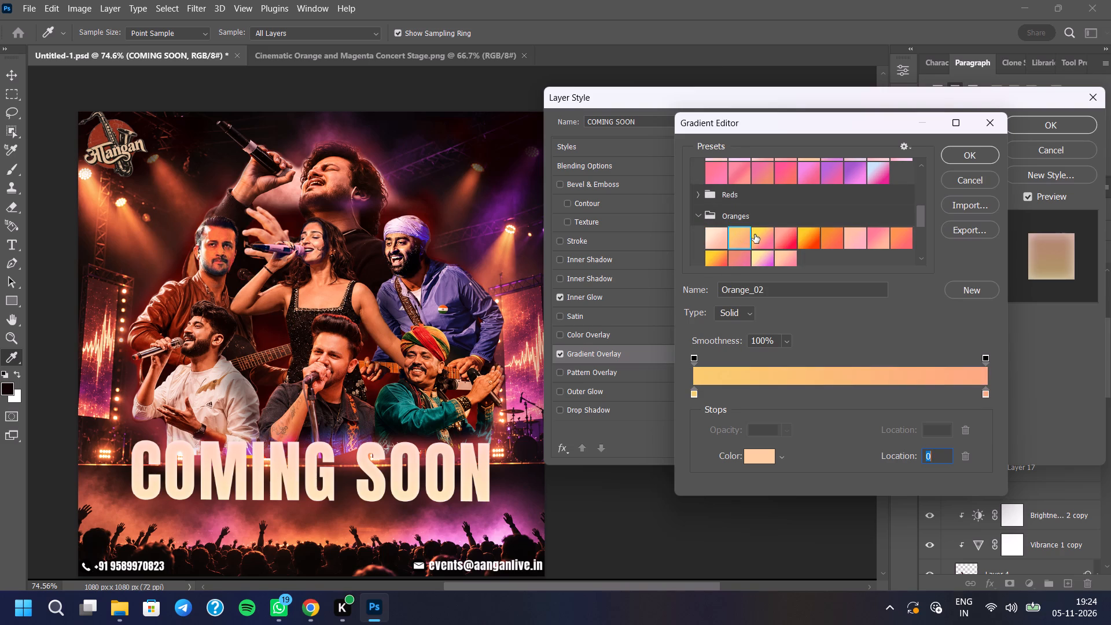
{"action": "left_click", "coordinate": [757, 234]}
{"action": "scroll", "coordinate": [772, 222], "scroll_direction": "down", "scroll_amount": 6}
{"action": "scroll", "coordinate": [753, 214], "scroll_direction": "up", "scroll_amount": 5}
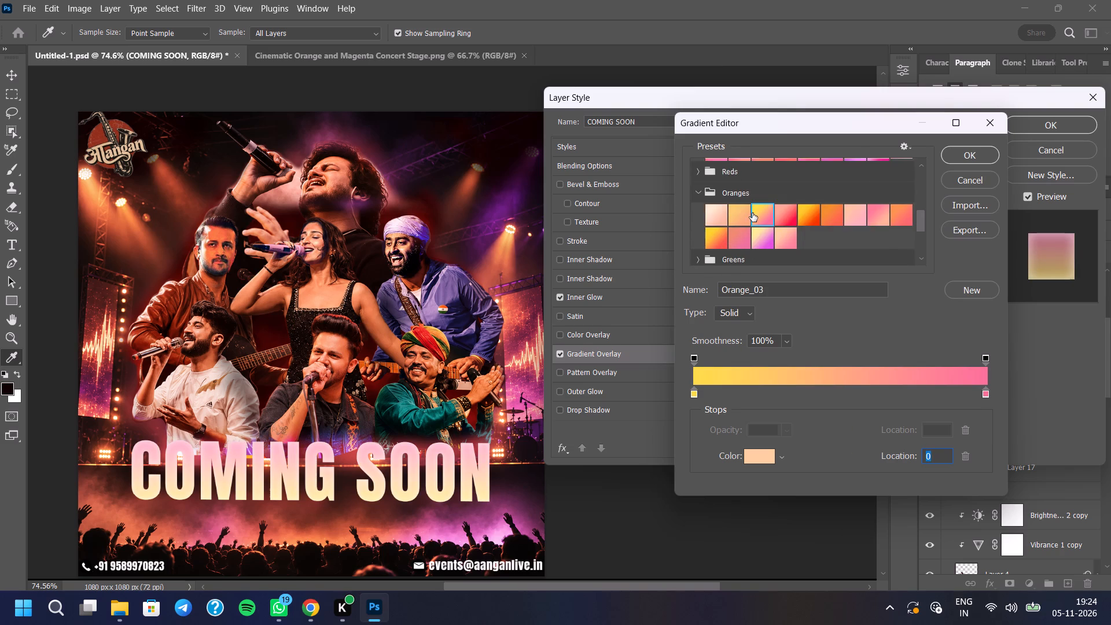
Apply the Blue_01 preset from the Blues group as the COMING SOON text's overlay gradient.
{"action": "scroll", "coordinate": [752, 213], "scroll_direction": "up", "scroll_amount": 18}
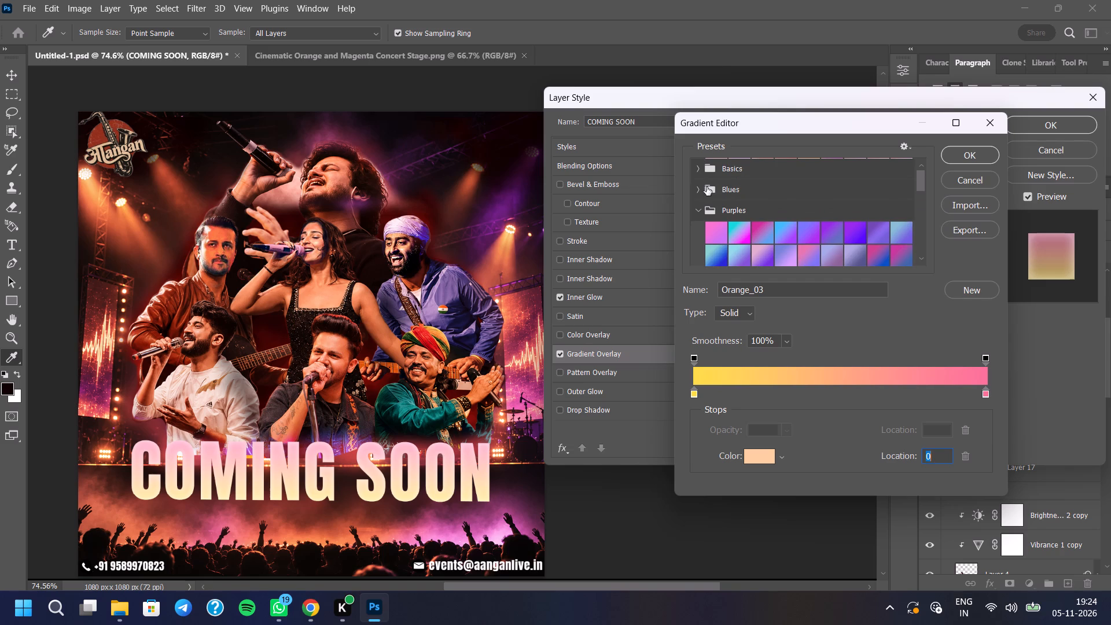
{"action": "left_click", "coordinate": [701, 187]}
{"action": "left_click", "coordinate": [713, 207]}
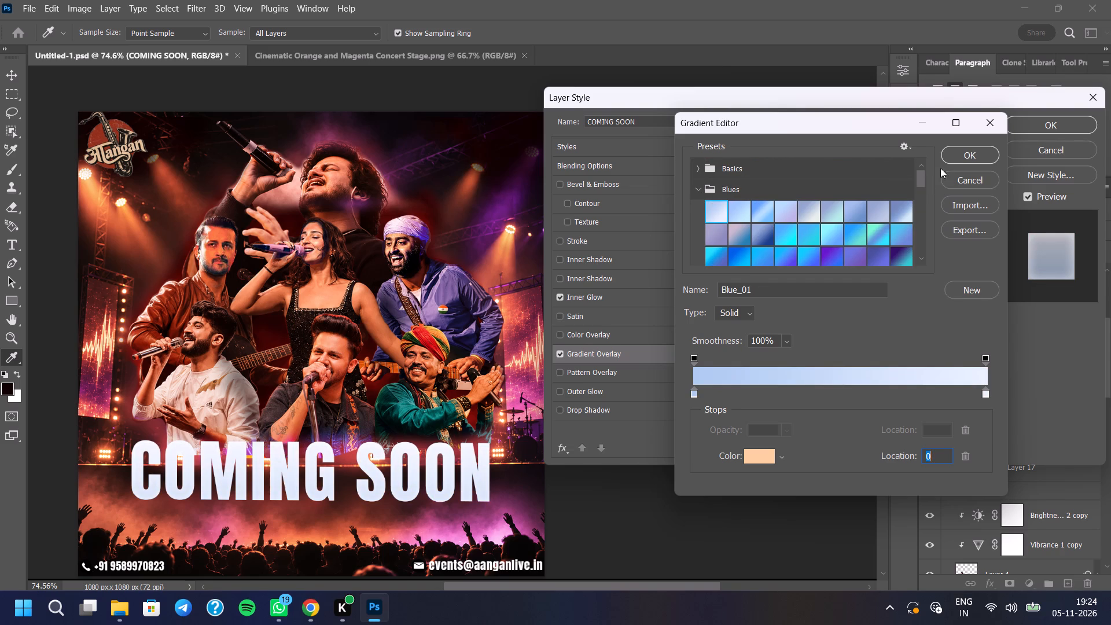
{"action": "left_click", "coordinate": [947, 156]}
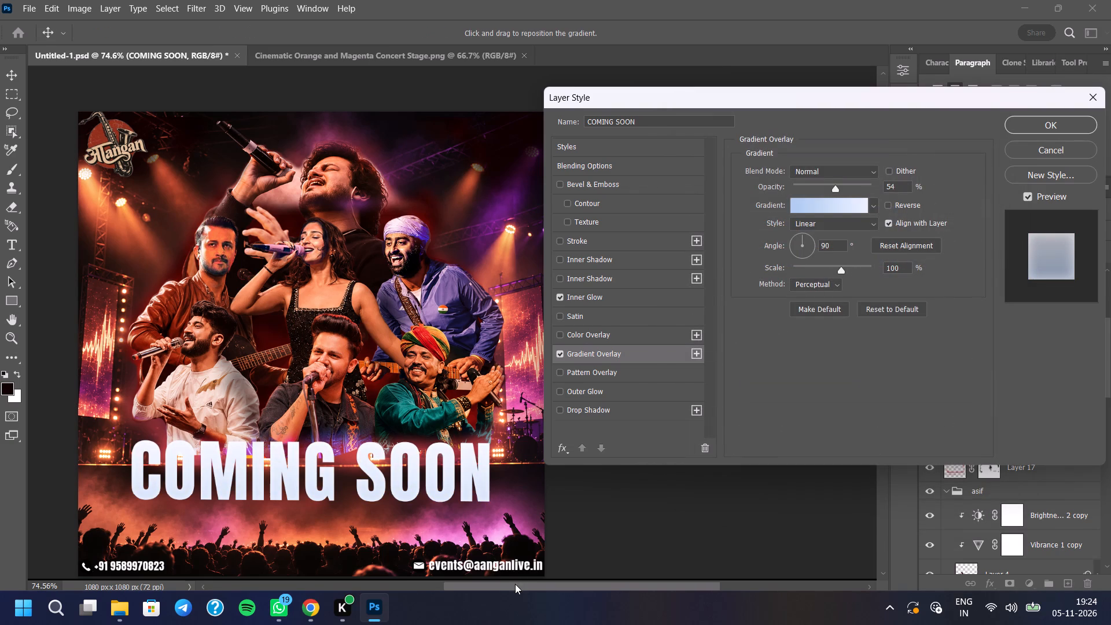
Set the COMING SOON text's Gradient Overlay opacity to 44% and apply the layer style.
{"action": "left_click_drag", "start_coordinate": [515, 587], "coordinate": [477, 594]}
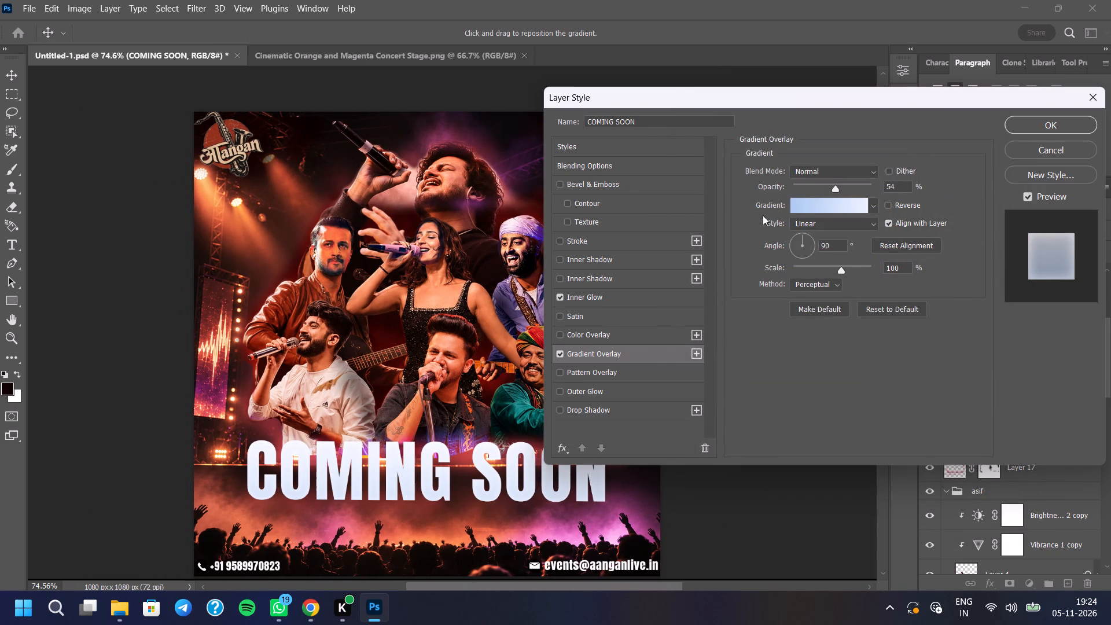
{"action": "left_click", "coordinate": [830, 186]}
{"action": "left_click", "coordinate": [1041, 122]}
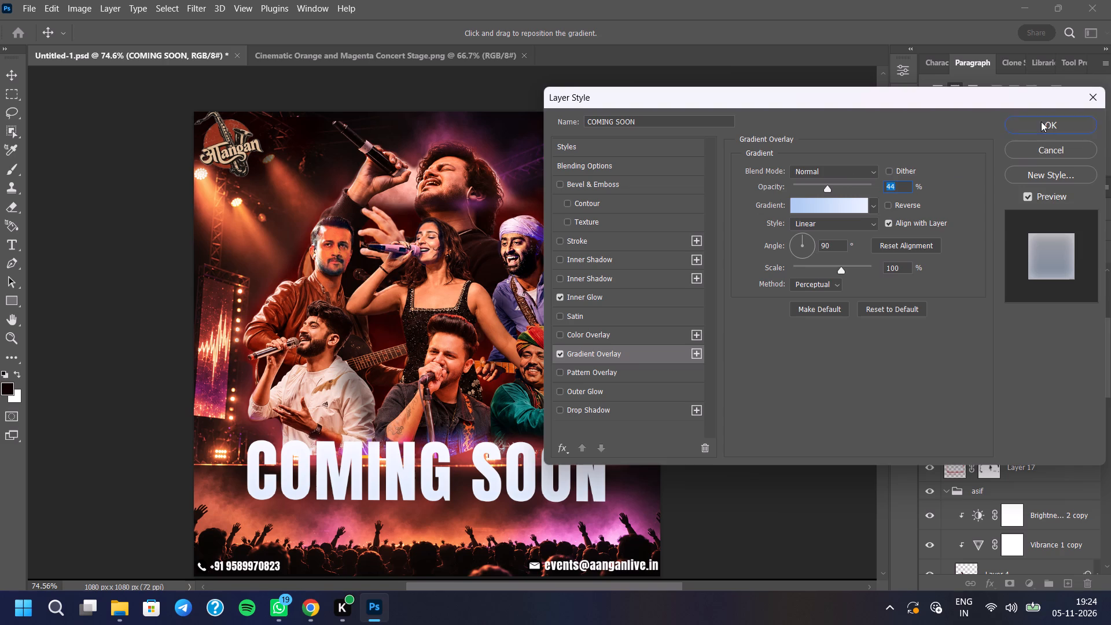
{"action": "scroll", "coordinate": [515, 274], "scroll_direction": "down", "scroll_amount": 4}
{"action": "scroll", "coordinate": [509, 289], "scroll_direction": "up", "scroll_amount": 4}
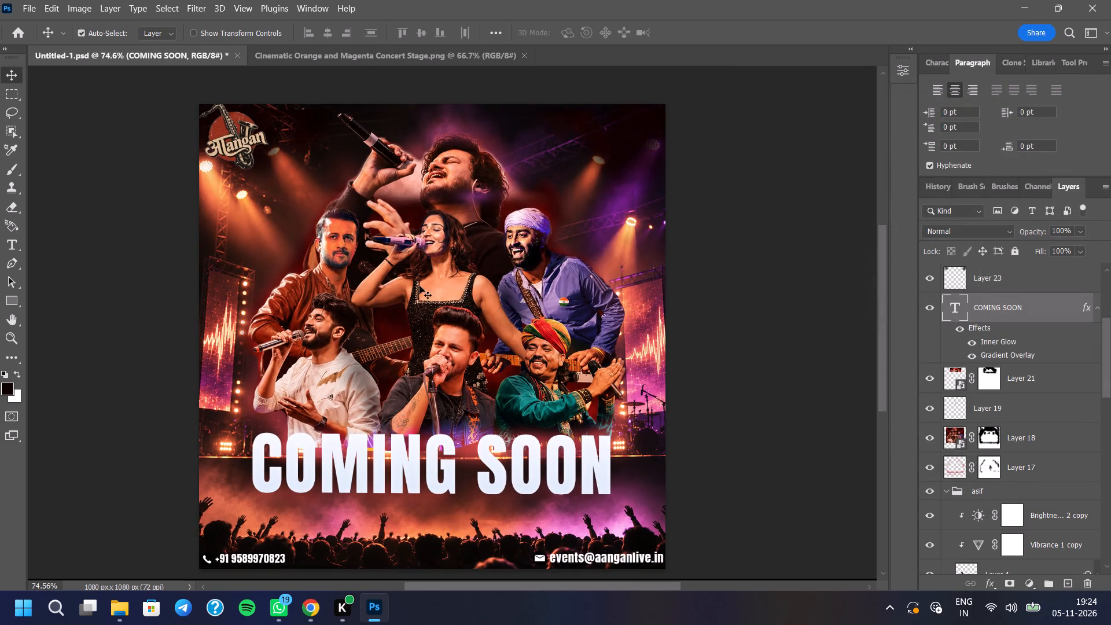
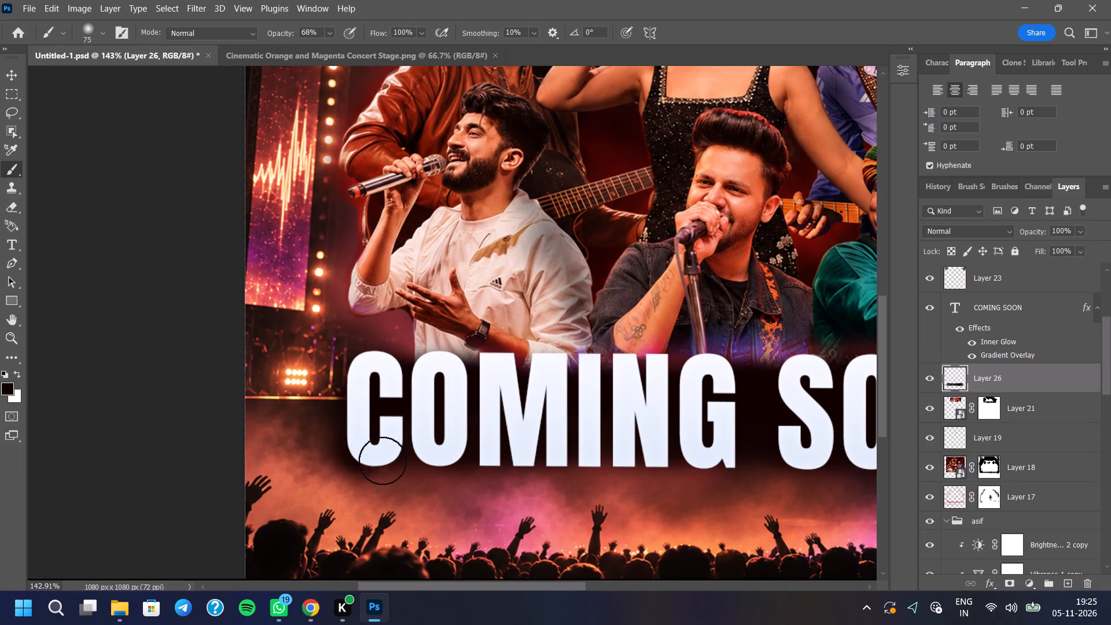
{"action": "left_click_drag", "start_coordinate": [382, 461], "coordinate": [378, 461]}
{"action": "left_click_drag", "start_coordinate": [400, 458], "coordinate": [410, 458]}
{"action": "left_click", "coordinate": [424, 458]}
{"action": "left_click_drag", "start_coordinate": [370, 461], "coordinate": [385, 461]}
{"action": "left_click_drag", "start_coordinate": [446, 461], "coordinate": [482, 464]}
{"action": "left_click_drag", "start_coordinate": [470, 463], "coordinate": [543, 463]}
{"action": "left_click_drag", "start_coordinate": [535, 462], "coordinate": [572, 462]}
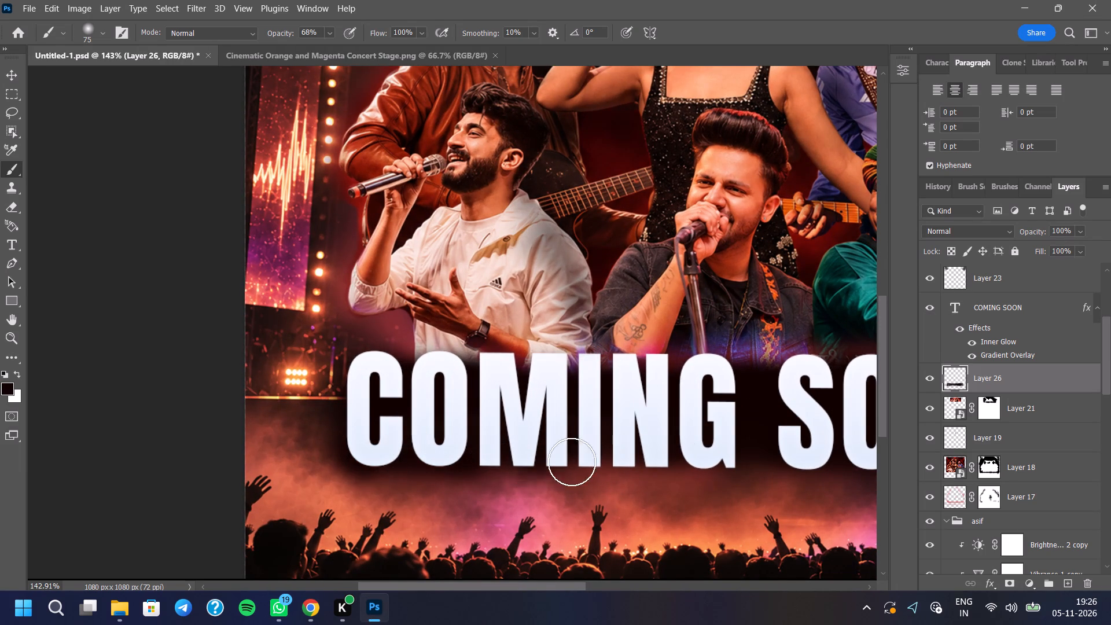
{"action": "left_click_drag", "start_coordinate": [572, 462], "coordinate": [600, 462]}
{"action": "left_click_drag", "start_coordinate": [507, 474], "coordinate": [686, 474]}
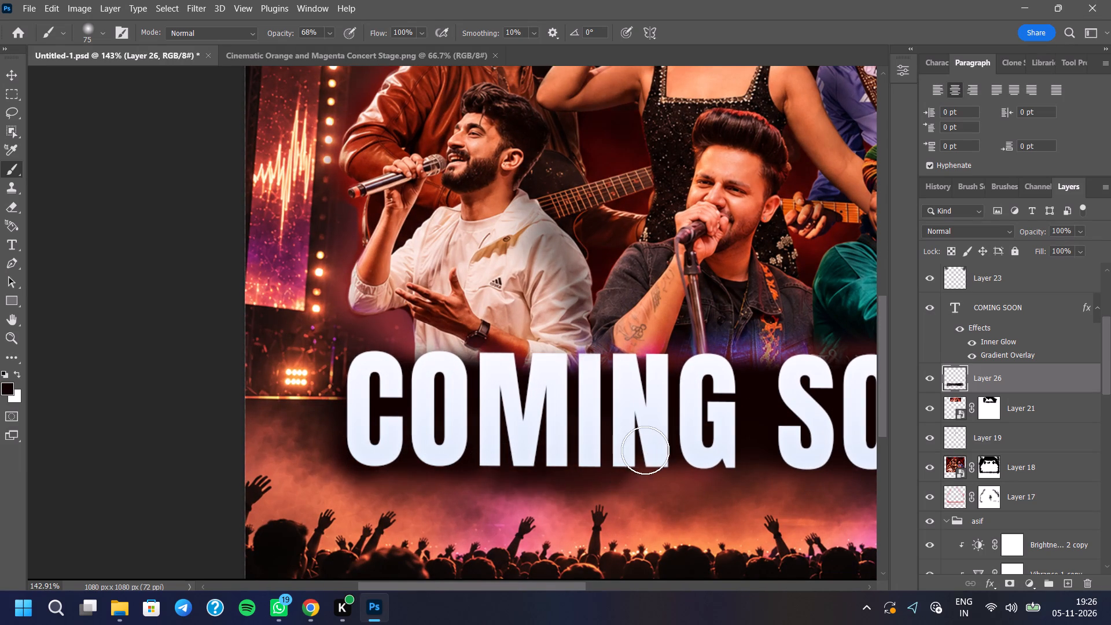
{"action": "key", "text": "ctrl+z"}
Add black strokes along the base of the letters "MING" and undo the last two strokes.
{"action": "double_click", "coordinate": [515, 465]}
{"action": "left_click", "coordinate": [562, 469]}
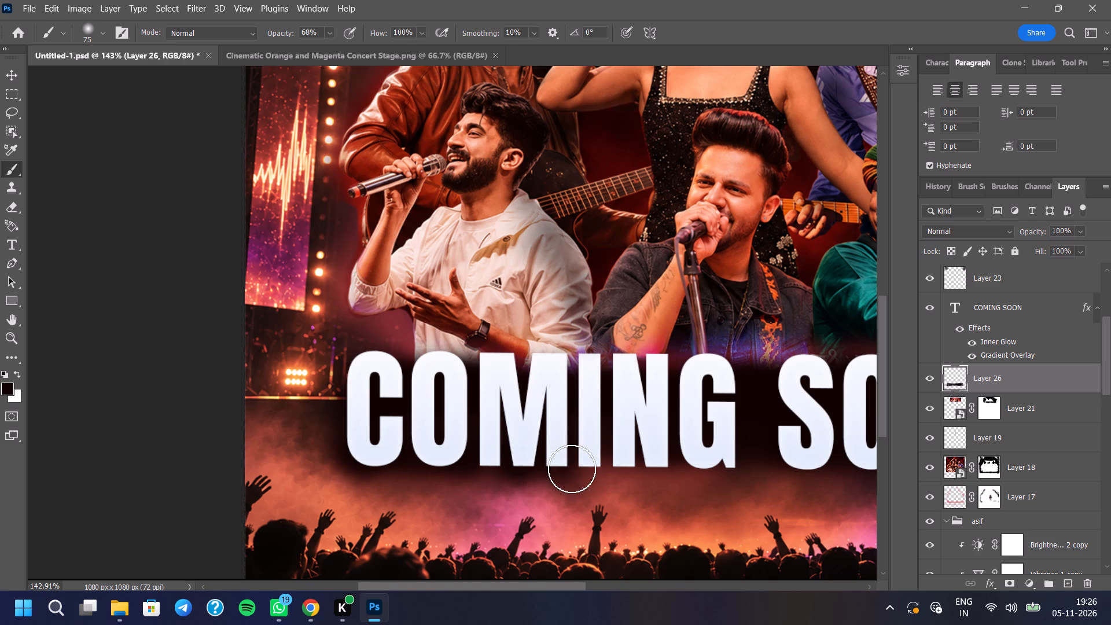
{"action": "left_click", "coordinate": [572, 468]}
{"action": "left_click_drag", "start_coordinate": [570, 469], "coordinate": [607, 467]}
{"action": "left_click", "coordinate": [694, 465]}
{"action": "left_click", "coordinate": [601, 470]}
{"action": "left_click_drag", "start_coordinate": [653, 470], "coordinate": [666, 470]}
{"action": "left_click_drag", "start_coordinate": [625, 471], "coordinate": [685, 469]}
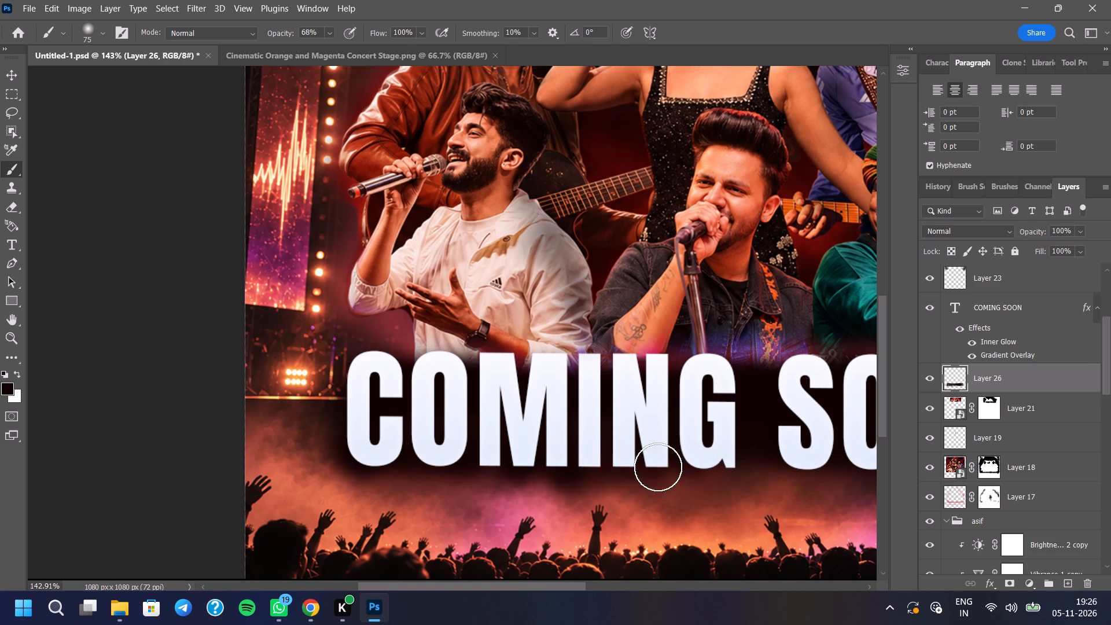
{"action": "left_click_drag", "start_coordinate": [576, 471], "coordinate": [761, 471]}
{"action": "key", "text": "z"}
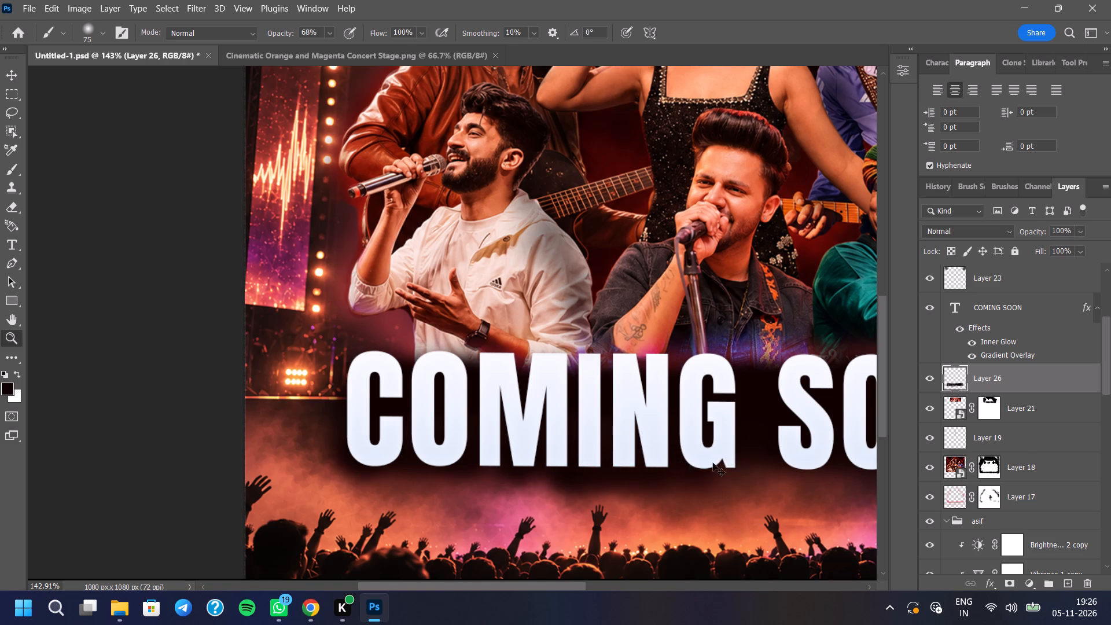
{"action": "key", "text": "ctrl+z"}
{"action": "key", "text": "ctrl+z"}
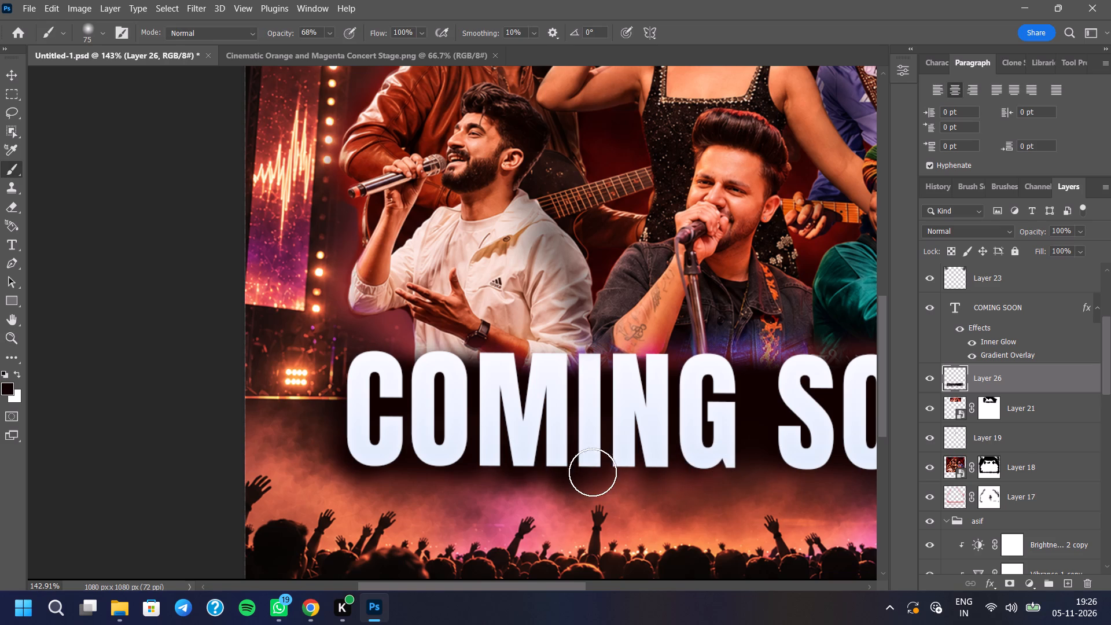
Shade the base of the letters "ING" and the gap before SOON with short black strokes.
{"action": "left_click", "coordinate": [591, 468]}
{"action": "left_click_drag", "start_coordinate": [620, 463], "coordinate": [628, 462]}
{"action": "left_click_drag", "start_coordinate": [631, 461], "coordinate": [638, 461]}
{"action": "left_click", "coordinate": [630, 466]}
{"action": "left_click", "coordinate": [671, 466]}
{"action": "left_click_drag", "start_coordinate": [662, 471], "coordinate": [707, 471]}
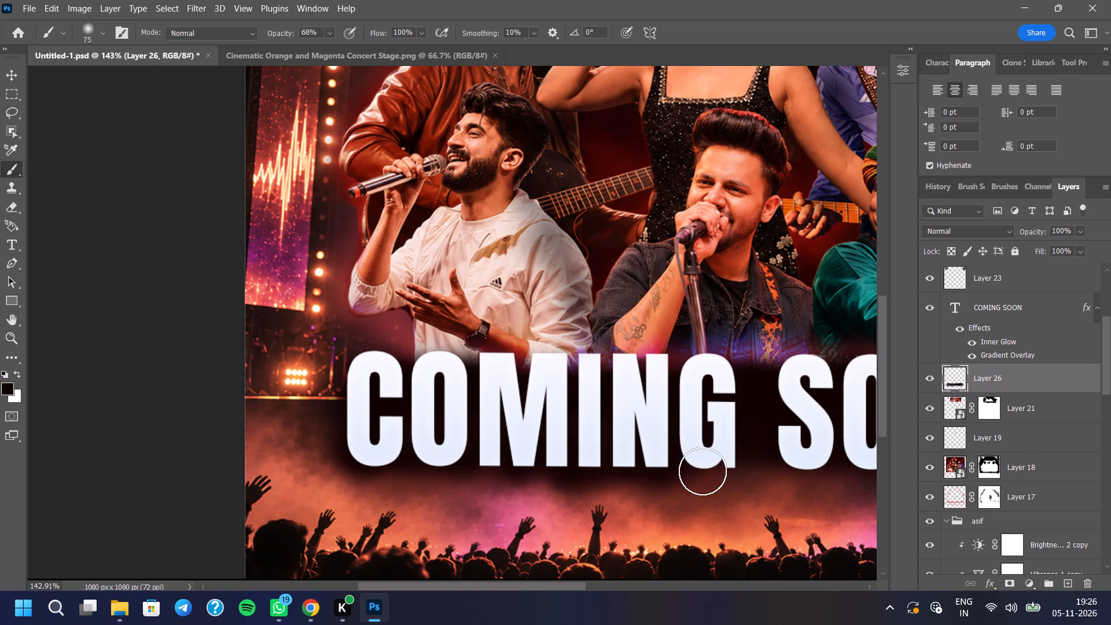
{"action": "left_click_drag", "start_coordinate": [698, 470], "coordinate": [724, 468]}
{"action": "left_click", "coordinate": [753, 462]}
Darken the lower edge of the letters "OON" in SOON with short black strokes out to the final N.
{"action": "scroll", "coordinate": [493, 473], "scroll_direction": "down", "scroll_amount": 5}
{"action": "scroll", "coordinate": [717, 470], "scroll_direction": "up", "scroll_amount": 3}
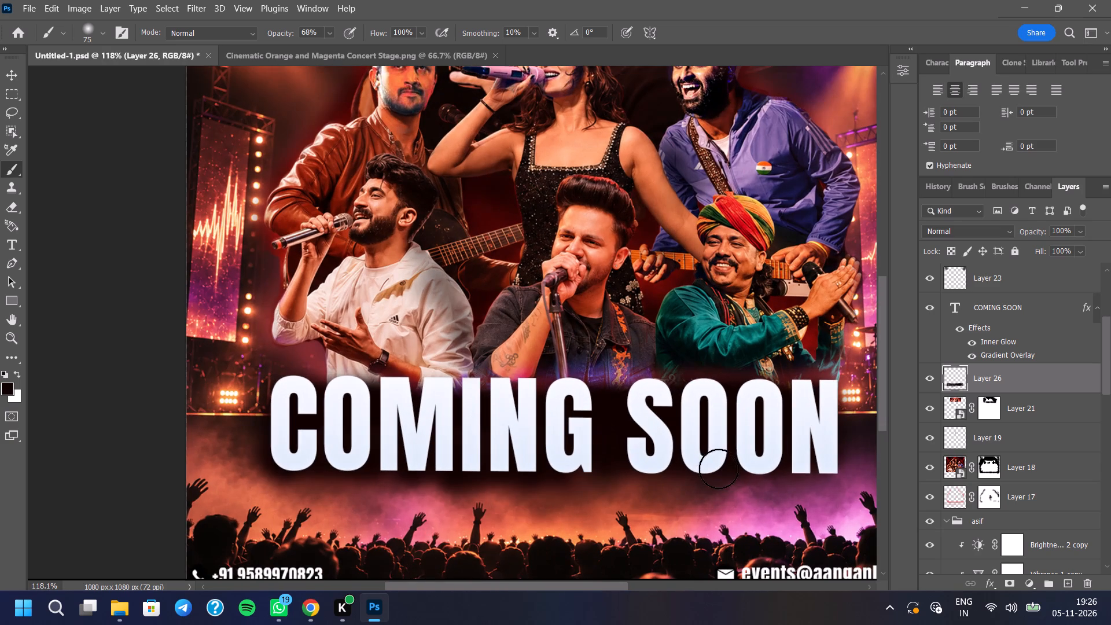
{"action": "left_click", "coordinate": [720, 468]}
{"action": "left_click_drag", "start_coordinate": [736, 469], "coordinate": [744, 469]}
{"action": "left_click", "coordinate": [768, 468]}
{"action": "left_click_drag", "start_coordinate": [799, 468], "coordinate": [806, 468]}
{"action": "left_click", "coordinate": [837, 462]}
{"action": "left_click_drag", "start_coordinate": [826, 469], "coordinate": [821, 469]}
{"action": "left_click_drag", "start_coordinate": [797, 469], "coordinate": [792, 469]}
{"action": "left_click_drag", "start_coordinate": [779, 469], "coordinate": [770, 470]}
{"action": "left_click_drag", "start_coordinate": [761, 470], "coordinate": [748, 472]}
{"action": "left_click_drag", "start_coordinate": [735, 473], "coordinate": [727, 473]}
{"action": "left_click_drag", "start_coordinate": [720, 473], "coordinate": [712, 472]}
Strengthen the black shading beneath the S and the first O of SOON.
{"action": "left_click_drag", "start_coordinate": [672, 468], "coordinate": [664, 466]}
{"action": "left_click", "coordinate": [651, 465]}
{"action": "left_click_drag", "start_coordinate": [666, 462], "coordinate": [700, 465]}
{"action": "left_click", "coordinate": [652, 471]}
{"action": "left_click_drag", "start_coordinate": [659, 471], "coordinate": [707, 472]}
{"action": "left_click", "coordinate": [709, 471]}
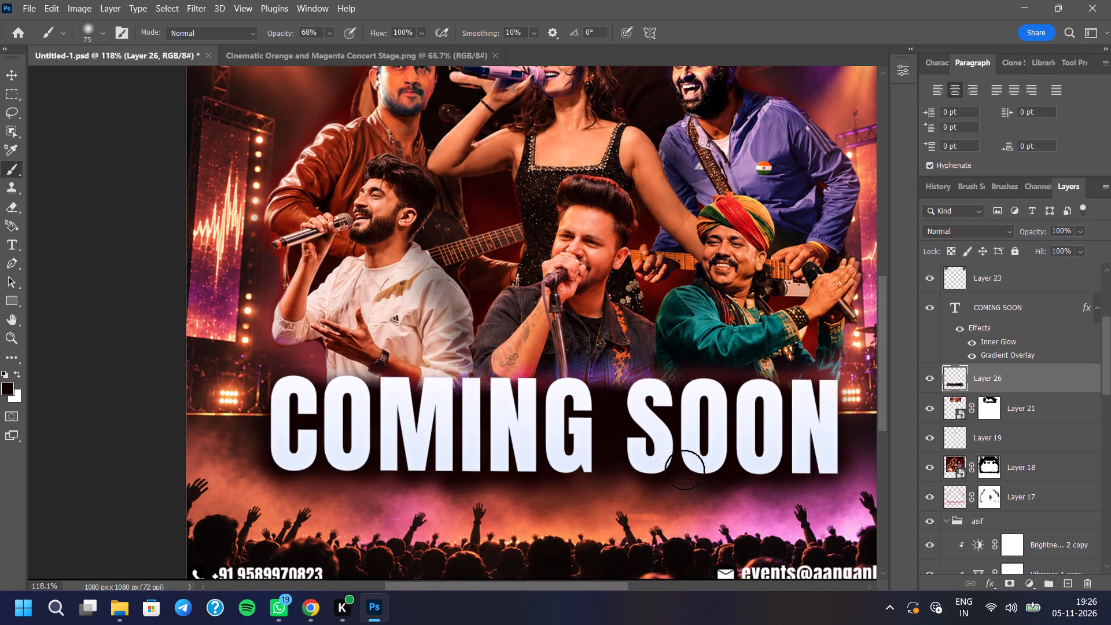
{"action": "left_click", "coordinate": [675, 469]}
With the Eraser on Layer 26, soften the excess black shading beneath the letters C, M and I of COMING.
{"action": "scroll", "coordinate": [582, 498], "scroll_direction": "down", "scroll_amount": 5}
{"action": "scroll", "coordinate": [529, 491], "scroll_direction": "down", "scroll_amount": 4}
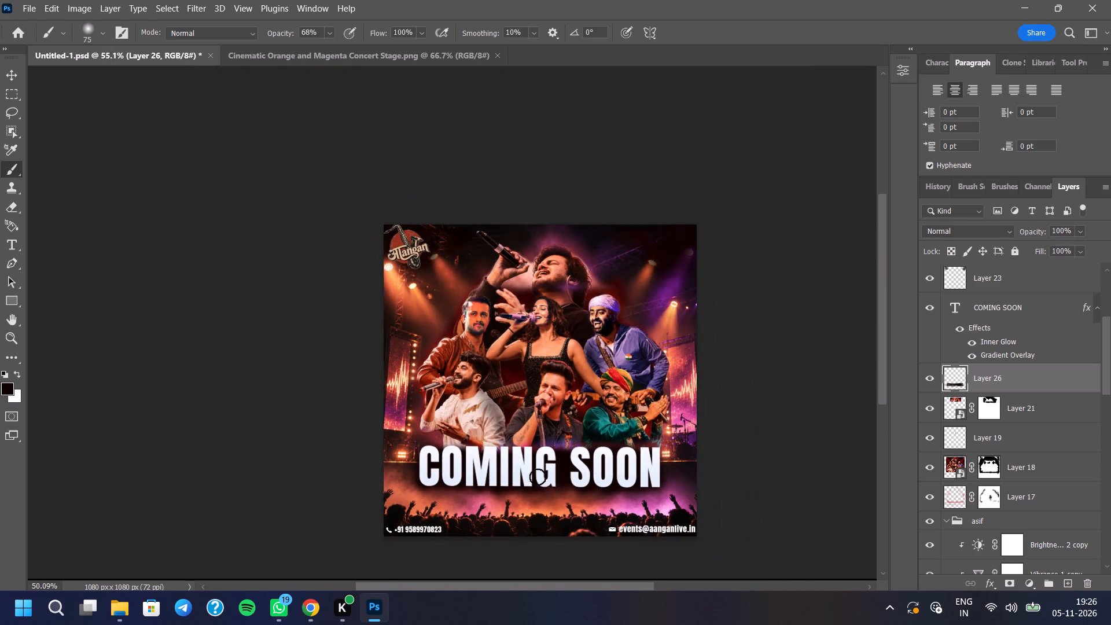
{"action": "scroll", "coordinate": [536, 489], "scroll_direction": "up", "scroll_amount": 3}
{"action": "left_click", "coordinate": [6, 206]}
{"action": "scroll", "coordinate": [448, 515], "scroll_direction": "up", "scroll_amount": 3}
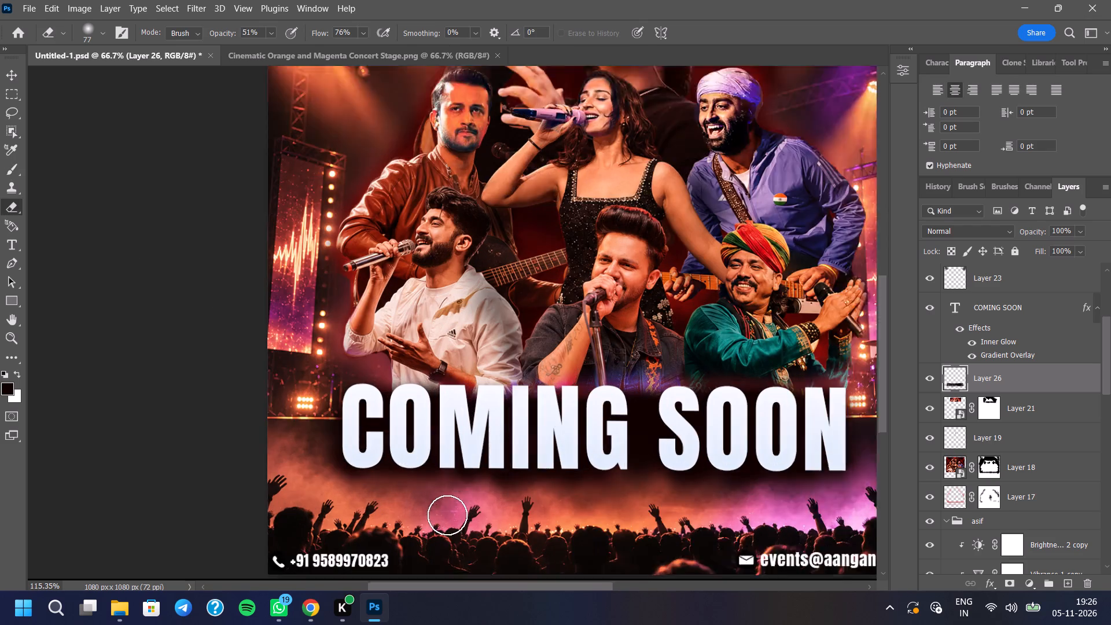
{"action": "scroll", "coordinate": [447, 515], "scroll_direction": "up", "scroll_amount": 5}
{"action": "left_click", "coordinate": [310, 490]}
{"action": "left_click_drag", "start_coordinate": [326, 486], "coordinate": [354, 486]}
{"action": "left_click_drag", "start_coordinate": [463, 498], "coordinate": [488, 498]}
{"action": "left_click_drag", "start_coordinate": [502, 498], "coordinate": [520, 498]}
{"action": "left_click", "coordinate": [555, 497]}
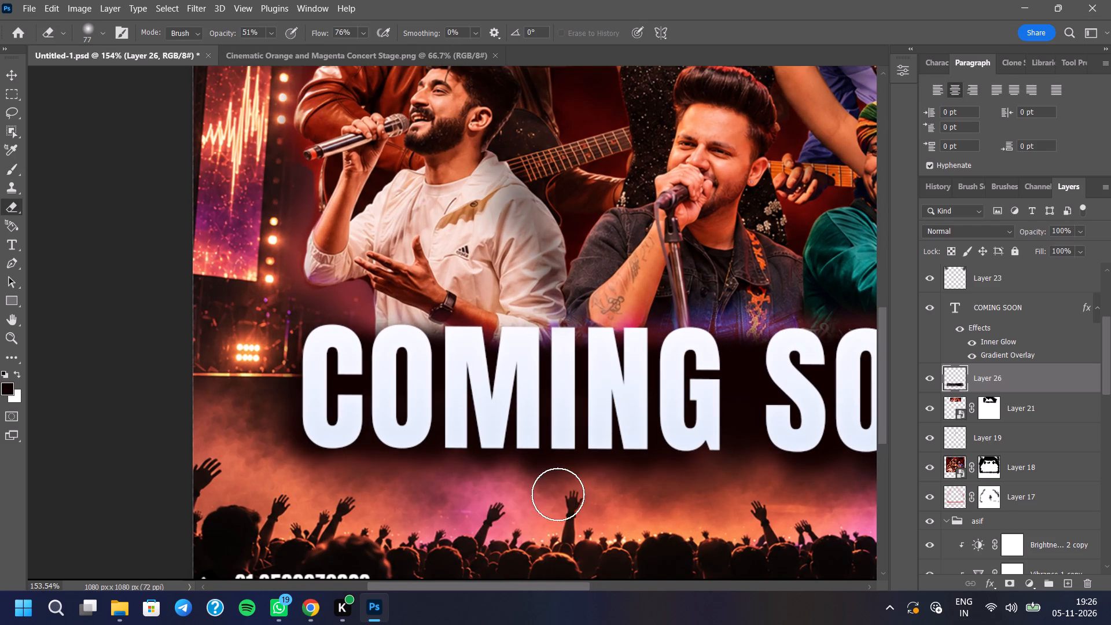
{"action": "left_click", "coordinate": [543, 492]}
{"action": "left_click", "coordinate": [539, 492]}
Erase the remaining dark spill beneath the letters ING, continuing back under M and out past the C of COMING.
{"action": "left_click_drag", "start_coordinate": [558, 491], "coordinate": [573, 491]}
{"action": "left_click_drag", "start_coordinate": [584, 491], "coordinate": [594, 491]}
{"action": "left_click_drag", "start_coordinate": [622, 492], "coordinate": [640, 492]}
{"action": "left_click_drag", "start_coordinate": [664, 492], "coordinate": [675, 492]}
{"action": "left_click", "coordinate": [532, 495]}
{"action": "left_click_drag", "start_coordinate": [523, 495], "coordinate": [482, 495]}
{"action": "left_click_drag", "start_coordinate": [359, 495], "coordinate": [344, 495]}
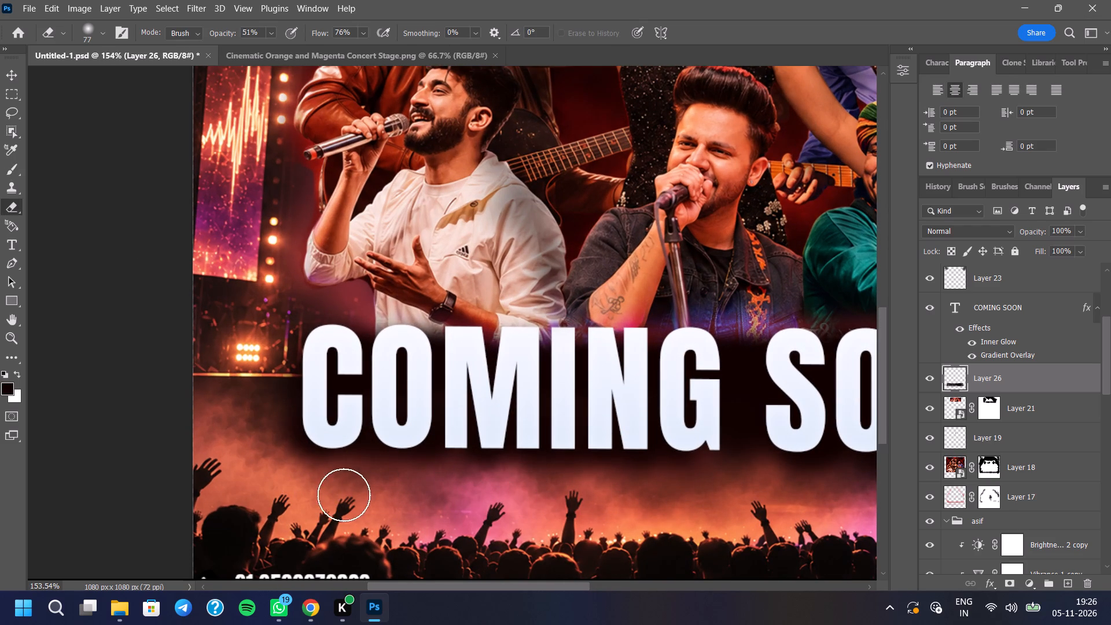
{"action": "left_click_drag", "start_coordinate": [344, 495], "coordinate": [337, 495]}
{"action": "left_click", "coordinate": [296, 487]}
{"action": "left_click", "coordinate": [294, 483]}
Erase the excess black shading beneath the word SOON on Layer 26.
{"action": "scroll", "coordinate": [267, 499], "scroll_direction": "down", "scroll_amount": 3}
{"action": "left_click_drag", "start_coordinate": [625, 488], "coordinate": [726, 491]}
{"action": "left_click_drag", "start_coordinate": [715, 492], "coordinate": [734, 492]}
{"action": "left_click_drag", "start_coordinate": [798, 495], "coordinate": [825, 495]}
{"action": "scroll", "coordinate": [496, 488], "scroll_direction": "down", "scroll_amount": 8}
{"action": "scroll", "coordinate": [528, 490], "scroll_direction": "up", "scroll_amount": 3}
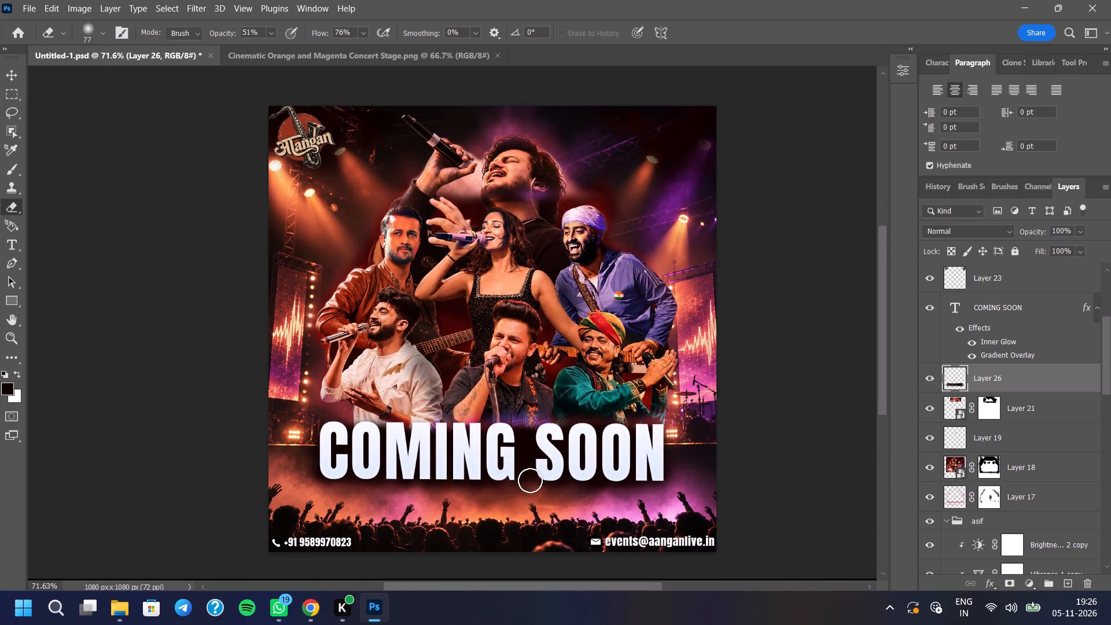
Create a new empty layer directly above Layer 20.
{"action": "scroll", "coordinate": [1073, 425], "scroll_direction": "up", "scroll_amount": 15}
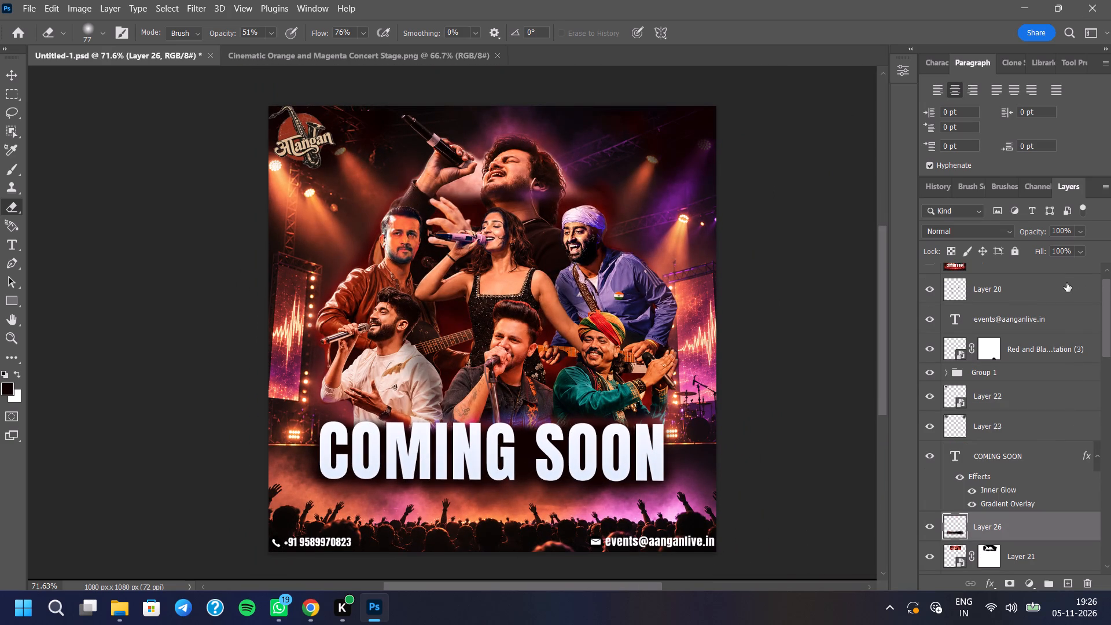
{"action": "left_click", "coordinate": [1067, 316]}
{"action": "left_click", "coordinate": [1072, 581]}
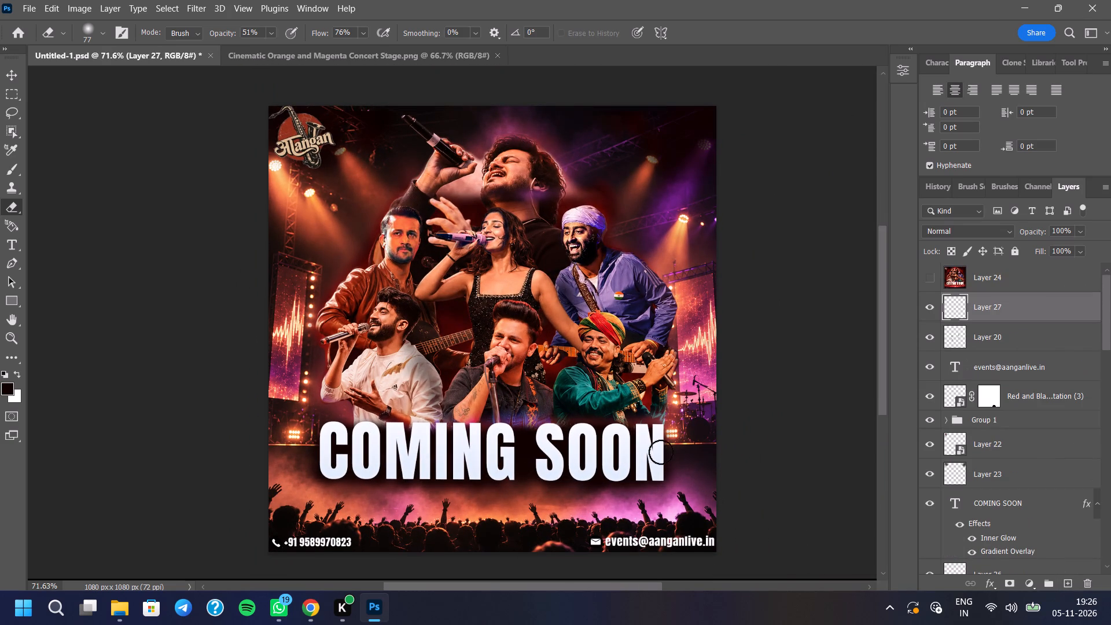
Add a Vibrance adjustment layer above the stage background Layer 25 and clip it to that layer.
{"action": "scroll", "coordinate": [1017, 397], "scroll_direction": "down", "scroll_amount": 2}
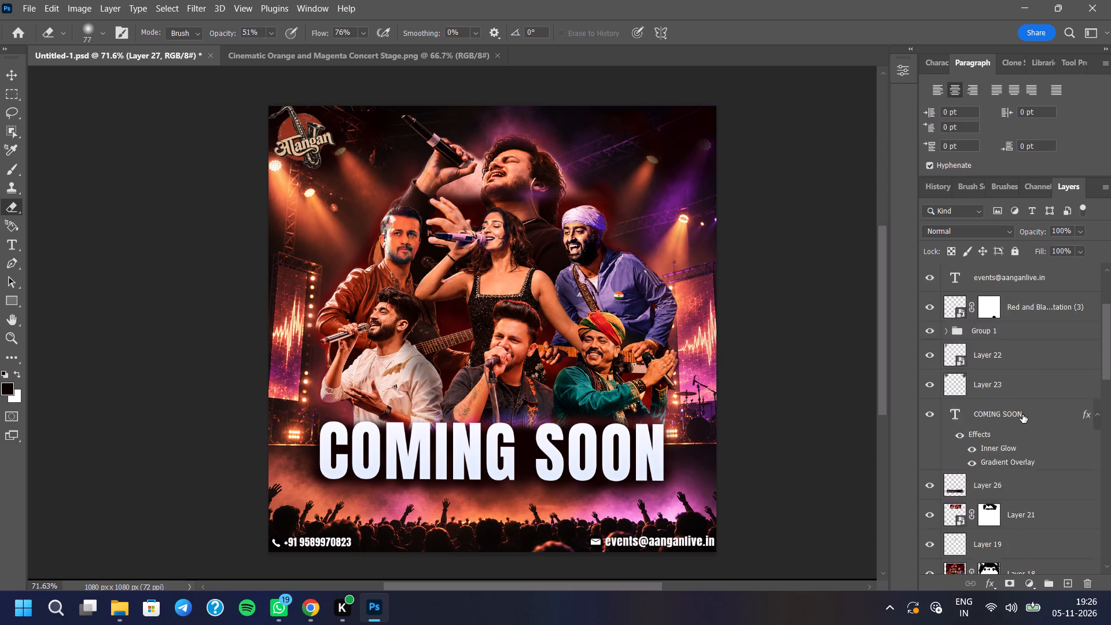
{"action": "scroll", "coordinate": [1022, 414], "scroll_direction": "down", "scroll_amount": 11}
{"action": "scroll", "coordinate": [1024, 405], "scroll_direction": "up", "scroll_amount": 1}
{"action": "scroll", "coordinate": [1024, 405], "scroll_direction": "down", "scroll_amount": 20}
{"action": "scroll", "coordinate": [1024, 405], "scroll_direction": "down", "scroll_amount": 2}
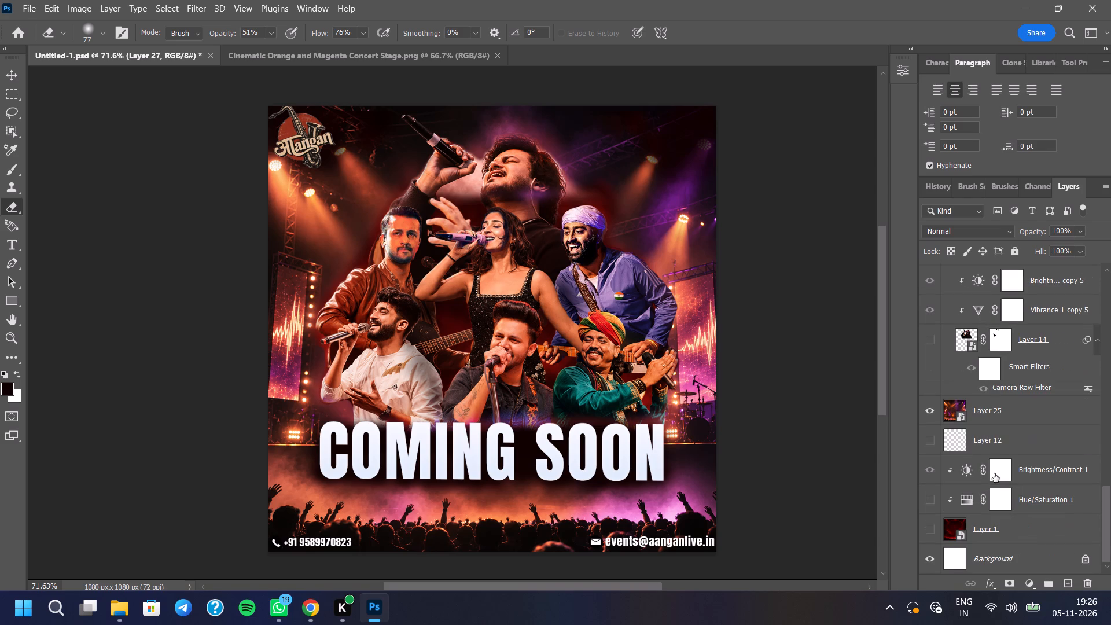
{"action": "left_click", "coordinate": [1027, 412]}
{"action": "left_click", "coordinate": [1028, 580]}
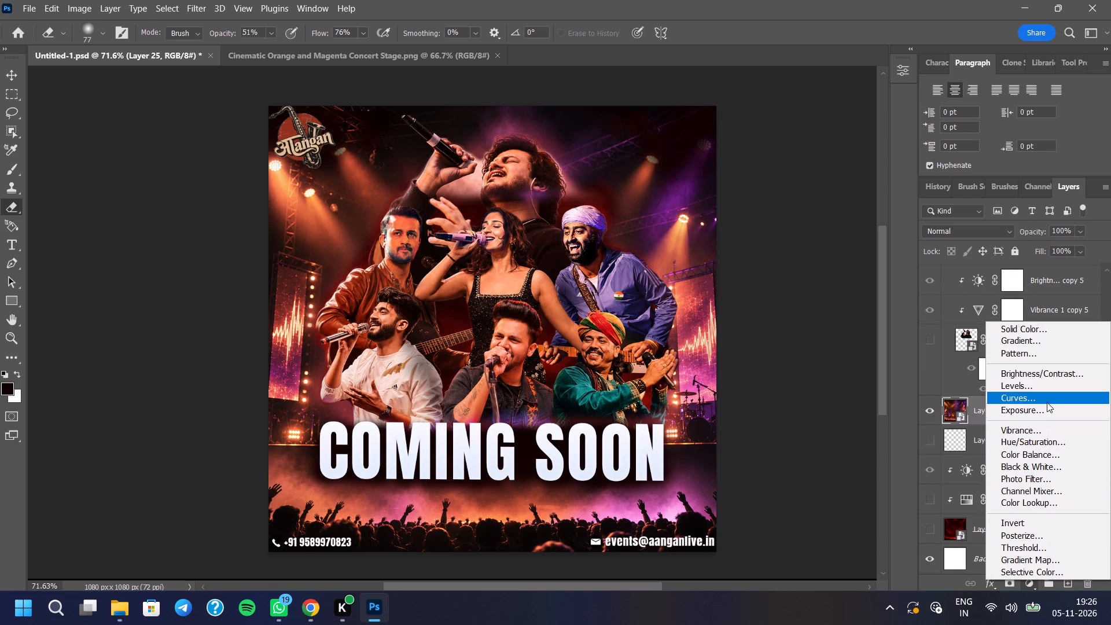
{"action": "left_click", "coordinate": [1050, 435]}
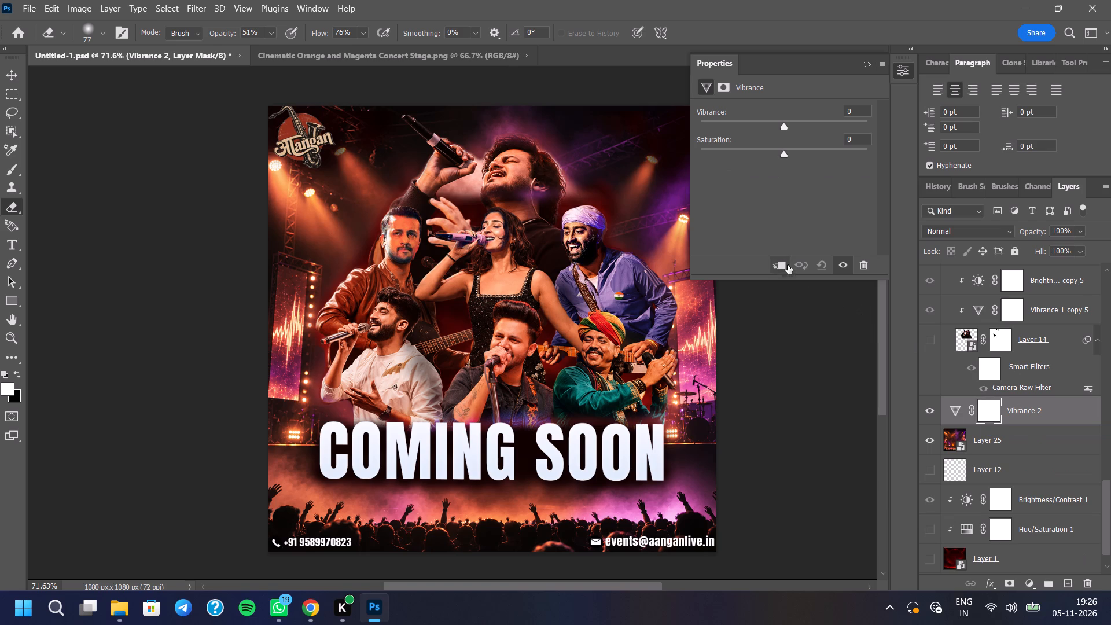
{"action": "left_click", "coordinate": [786, 265]}
Set the background's Vibrance to -8 and Saturation to -4, comparing the poster with and without the adjustment.
{"action": "left_click_drag", "start_coordinate": [781, 123], "coordinate": [899, 122]}
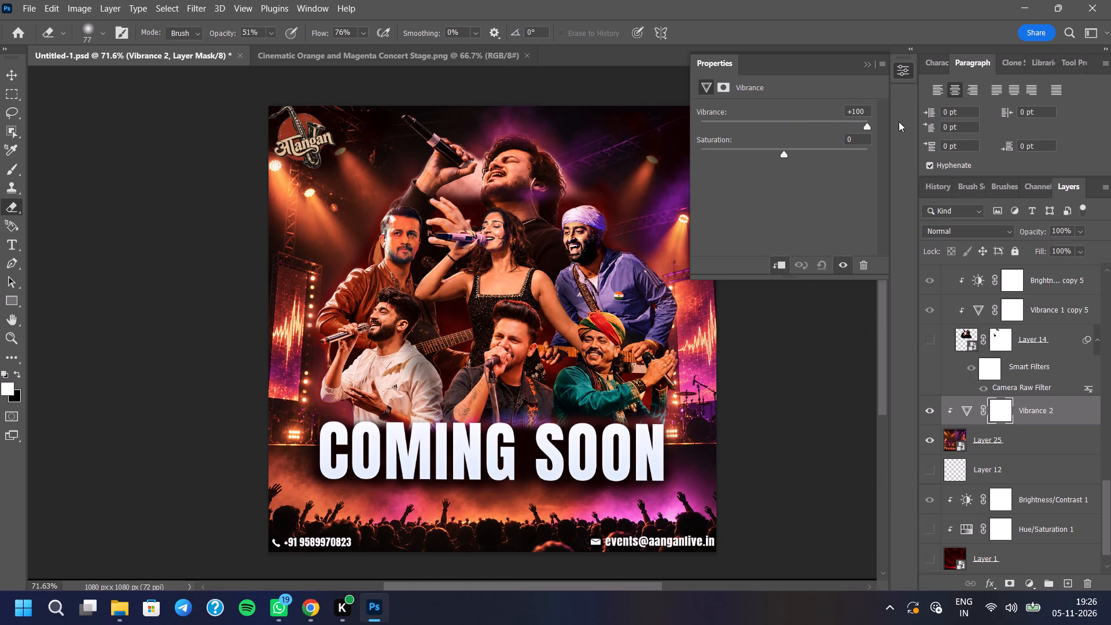
{"action": "left_click_drag", "start_coordinate": [899, 122], "coordinate": [750, 138]}
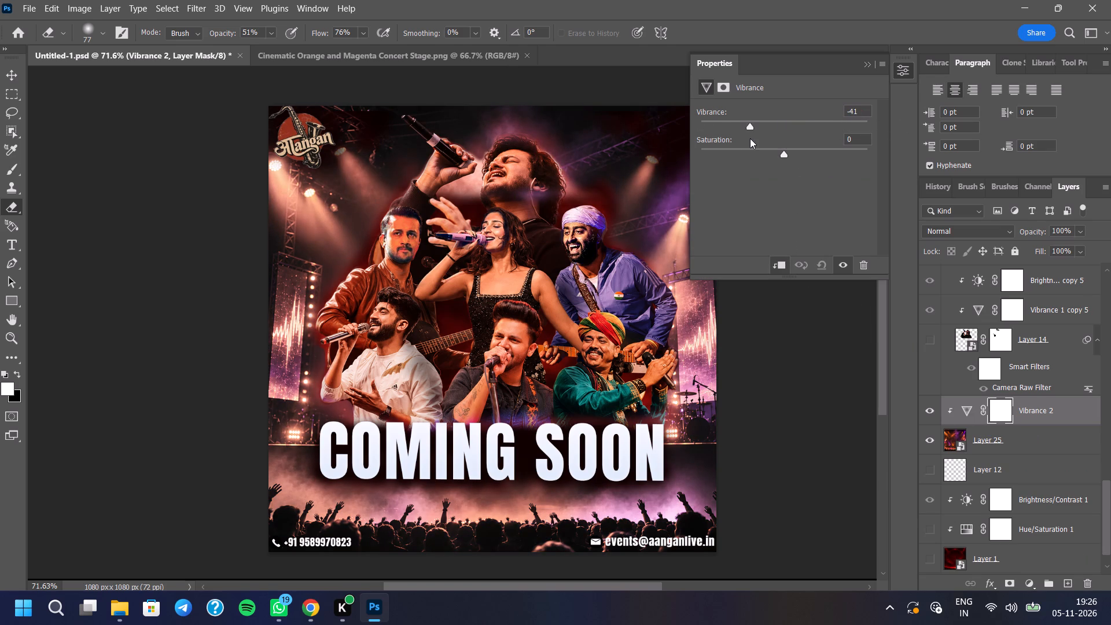
{"action": "left_click_drag", "start_coordinate": [750, 138], "coordinate": [774, 137]}
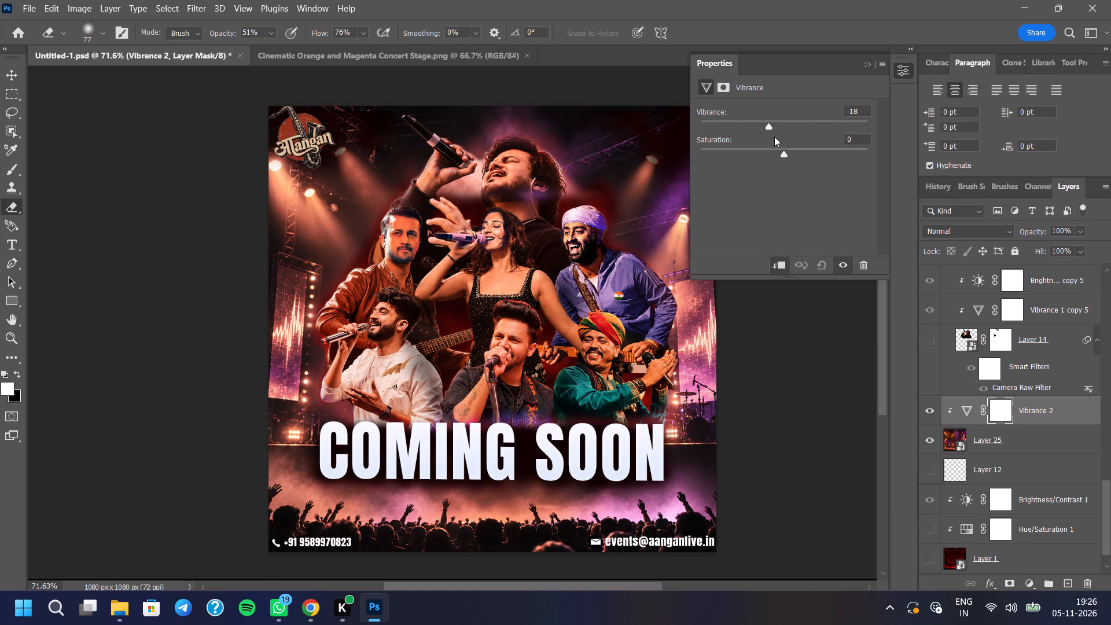
{"action": "left_click_drag", "start_coordinate": [774, 137], "coordinate": [772, 137]}
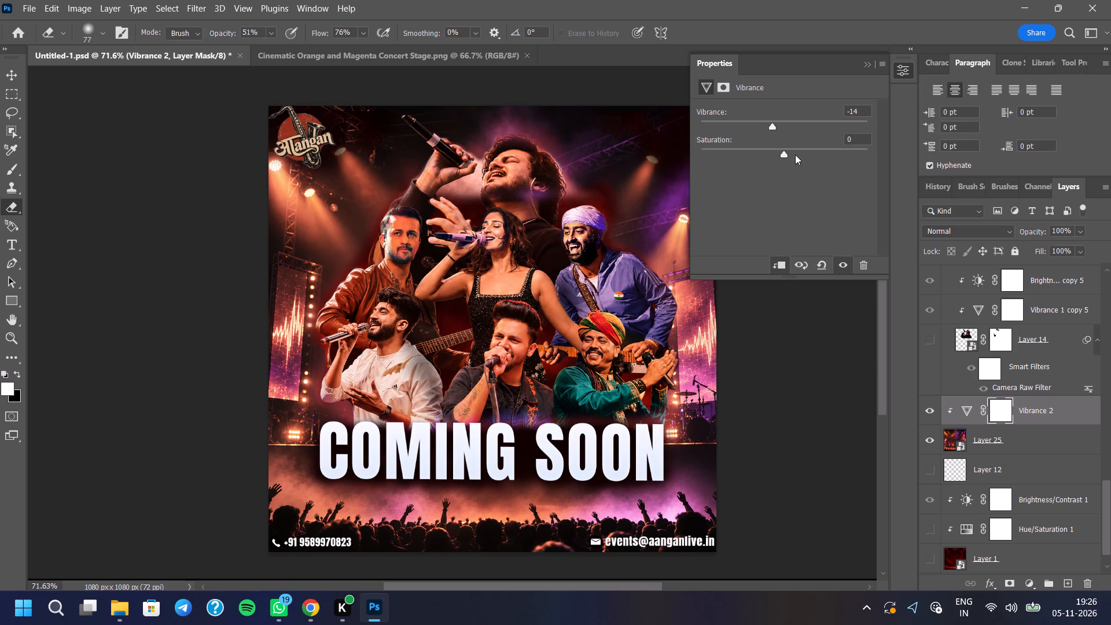
{"action": "left_click_drag", "start_coordinate": [774, 150], "coordinate": [883, 166]}
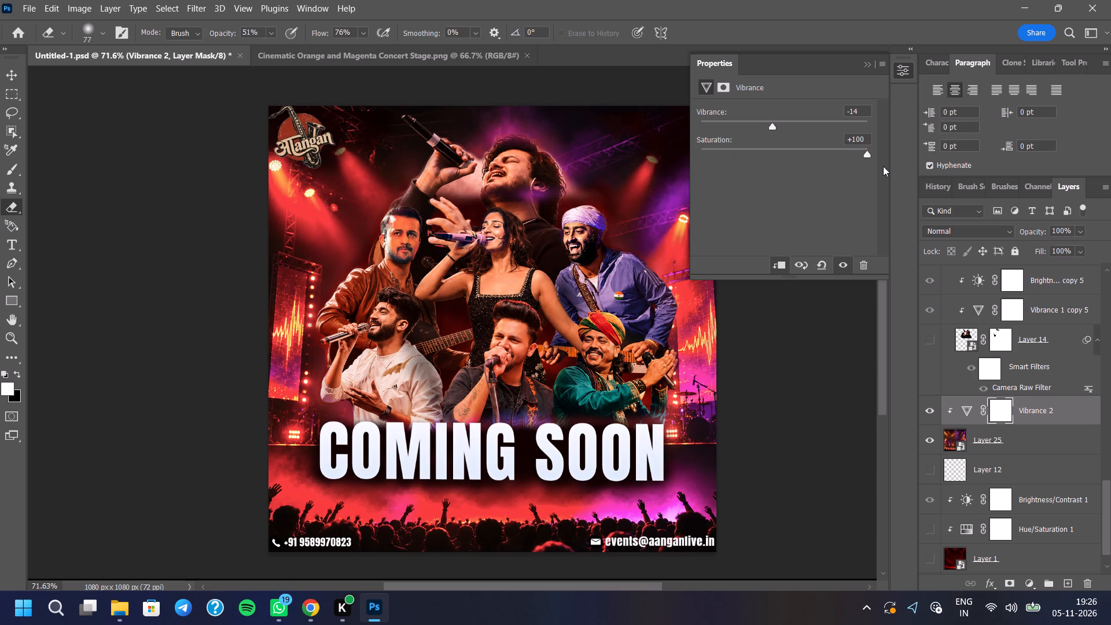
{"action": "left_click_drag", "start_coordinate": [883, 166], "coordinate": [786, 153]}
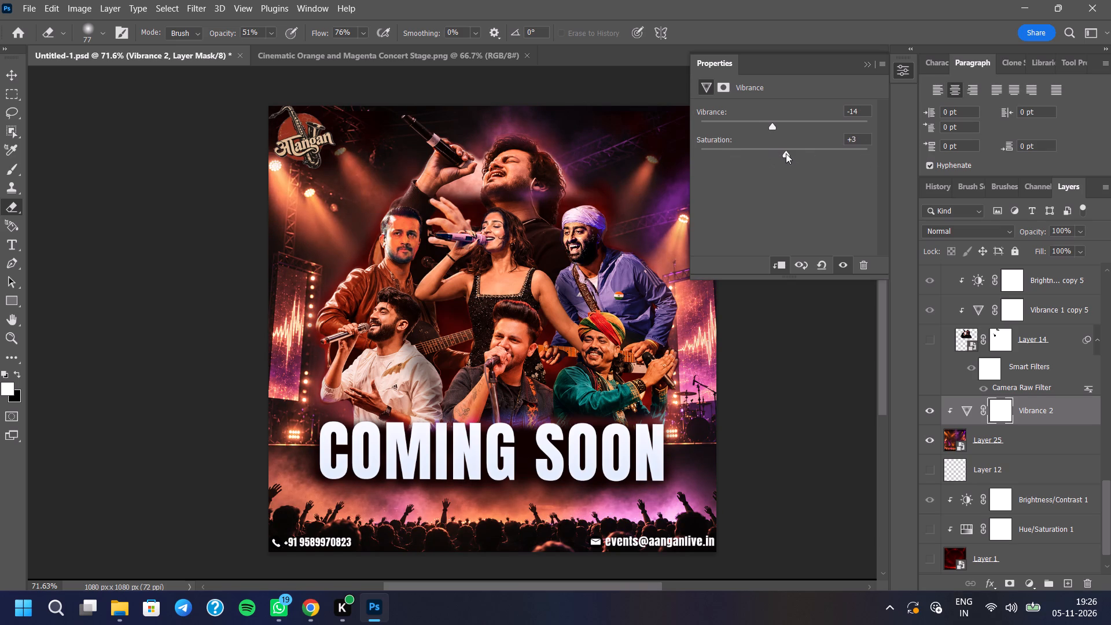
{"action": "left_click_drag", "start_coordinate": [786, 153], "coordinate": [781, 156]}
{"action": "left_click", "coordinate": [838, 267]}
{"action": "left_click", "coordinate": [838, 267]}
{"action": "left_click", "coordinate": [777, 123]}
{"action": "left_click", "coordinate": [864, 63]}
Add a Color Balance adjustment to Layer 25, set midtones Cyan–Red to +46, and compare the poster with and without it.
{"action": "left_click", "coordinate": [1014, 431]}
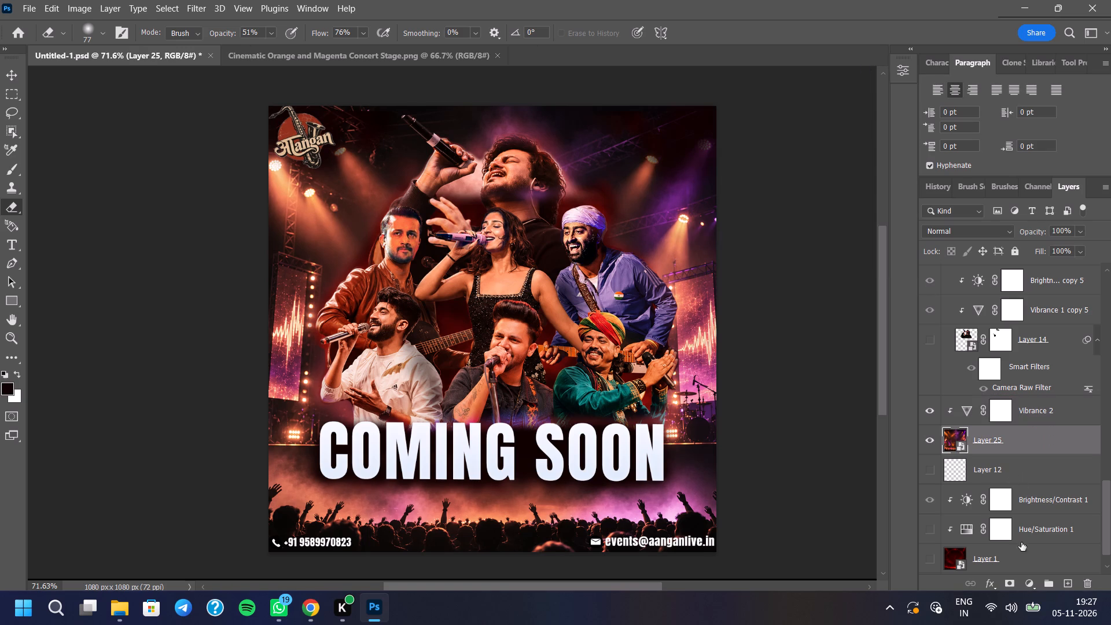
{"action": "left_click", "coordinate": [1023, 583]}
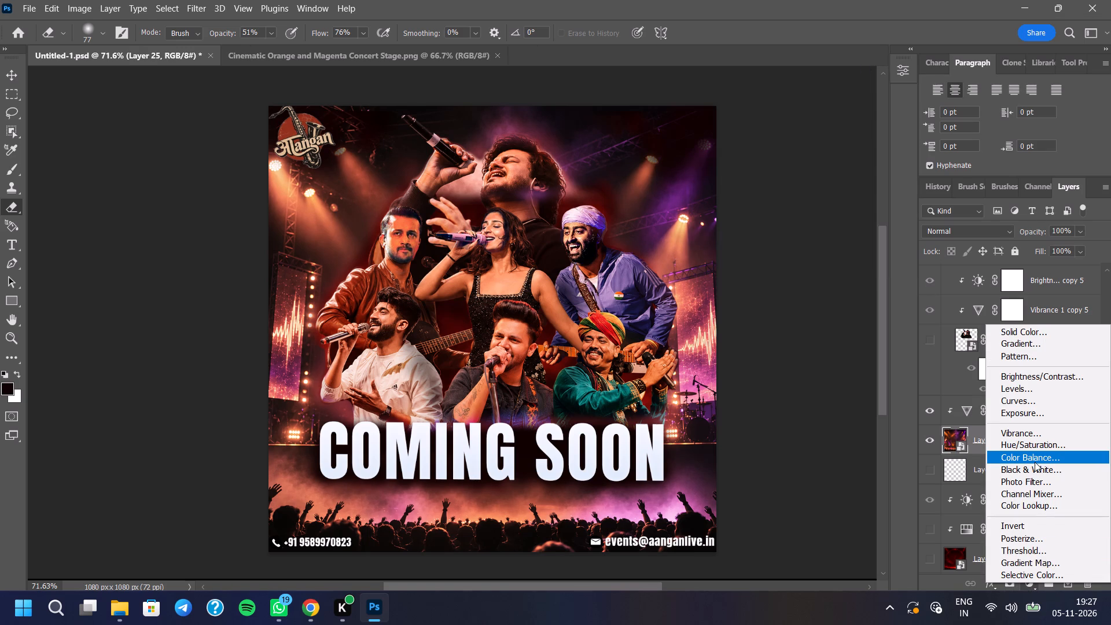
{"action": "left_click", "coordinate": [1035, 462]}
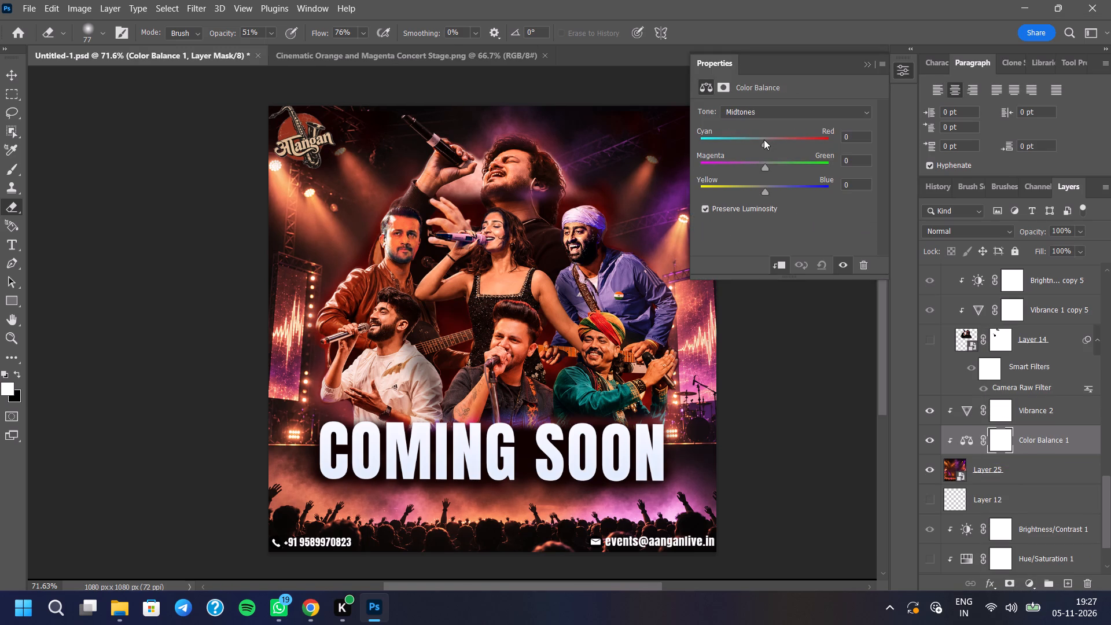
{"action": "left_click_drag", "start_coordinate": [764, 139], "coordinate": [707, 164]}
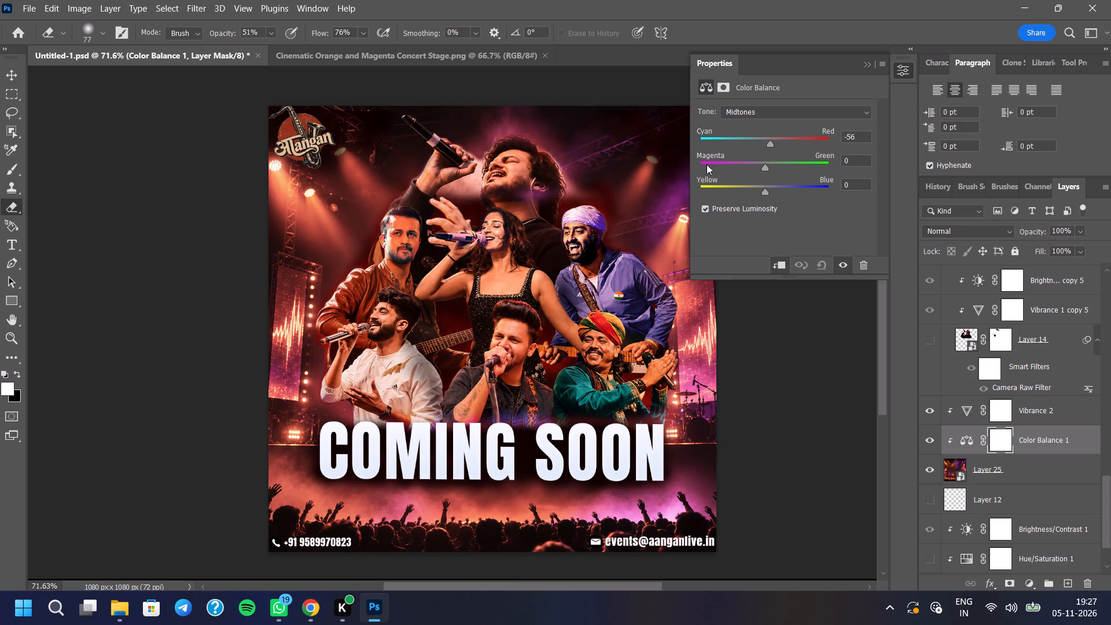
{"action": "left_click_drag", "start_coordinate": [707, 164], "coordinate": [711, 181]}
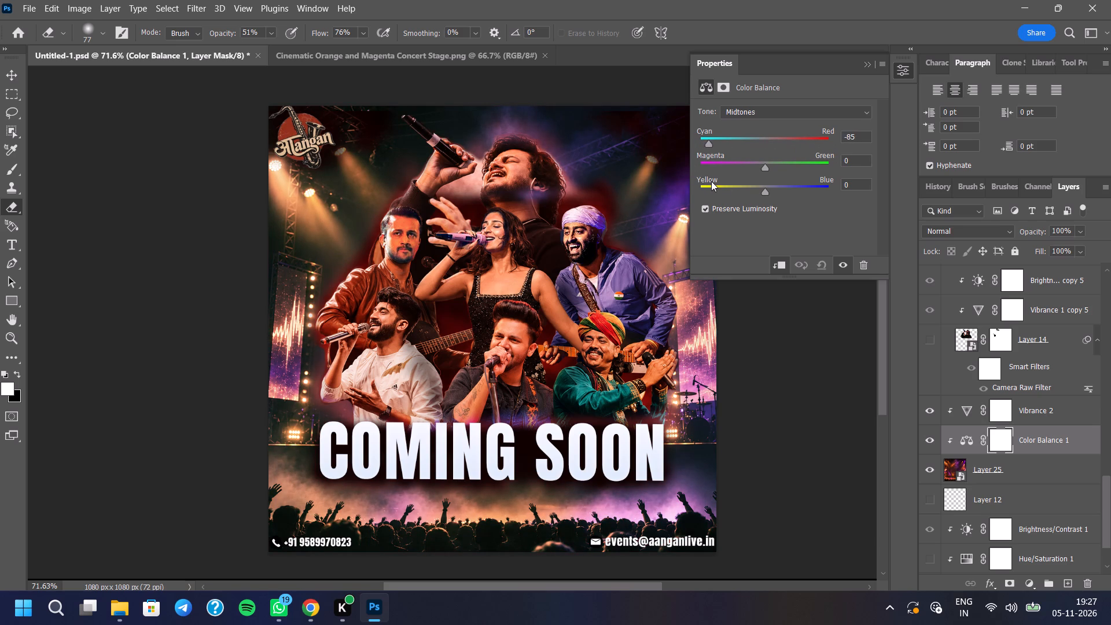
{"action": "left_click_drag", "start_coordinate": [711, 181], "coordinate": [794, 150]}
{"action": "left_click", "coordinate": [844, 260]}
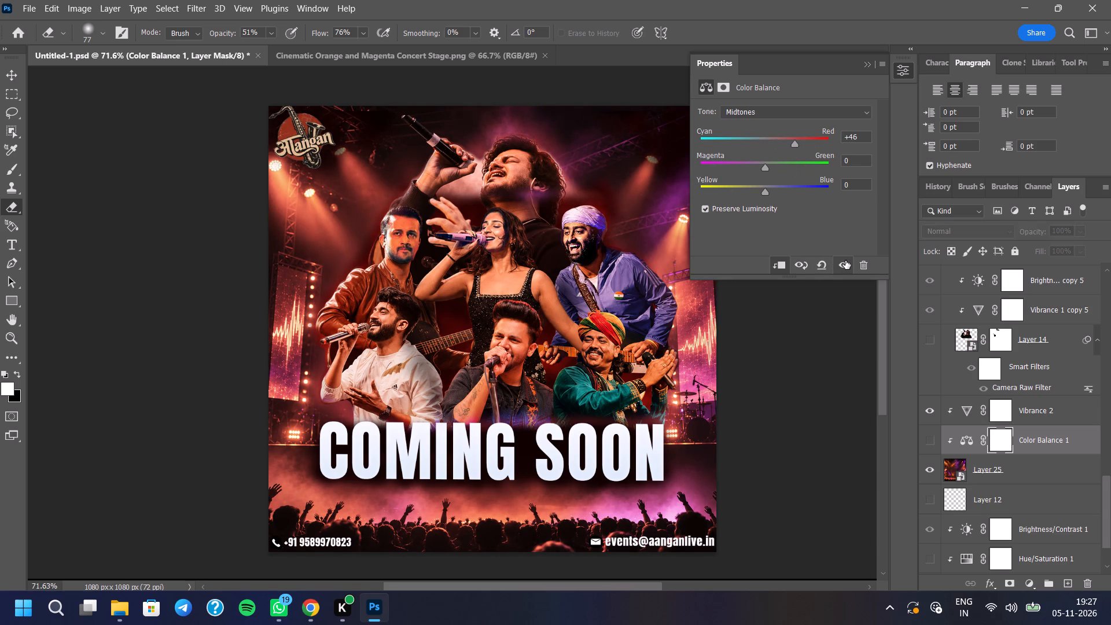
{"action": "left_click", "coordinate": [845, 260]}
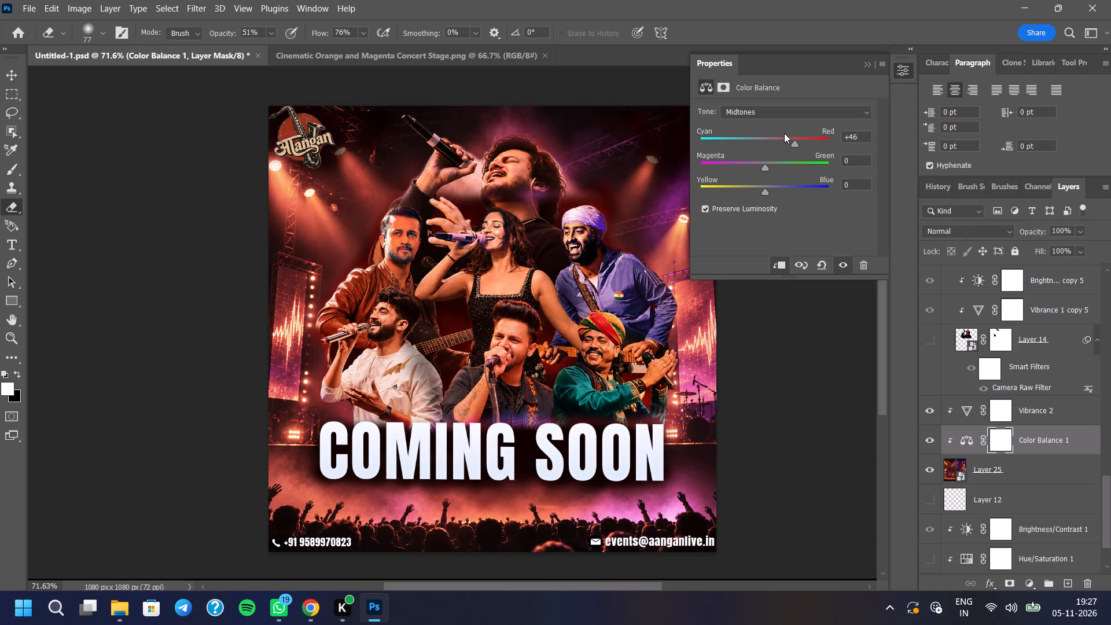
Toggle the Vibrance adjustment above Layer 25 to compare its effect and leave it hidden.
{"action": "left_click", "coordinate": [926, 415]}
{"action": "left_click", "coordinate": [926, 415]}
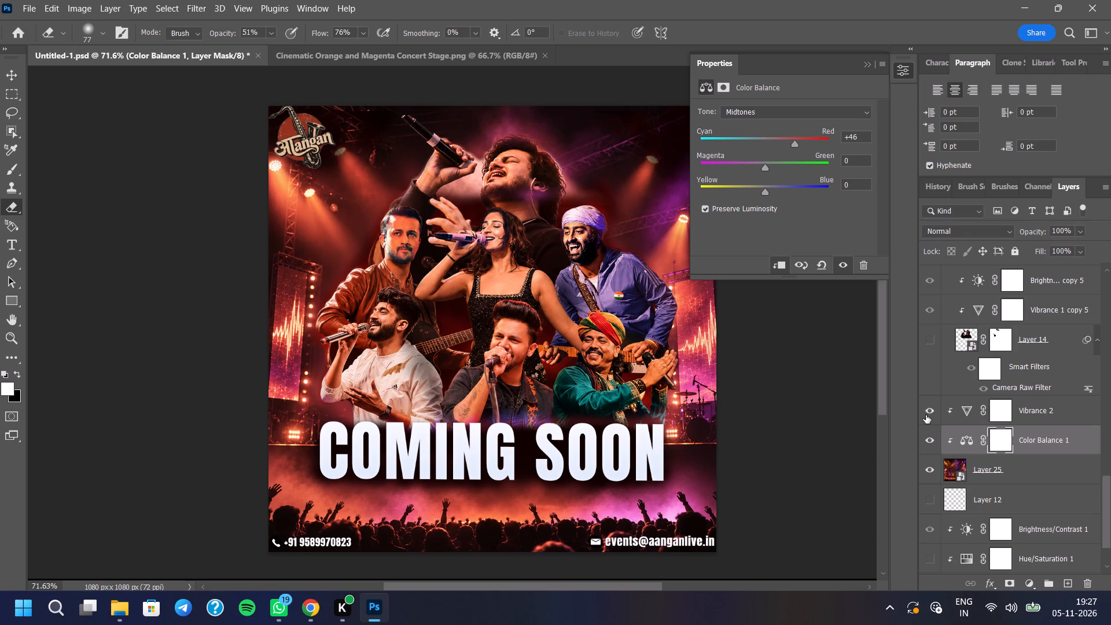
{"action": "left_click", "coordinate": [926, 415]}
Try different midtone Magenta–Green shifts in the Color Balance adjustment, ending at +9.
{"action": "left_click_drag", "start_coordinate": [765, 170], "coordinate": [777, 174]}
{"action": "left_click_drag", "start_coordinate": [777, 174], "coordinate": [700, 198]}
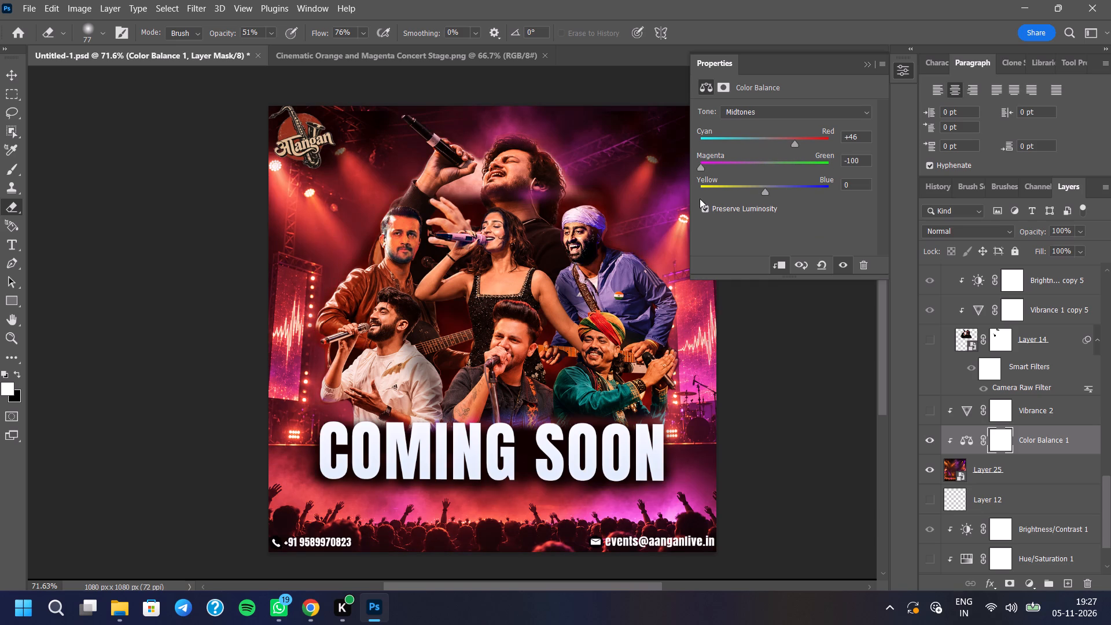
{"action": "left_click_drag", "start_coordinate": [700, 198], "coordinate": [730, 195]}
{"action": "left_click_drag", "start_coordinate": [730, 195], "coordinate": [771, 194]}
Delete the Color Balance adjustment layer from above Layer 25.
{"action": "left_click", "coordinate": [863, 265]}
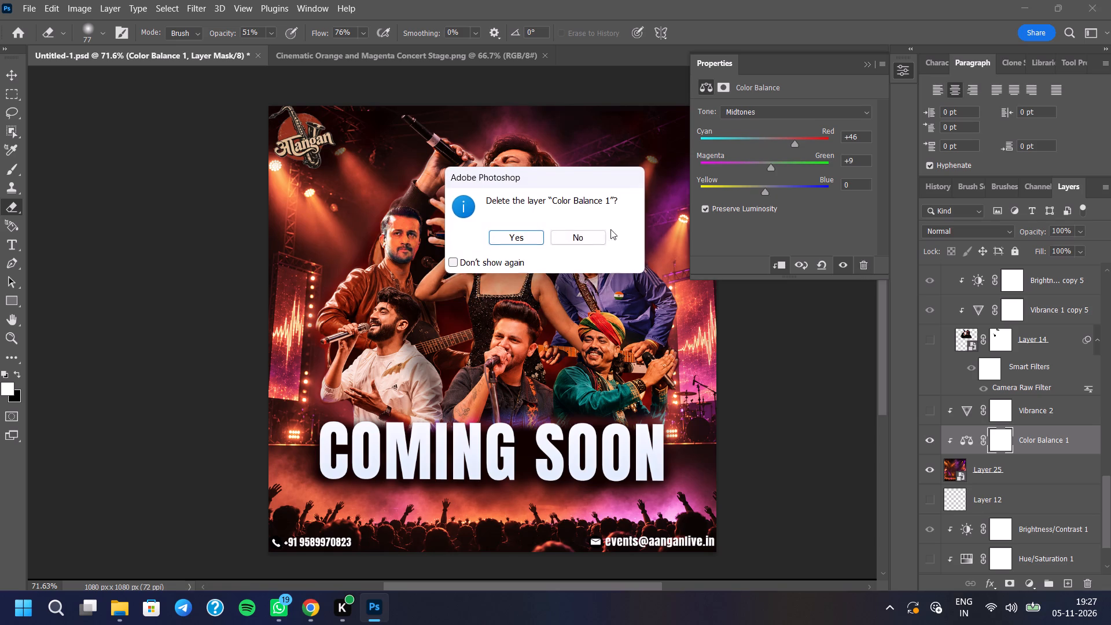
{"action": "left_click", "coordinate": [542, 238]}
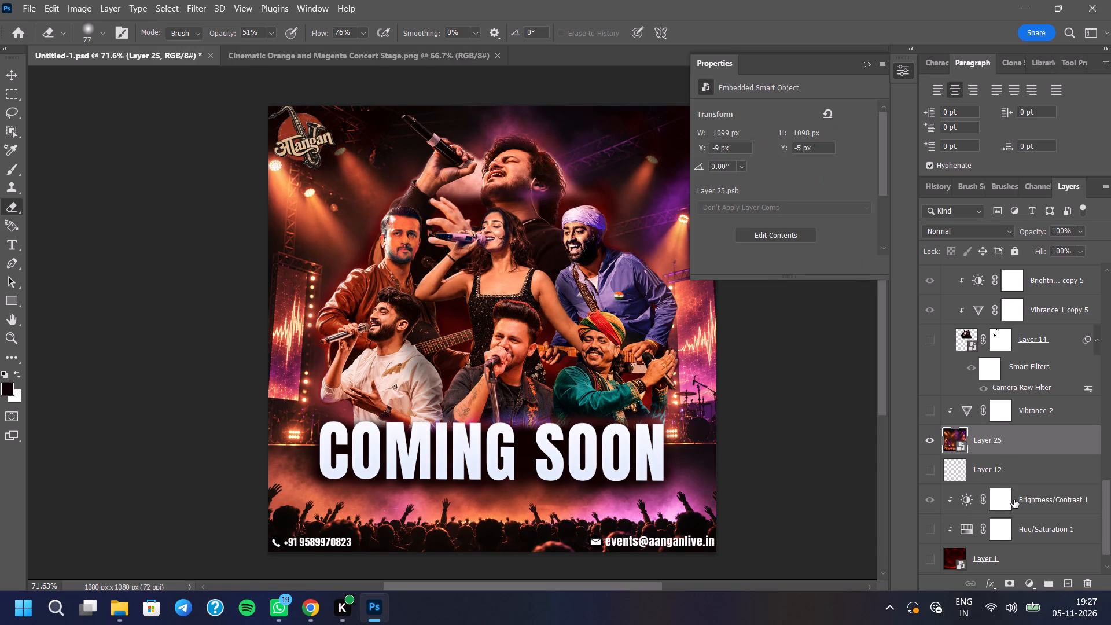
Add a clipped Brightness/Contrast adjustment to Layer 25 with brightness -17 and contrast -4.
{"action": "left_click", "coordinate": [1038, 584]}
{"action": "left_click", "coordinate": [1045, 378]}
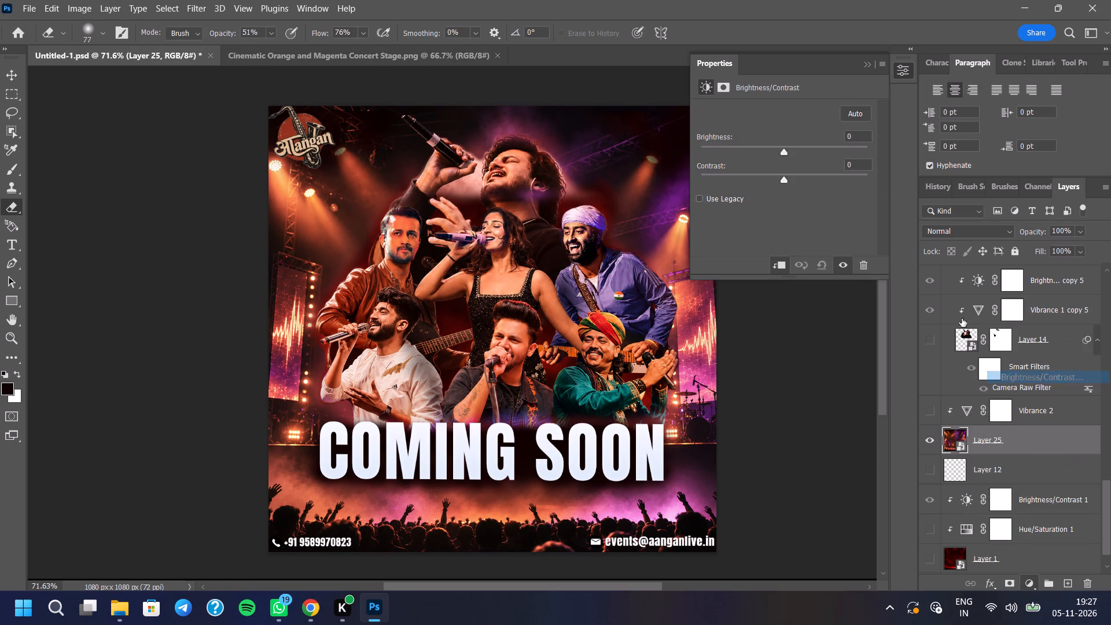
{"action": "left_click_drag", "start_coordinate": [782, 152], "coordinate": [863, 160]}
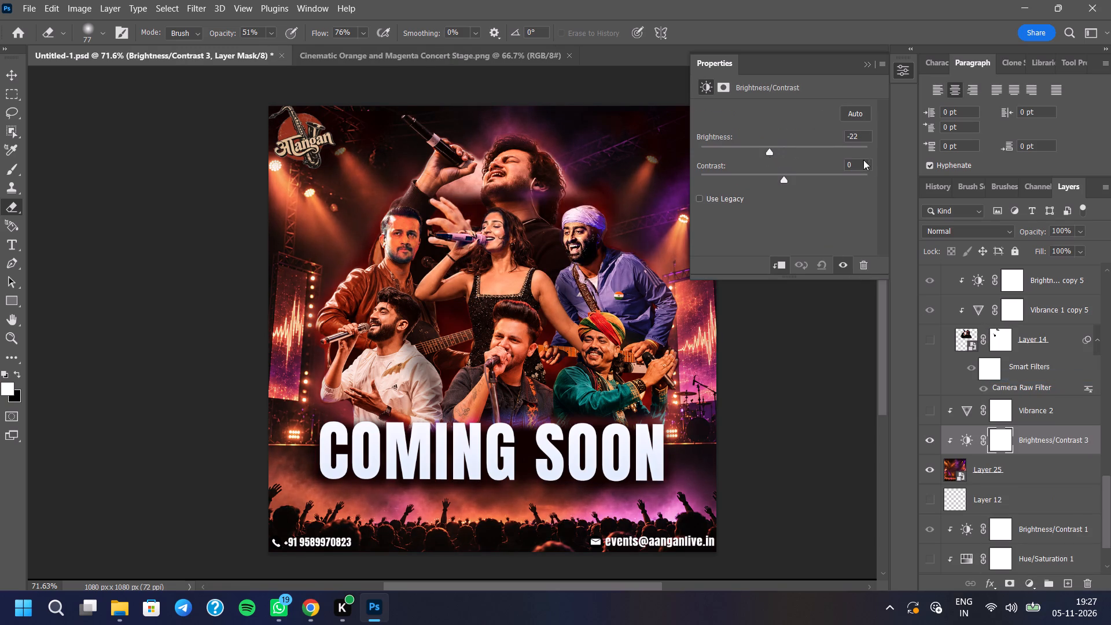
{"action": "left_click_drag", "start_coordinate": [863, 160], "coordinate": [770, 168]}
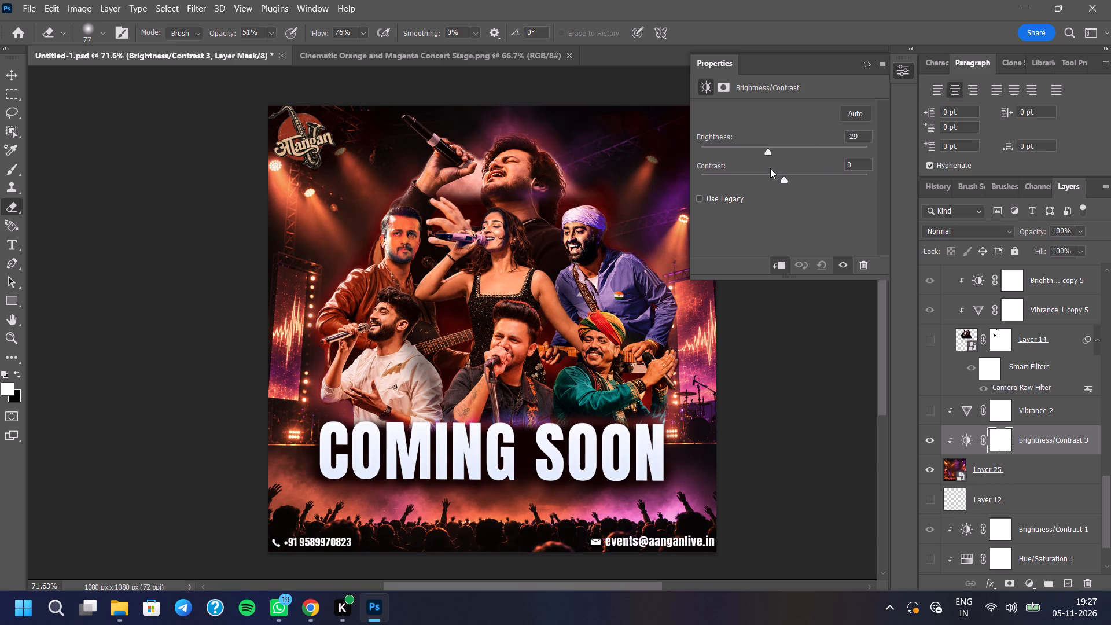
{"action": "left_click_drag", "start_coordinate": [770, 168], "coordinate": [785, 168]}
{"action": "left_click", "coordinate": [775, 152]}
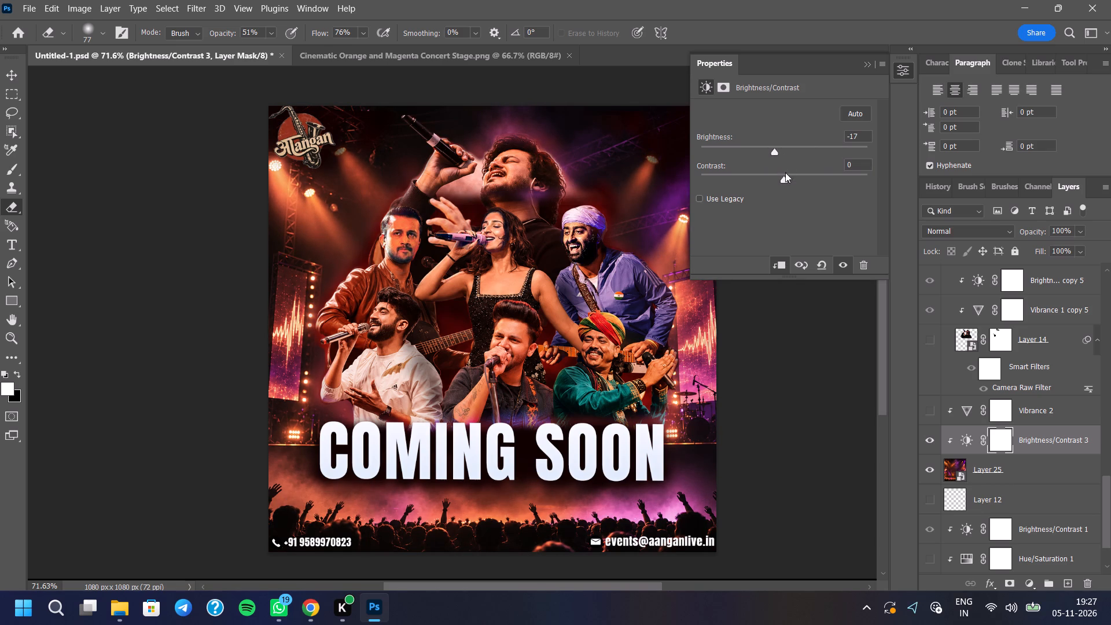
{"action": "left_click_drag", "start_coordinate": [782, 174], "coordinate": [853, 179]}
{"action": "left_click_drag", "start_coordinate": [853, 179], "coordinate": [780, 183]}
{"action": "left_click_drag", "start_coordinate": [780, 183], "coordinate": [778, 183]}
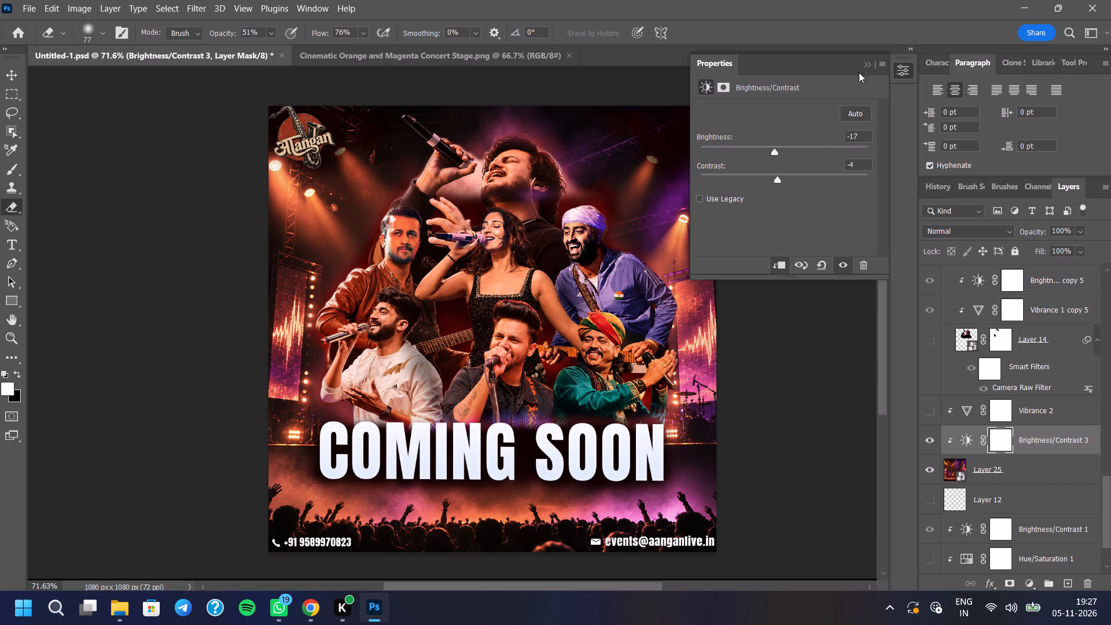
{"action": "left_click", "coordinate": [865, 64]}
On Layer 18's mask, erase the red haze along the outer shoulder and sleeve of the leather-jacket singer with the soft 77 px eraser.
{"action": "left_click", "coordinate": [4, 67]}
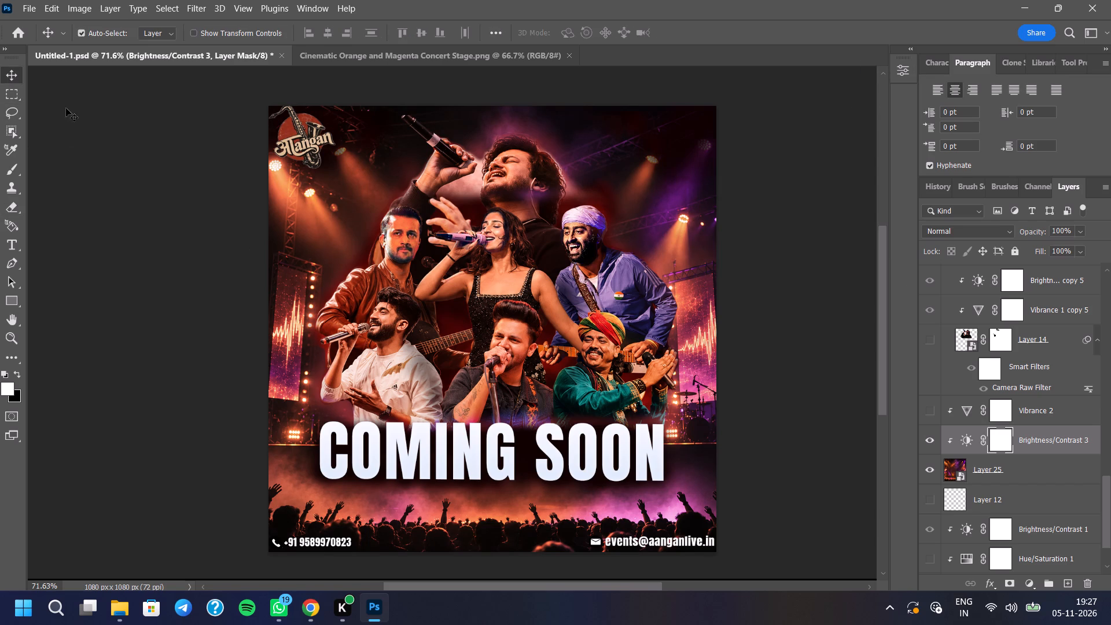
{"action": "scroll", "coordinate": [369, 301], "scroll_direction": "up", "scroll_amount": 10}
{"action": "left_click", "coordinate": [360, 219]}
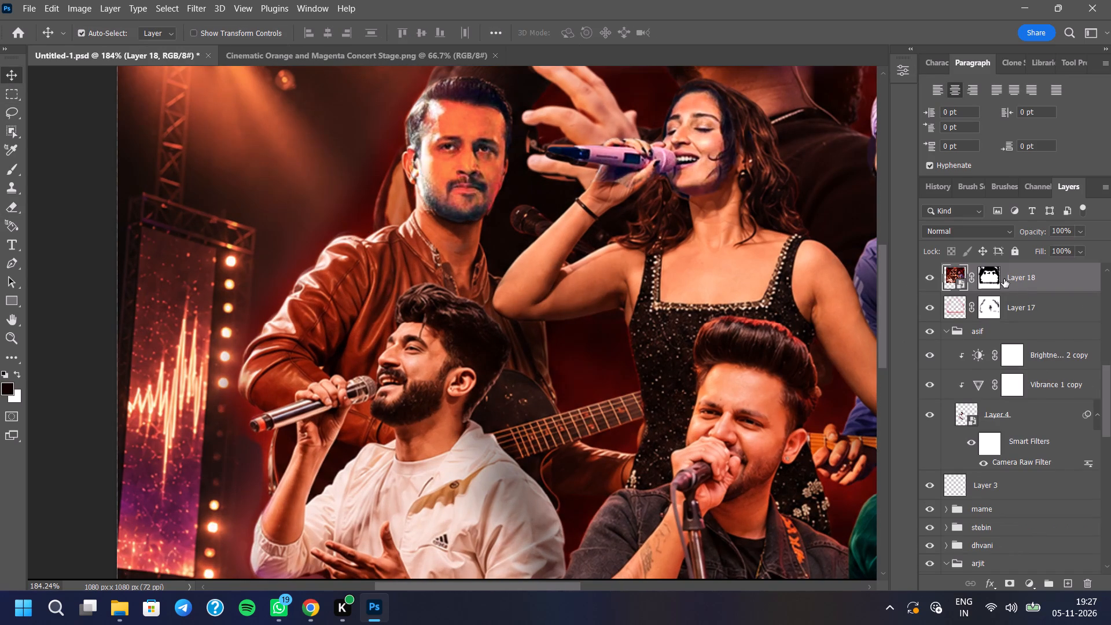
{"action": "left_click", "coordinate": [998, 277]}
{"action": "scroll", "coordinate": [461, 289], "scroll_direction": "up", "scroll_amount": 4}
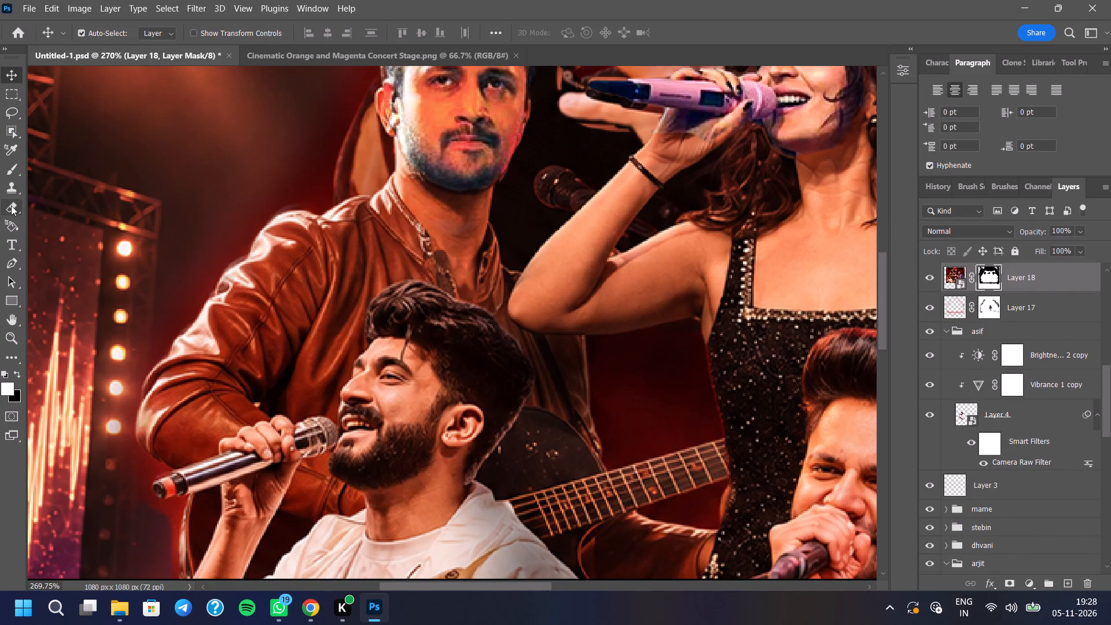
{"action": "left_click", "coordinate": [11, 204]}
{"action": "scroll", "coordinate": [509, 379], "scroll_direction": "up", "scroll_amount": 1}
{"action": "scroll", "coordinate": [550, 438], "scroll_direction": "down", "scroll_amount": 8}
{"action": "scroll", "coordinate": [367, 326], "scroll_direction": "up", "scroll_amount": 6}
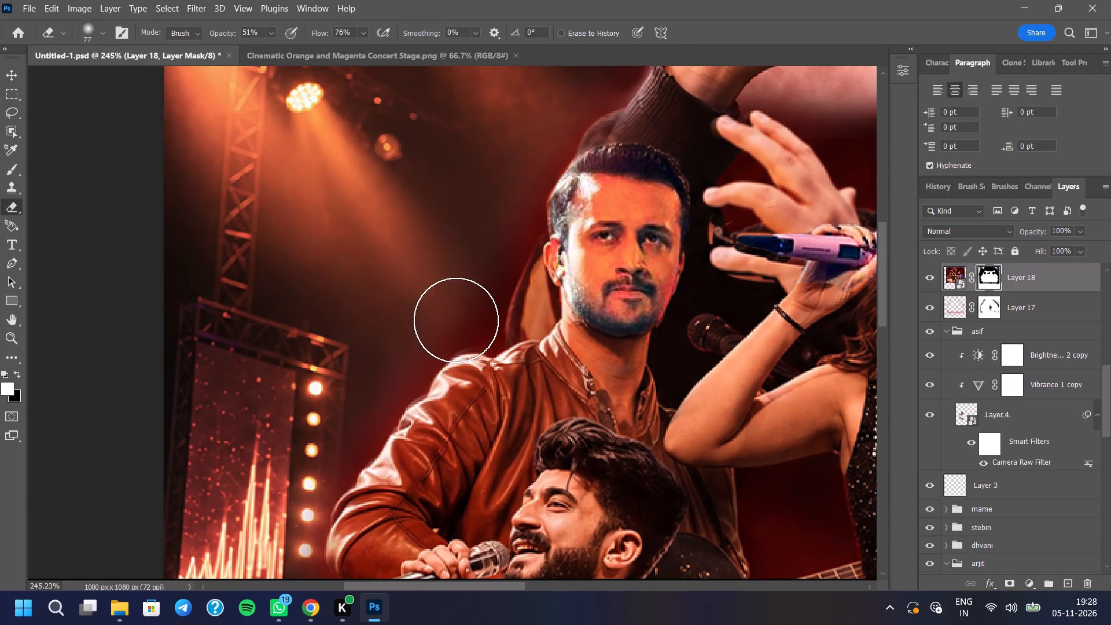
{"action": "left_click", "coordinate": [451, 299]}
{"action": "double_click", "coordinate": [459, 303]}
{"action": "left_click", "coordinate": [446, 309]}
{"action": "left_click", "coordinate": [426, 318]}
{"action": "left_click_drag", "start_coordinate": [411, 330], "coordinate": [402, 336]}
{"action": "left_click", "coordinate": [392, 348]}
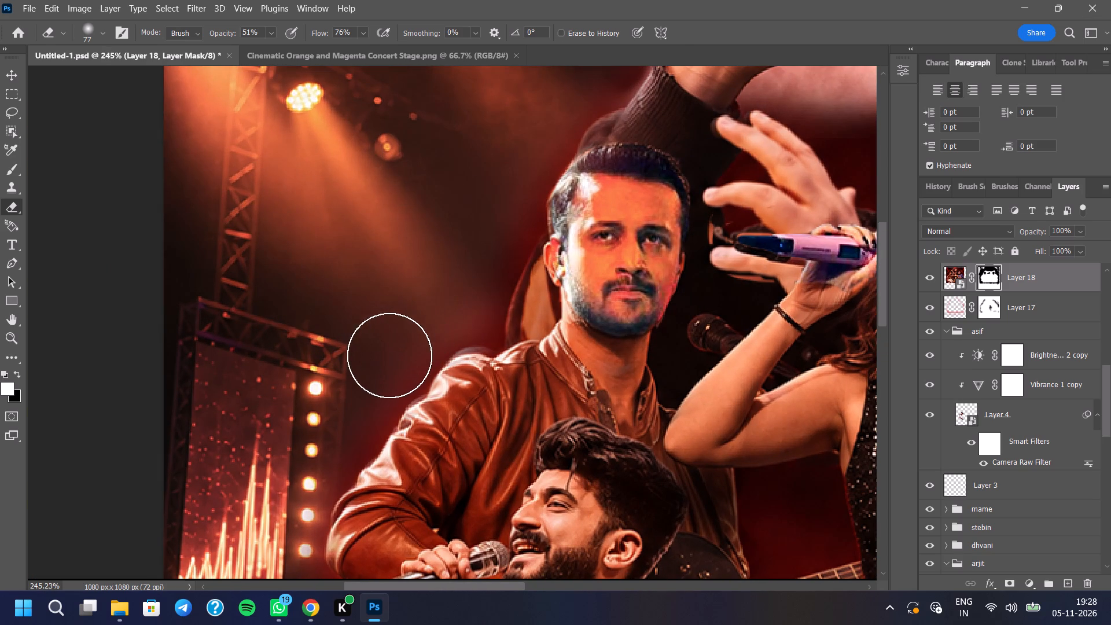
{"action": "left_click", "coordinate": [385, 367]}
{"action": "left_click", "coordinate": [380, 377]}
{"action": "left_click", "coordinate": [374, 388]}
{"action": "left_click_drag", "start_coordinate": [369, 396], "coordinate": [363, 400]}
{"action": "left_click", "coordinate": [356, 406]}
{"action": "left_click", "coordinate": [351, 412]}
{"action": "left_click", "coordinate": [336, 425]}
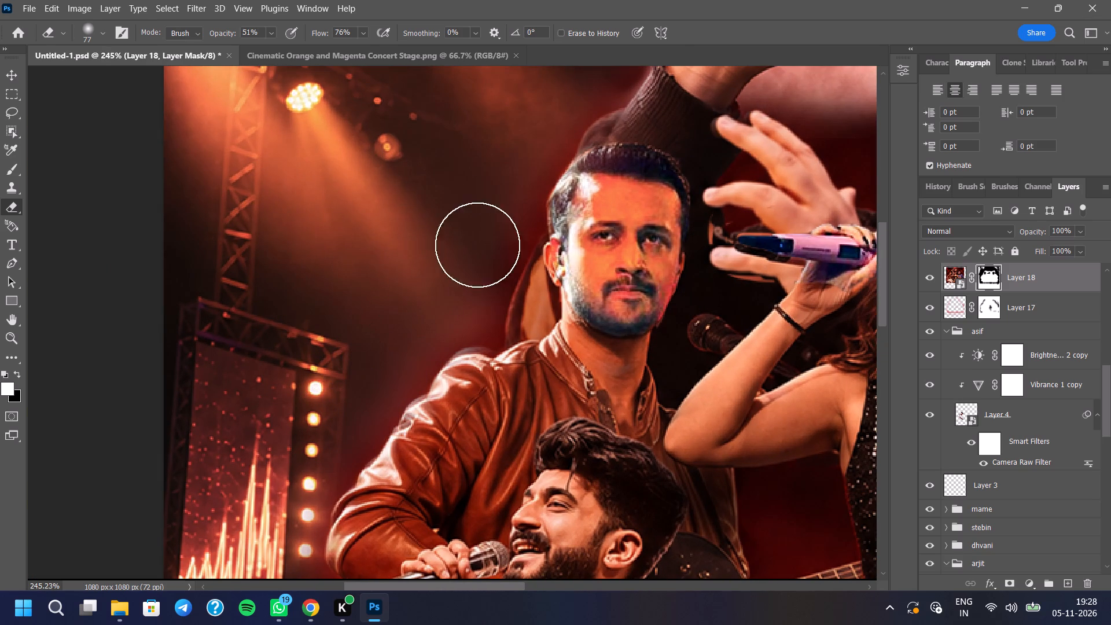
Erase the red haze on Layer 18's mask between the leather-jacket singer's hair and the raised dark sleeve.
{"action": "left_click", "coordinate": [490, 233]}
{"action": "left_click", "coordinate": [502, 200]}
{"action": "left_click", "coordinate": [506, 185]}
{"action": "left_click", "coordinate": [506, 182]}
{"action": "scroll", "coordinate": [515, 334], "scroll_direction": "down", "scroll_amount": 6}
{"action": "scroll", "coordinate": [511, 221], "scroll_direction": "up", "scroll_amount": 7}
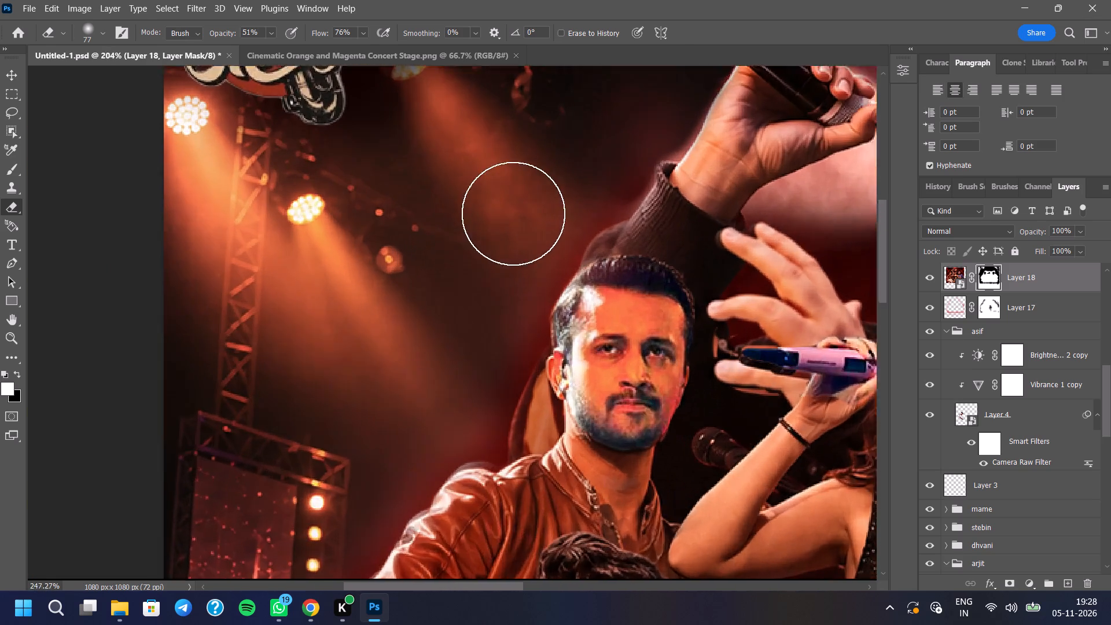
{"action": "scroll", "coordinate": [513, 214], "scroll_direction": "up", "scroll_amount": 2}
{"action": "left_click", "coordinate": [555, 242]}
{"action": "left_click", "coordinate": [538, 249]}
Switch the eraser to the Hard Round brush at 77 px and clean Layer 18's mask beside the raised sleeve above the singer's head.
{"action": "right_click", "coordinate": [438, 254]}
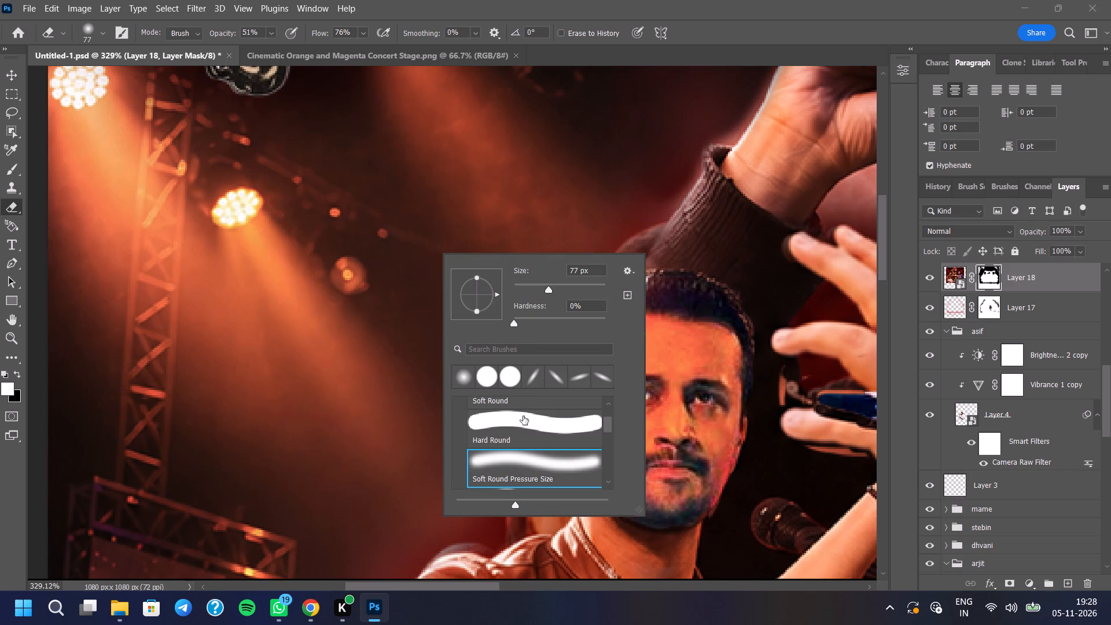
{"action": "left_click", "coordinate": [523, 416]}
{"action": "left_click", "coordinate": [235, 226]}
{"action": "left_click", "coordinate": [572, 191]}
{"action": "left_click_drag", "start_coordinate": [583, 182], "coordinate": [588, 180]}
{"action": "left_click", "coordinate": [599, 168]}
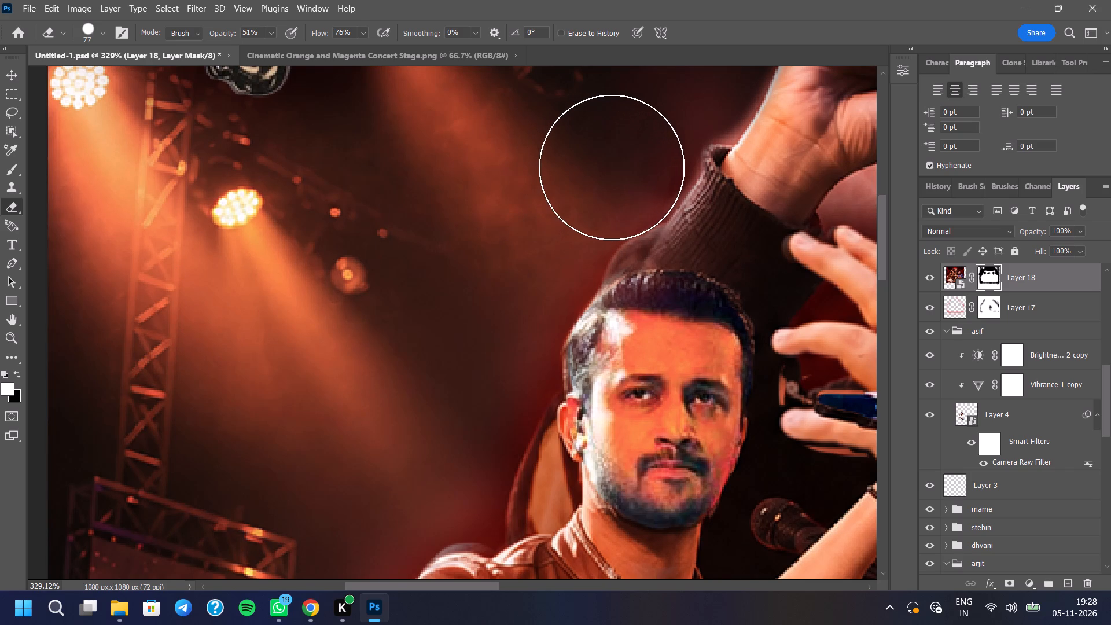
{"action": "left_click", "coordinate": [627, 153]}
{"action": "left_click", "coordinate": [568, 195]}
{"action": "left_click_drag", "start_coordinate": [557, 210], "coordinate": [551, 218]}
{"action": "left_click_drag", "start_coordinate": [543, 233], "coordinate": [537, 239]}
{"action": "left_click", "coordinate": [531, 245]}
{"action": "left_click", "coordinate": [522, 257]}
{"action": "left_click_drag", "start_coordinate": [513, 270], "coordinate": [507, 277]}
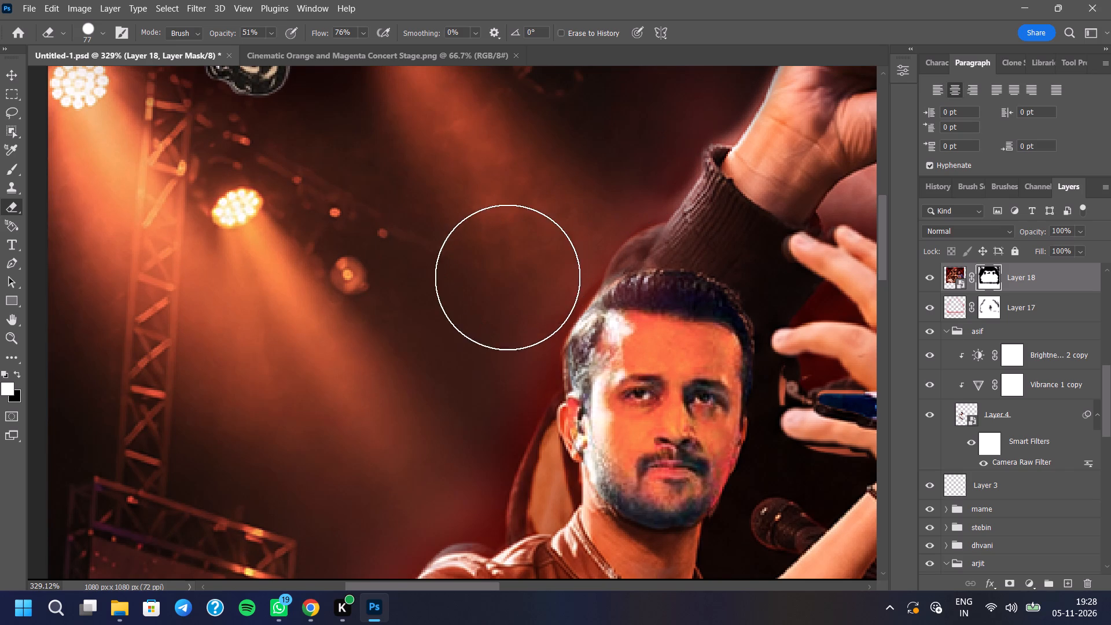
Continue erasing the red glow on Layer 18's mask from beside the leather-jacket singer's head down to his shoulder.
{"action": "left_click_drag", "start_coordinate": [507, 277], "coordinate": [506, 278]}
{"action": "left_click_drag", "start_coordinate": [502, 297], "coordinate": [499, 303]}
{"action": "left_click_drag", "start_coordinate": [491, 320], "coordinate": [490, 328]}
{"action": "left_click_drag", "start_coordinate": [487, 341], "coordinate": [483, 351]}
{"action": "left_click_drag", "start_coordinate": [480, 367], "coordinate": [479, 377]}
{"action": "left_click_drag", "start_coordinate": [477, 385], "coordinate": [475, 395]}
{"action": "left_click_drag", "start_coordinate": [473, 400], "coordinate": [468, 407]}
{"action": "left_click_drag", "start_coordinate": [465, 413], "coordinate": [460, 418]}
{"action": "left_click", "coordinate": [456, 427]}
{"action": "left_click", "coordinate": [449, 439]}
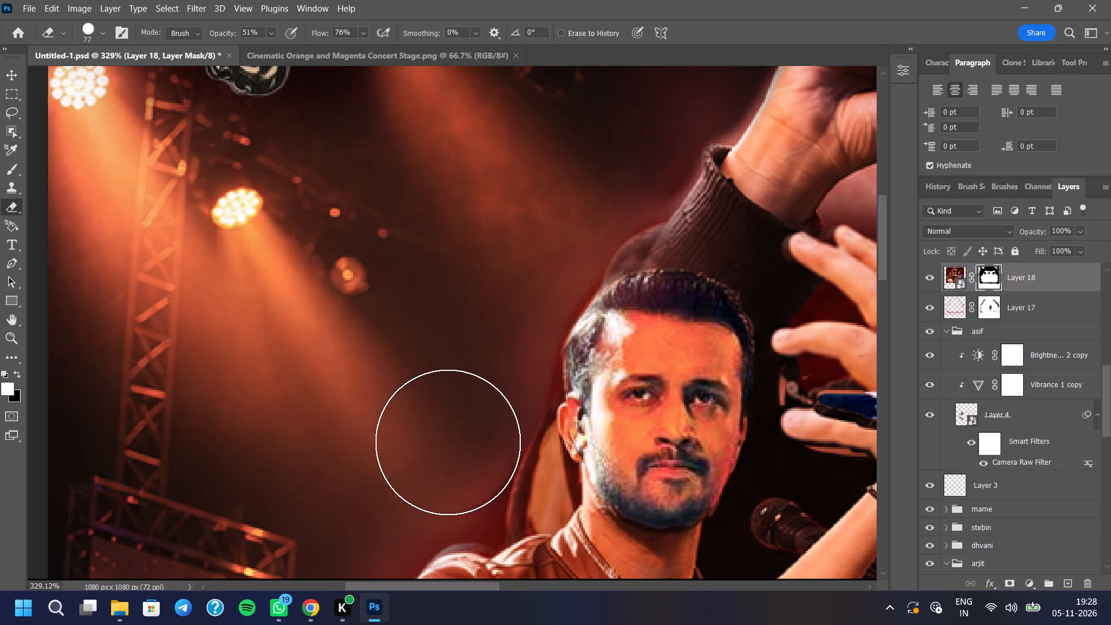
{"action": "left_click", "coordinate": [442, 453]}
{"action": "left_click_drag", "start_coordinate": [442, 454], "coordinate": [439, 465]}
{"action": "double_click", "coordinate": [437, 466]}
Reduce the eraser to 44 px and erase the haze on Layer 18's mask above the jacket shoulder and down along the sleeve.
{"action": "scroll", "coordinate": [451, 339], "scroll_direction": "down", "scroll_amount": 7}
{"action": "scroll", "coordinate": [457, 409], "scroll_direction": "up", "scroll_amount": 4}
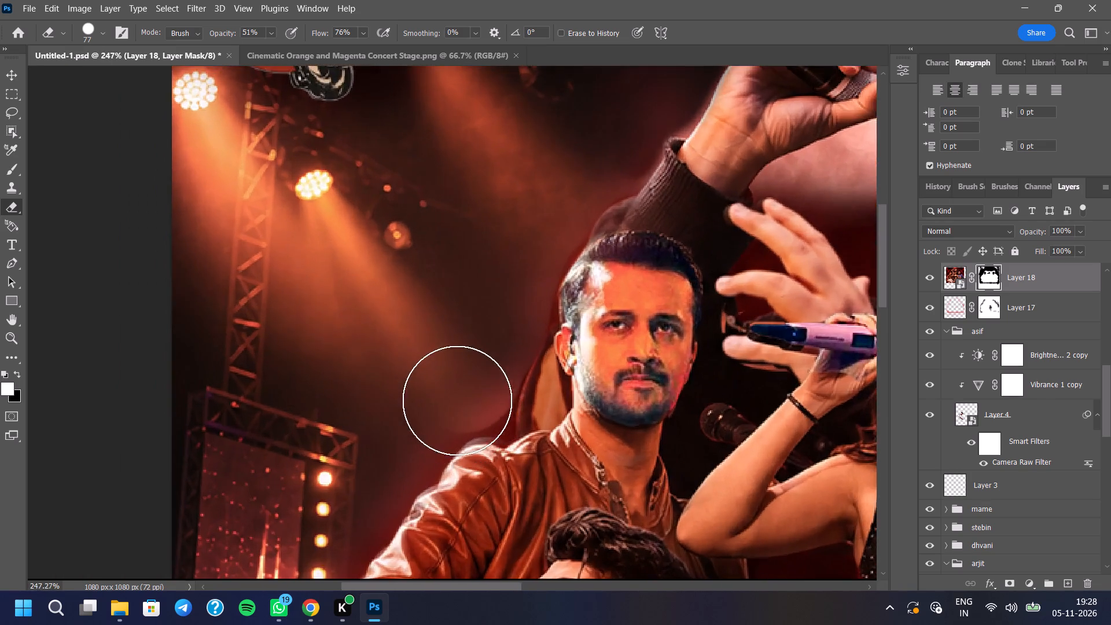
{"action": "scroll", "coordinate": [457, 400], "scroll_direction": "up", "scroll_amount": 4}
{"action": "right_click", "coordinate": [398, 260]}
{"action": "left_click", "coordinate": [493, 291]}
{"action": "left_click", "coordinate": [343, 234]}
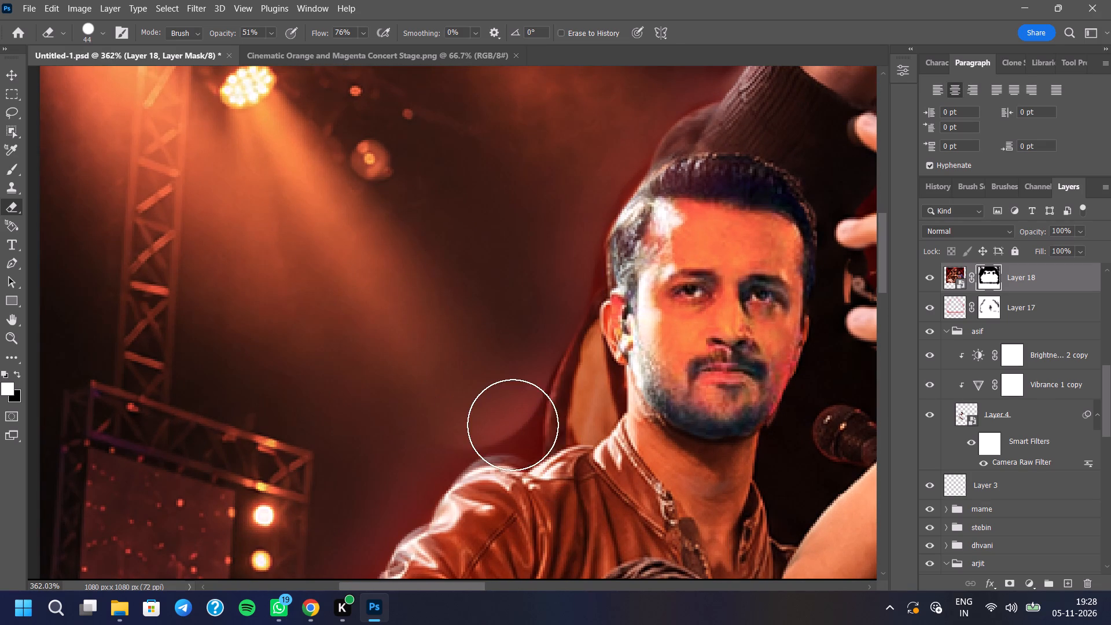
{"action": "left_click", "coordinate": [492, 413]}
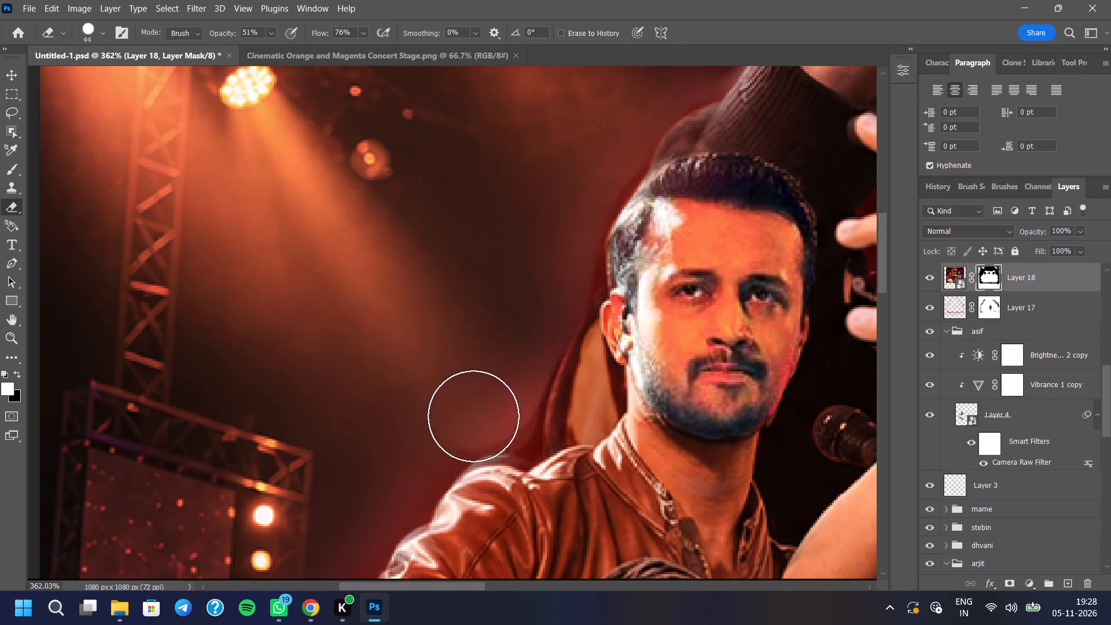
{"action": "left_click", "coordinate": [480, 419]}
{"action": "left_click", "coordinate": [488, 411]}
{"action": "left_click", "coordinate": [496, 411]}
{"action": "left_click_drag", "start_coordinate": [496, 392], "coordinate": [502, 385]}
{"action": "left_click", "coordinate": [505, 375]}
{"action": "left_click_drag", "start_coordinate": [507, 363], "coordinate": [510, 356]}
{"action": "left_click", "coordinate": [512, 354]}
{"action": "left_click", "coordinate": [515, 344]}
{"action": "left_click", "coordinate": [518, 333]}
{"action": "scroll", "coordinate": [524, 291], "scroll_direction": "down", "scroll_amount": 4}
{"action": "left_click_drag", "start_coordinate": [455, 391], "coordinate": [447, 408]}
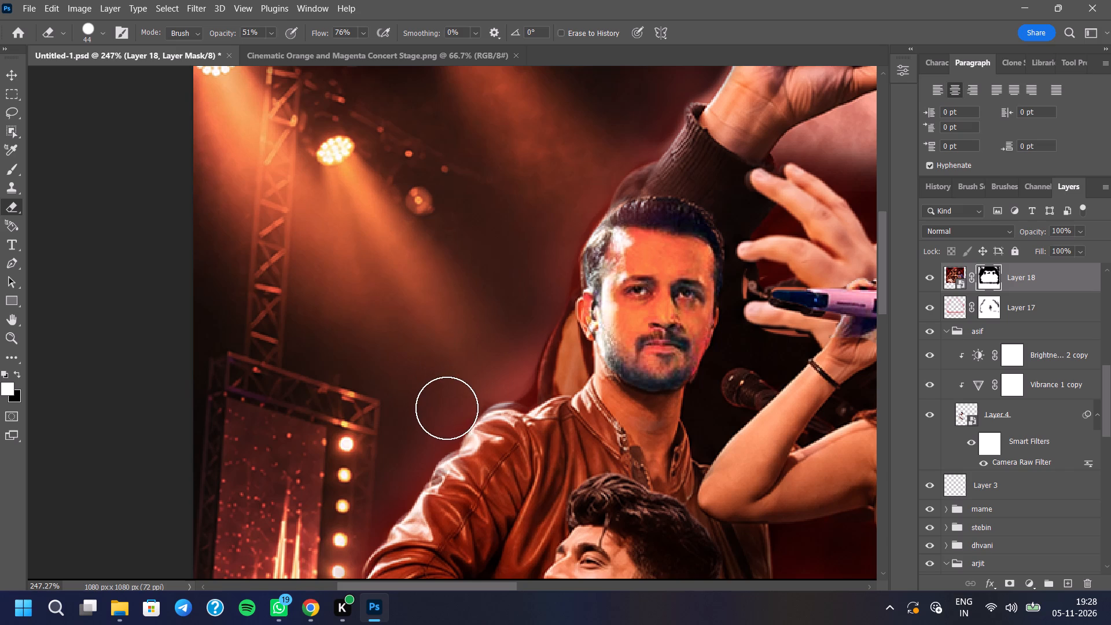
{"action": "left_click_drag", "start_coordinate": [447, 408], "coordinate": [369, 488]}
Erase the remaining red fringe on Layer 18's mask close to the leather-jacket singer's hair and ear with the 44 px eraser.
{"action": "scroll", "coordinate": [463, 309], "scroll_direction": "down", "scroll_amount": 1}
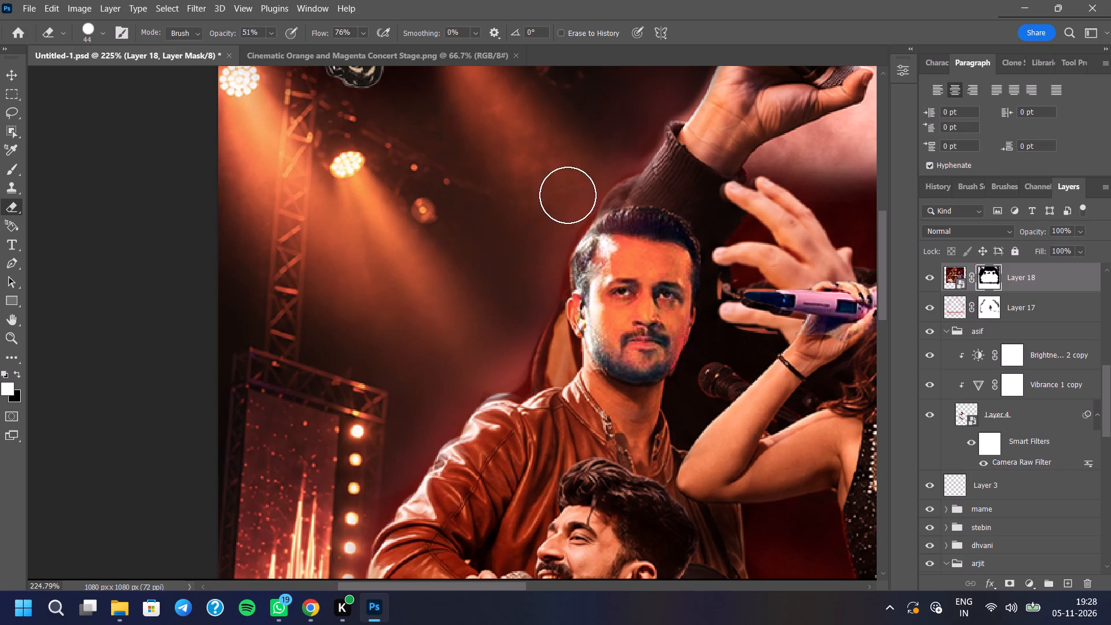
{"action": "scroll", "coordinate": [562, 208], "scroll_direction": "up", "scroll_amount": 10}
{"action": "left_click", "coordinate": [572, 210]}
{"action": "left_click", "coordinate": [579, 201]}
{"action": "left_click", "coordinate": [555, 233]}
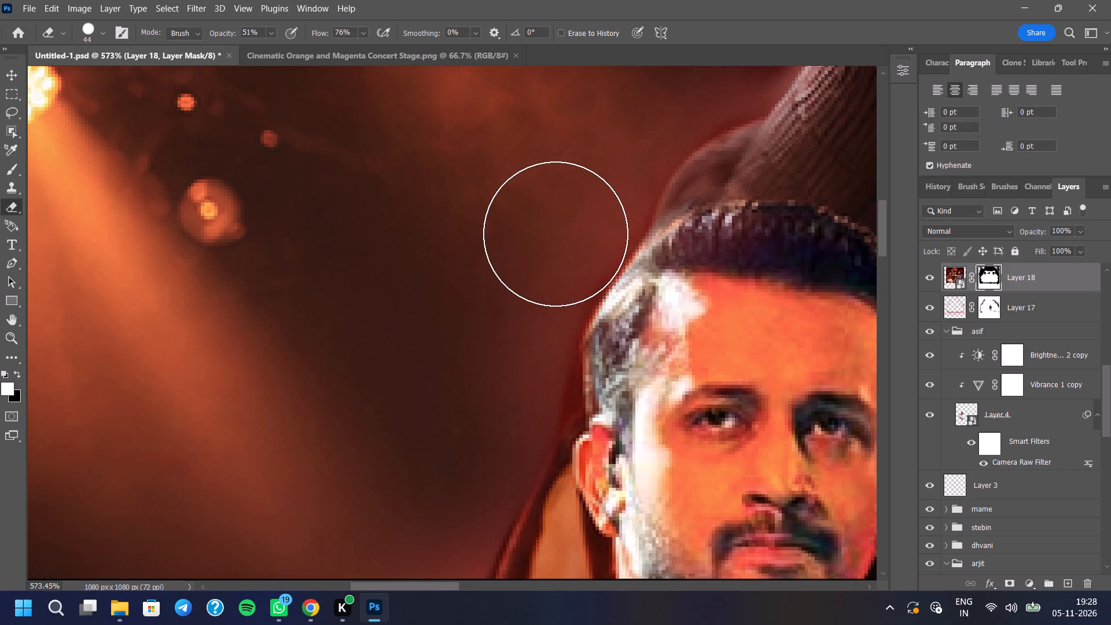
{"action": "left_click", "coordinate": [539, 250]}
{"action": "left_click_drag", "start_coordinate": [524, 275], "coordinate": [520, 285]}
{"action": "left_click_drag", "start_coordinate": [513, 298], "coordinate": [510, 306]}
{"action": "left_click", "coordinate": [505, 318]}
{"action": "left_click", "coordinate": [505, 338]}
{"action": "left_click", "coordinate": [506, 356]}
{"action": "left_click", "coordinate": [503, 368]}
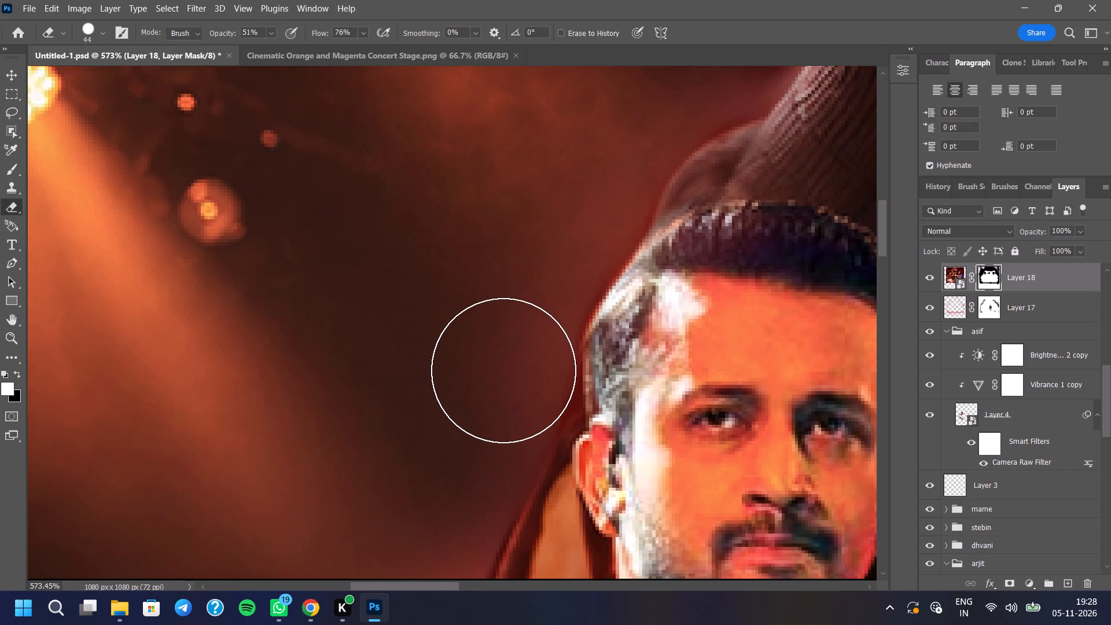
{"action": "left_click", "coordinate": [504, 373]}
{"action": "left_click", "coordinate": [504, 378]}
{"action": "triple_click", "coordinate": [505, 383]}
{"action": "left_click", "coordinate": [505, 383]}
{"action": "left_click", "coordinate": [501, 391]}
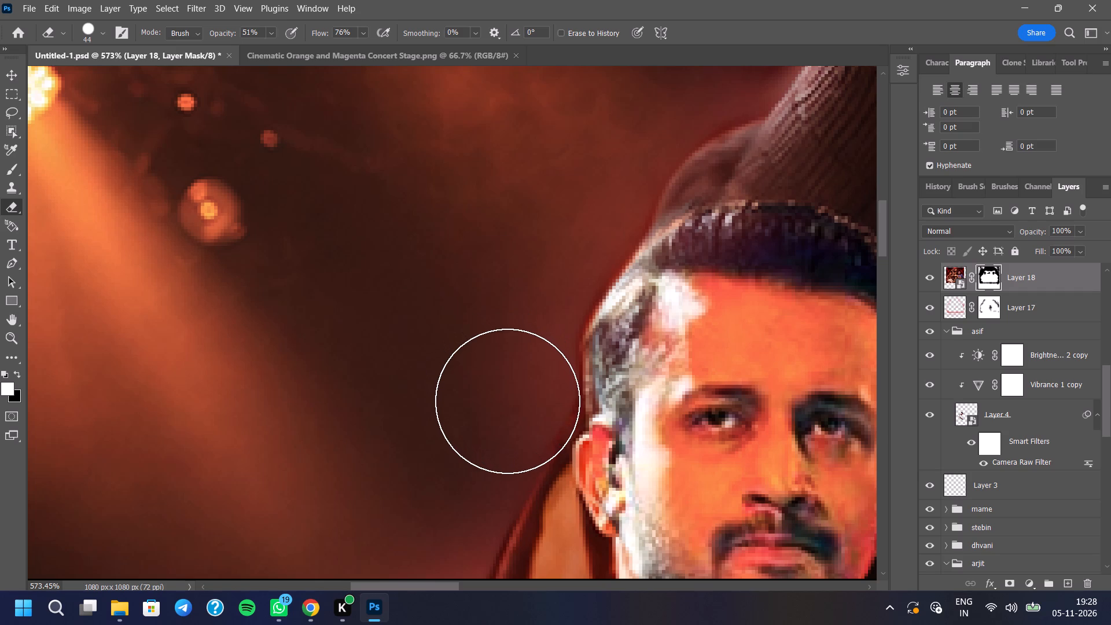
{"action": "left_click", "coordinate": [507, 401]}
{"action": "left_click_drag", "start_coordinate": [499, 410], "coordinate": [494, 414]}
{"action": "left_click", "coordinate": [485, 420]}
{"action": "left_click_drag", "start_coordinate": [480, 428], "coordinate": [479, 433]}
{"action": "left_click", "coordinate": [477, 436]}
Erase Layer 18's mask along the edge of the brown shape behind the singer's neck, down to the jacket shoulder.
{"action": "scroll", "coordinate": [448, 293], "scroll_direction": "down", "scroll_amount": 11}
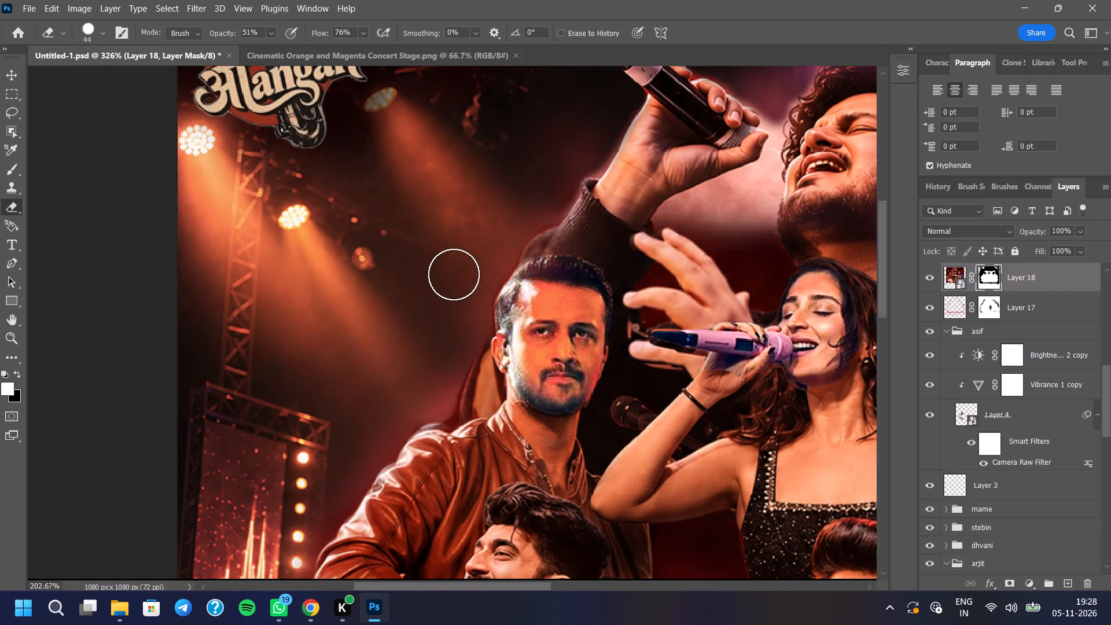
{"action": "scroll", "coordinate": [454, 370], "scroll_direction": "up", "scroll_amount": 8}
{"action": "left_click", "coordinate": [468, 322]}
{"action": "left_click", "coordinate": [453, 329]}
{"action": "left_click_drag", "start_coordinate": [451, 345], "coordinate": [452, 352]}
{"action": "left_click", "coordinate": [451, 363]}
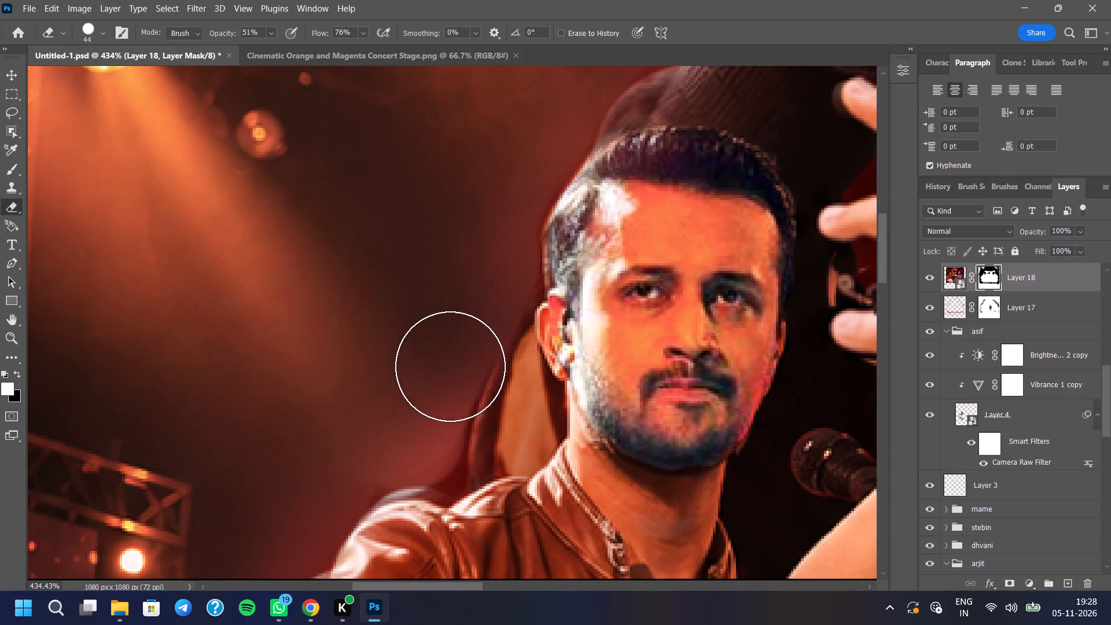
{"action": "left_click", "coordinate": [445, 374]}
{"action": "left_click", "coordinate": [442, 381]}
{"action": "left_click", "coordinate": [441, 392]}
{"action": "left_click", "coordinate": [442, 402]}
{"action": "left_click", "coordinate": [443, 408]}
{"action": "double_click", "coordinate": [439, 416]}
{"action": "double_click", "coordinate": [443, 425]}
{"action": "left_click", "coordinate": [442, 431]}
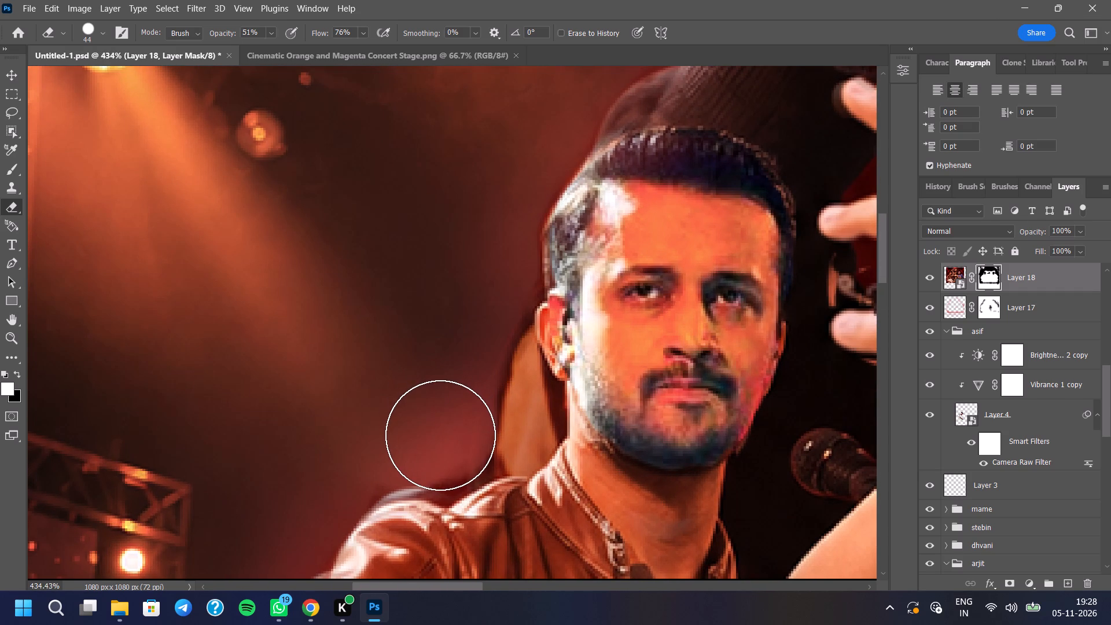
{"action": "triple_click", "coordinate": [440, 435]}
{"action": "left_click", "coordinate": [440, 437]}
{"action": "left_click", "coordinate": [438, 433]}
{"action": "left_click_drag", "start_coordinate": [438, 411], "coordinate": [443, 402]}
{"action": "left_click", "coordinate": [458, 352]}
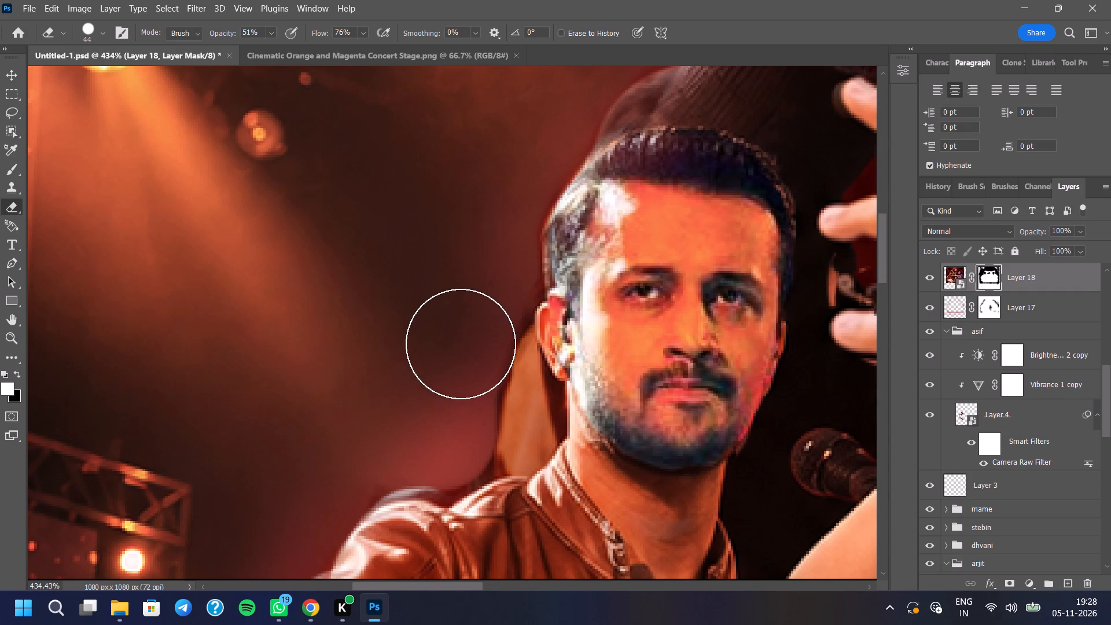
Go over the same strip of Layer 18's mask again, from beside the singer's ear down to the shoulder, to even out the haze.
{"action": "left_click", "coordinate": [465, 323]}
{"action": "left_click", "coordinate": [474, 307]}
{"action": "left_click", "coordinate": [477, 300]}
{"action": "left_click_drag", "start_coordinate": [476, 300], "coordinate": [469, 308]}
{"action": "left_click_drag", "start_coordinate": [465, 312], "coordinate": [460, 326]}
{"action": "left_click_drag", "start_coordinate": [459, 329], "coordinate": [455, 339]}
{"action": "left_click", "coordinate": [454, 350]}
{"action": "left_click", "coordinate": [454, 363]}
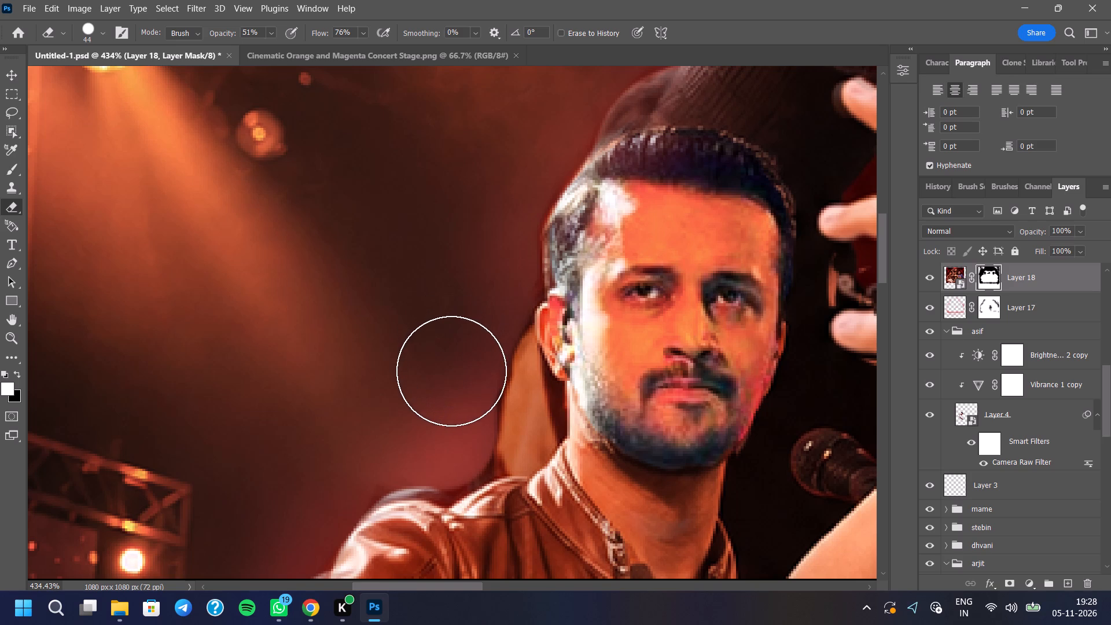
{"action": "left_click", "coordinate": [451, 371]}
{"action": "left_click", "coordinate": [449, 378]}
{"action": "left_click_drag", "start_coordinate": [446, 391], "coordinate": [444, 396]}
{"action": "left_click", "coordinate": [442, 403]}
{"action": "left_click_drag", "start_coordinate": [442, 412], "coordinate": [442, 418]}
{"action": "left_click", "coordinate": [445, 431]}
{"action": "scroll", "coordinate": [423, 353], "scroll_direction": "down", "scroll_amount": 14}
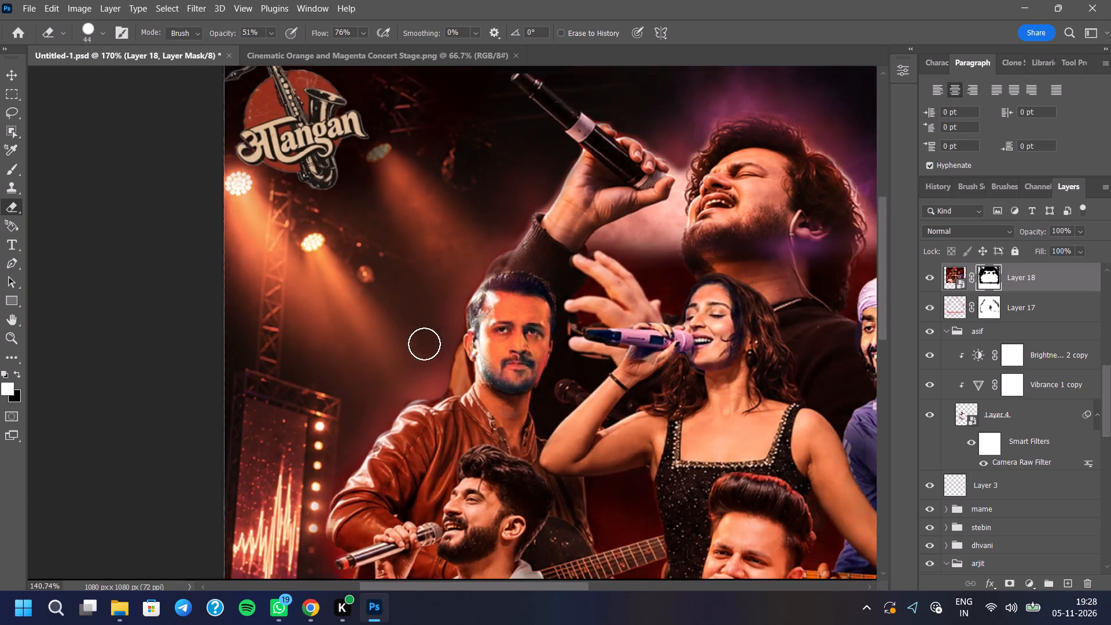
Dab the 44 px eraser on Layer 18's mask beside the leather-jacket singer's ear to thin the red haze there.
{"action": "scroll", "coordinate": [424, 344], "scroll_direction": "down", "scroll_amount": 6}
{"action": "scroll", "coordinate": [424, 352], "scroll_direction": "up", "scroll_amount": 16}
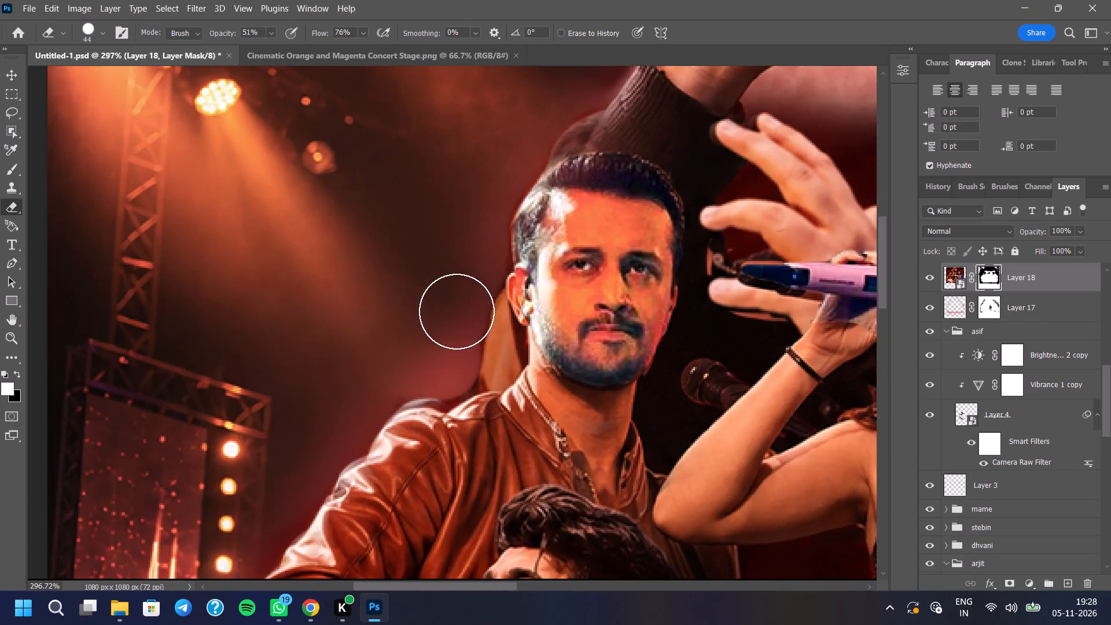
{"action": "scroll", "coordinate": [457, 311], "scroll_direction": "up", "scroll_amount": 5}
{"action": "double_click", "coordinate": [473, 244]}
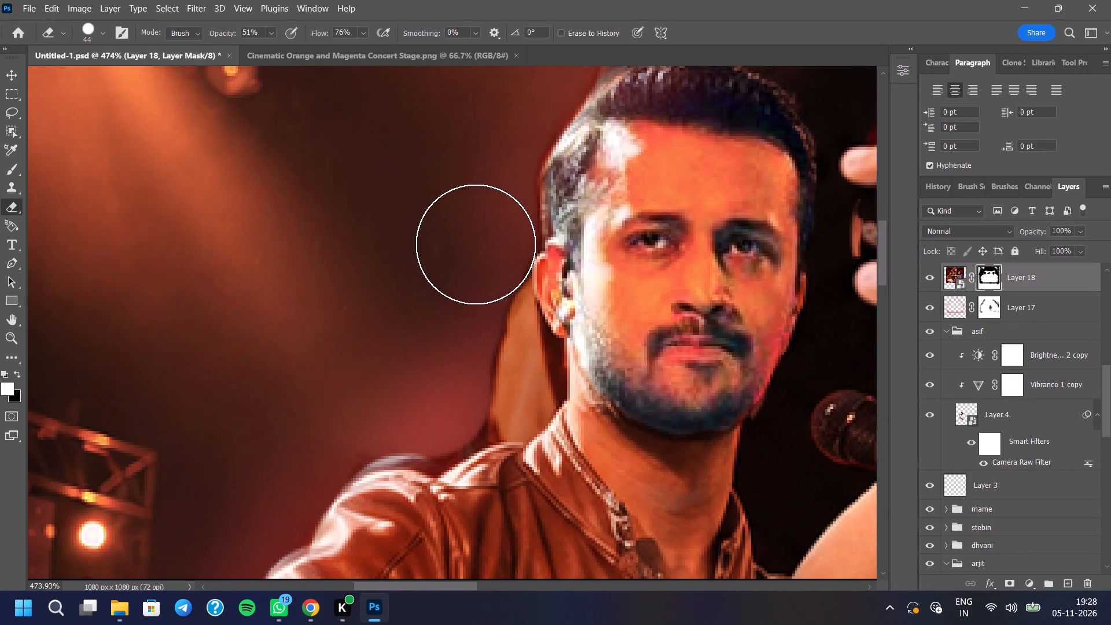
{"action": "left_click", "coordinate": [476, 249]}
{"action": "left_click", "coordinate": [470, 255]}
{"action": "left_click", "coordinate": [469, 263]}
{"action": "left_click", "coordinate": [466, 271]}
{"action": "left_click", "coordinate": [461, 275]}
{"action": "left_click", "coordinate": [460, 283]}
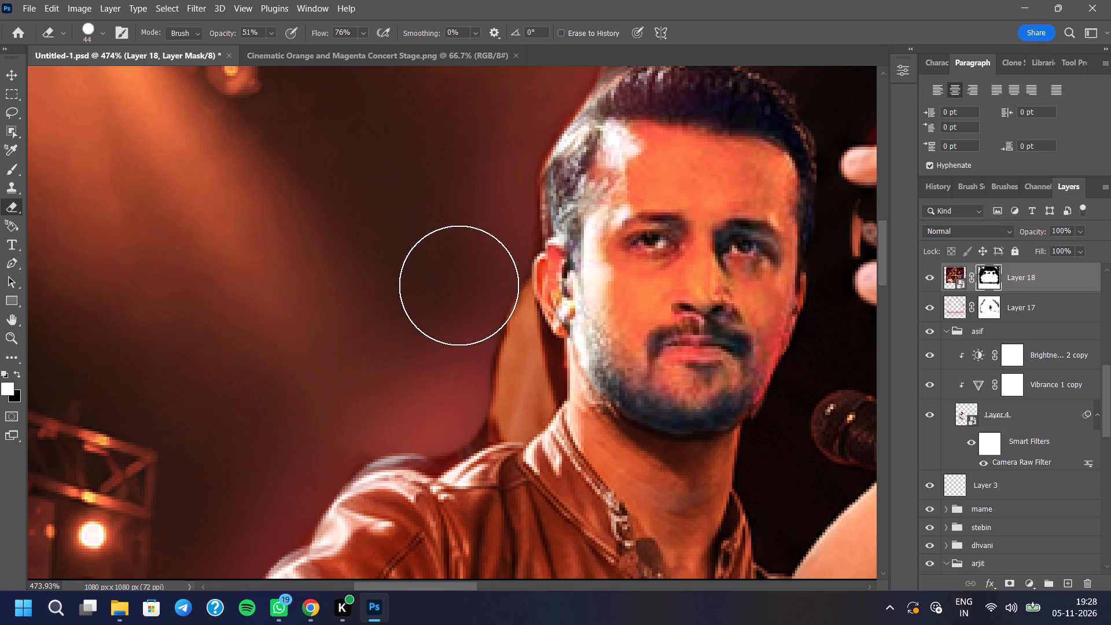
{"action": "left_click", "coordinate": [459, 286]}
{"action": "left_click", "coordinate": [455, 292]}
{"action": "left_click", "coordinate": [453, 297]}
{"action": "left_click", "coordinate": [451, 300]}
{"action": "double_click", "coordinate": [450, 307]}
Erase Layer 18's mask from beside the same singer's ear down to the pink haze above the jacket shoulder.
{"action": "triple_click", "coordinate": [466, 277]}
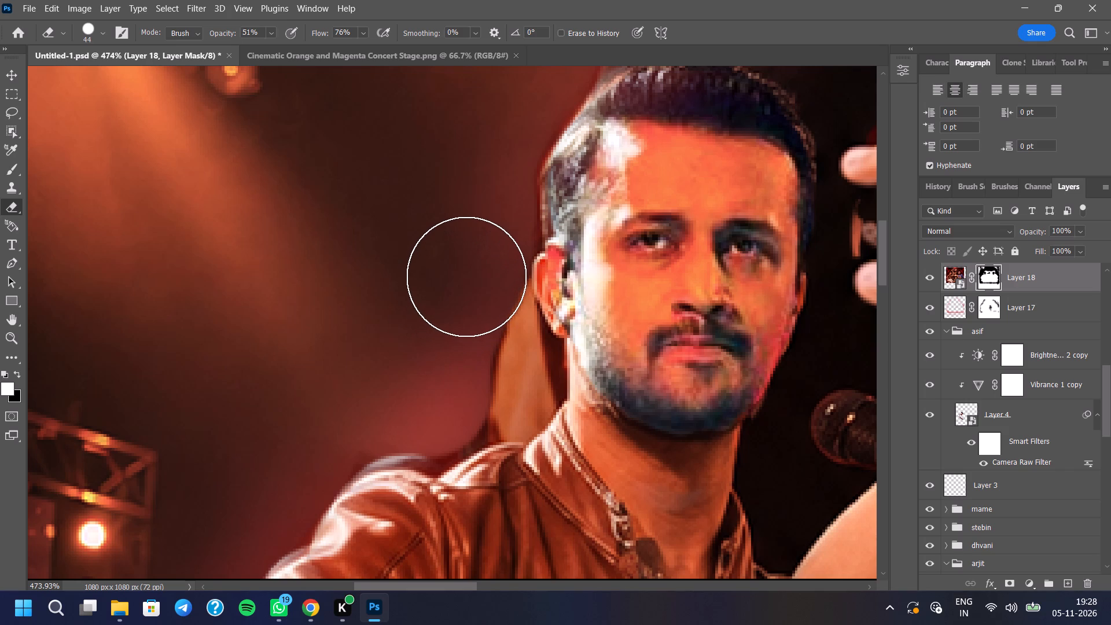
{"action": "left_click", "coordinate": [458, 289]}
{"action": "left_click", "coordinate": [445, 312]}
{"action": "left_click", "coordinate": [442, 332]}
{"action": "left_click_drag", "start_coordinate": [440, 338], "coordinate": [440, 345]}
{"action": "left_click", "coordinate": [440, 350]}
{"action": "left_click", "coordinate": [440, 354]}
{"action": "left_click", "coordinate": [440, 367]}
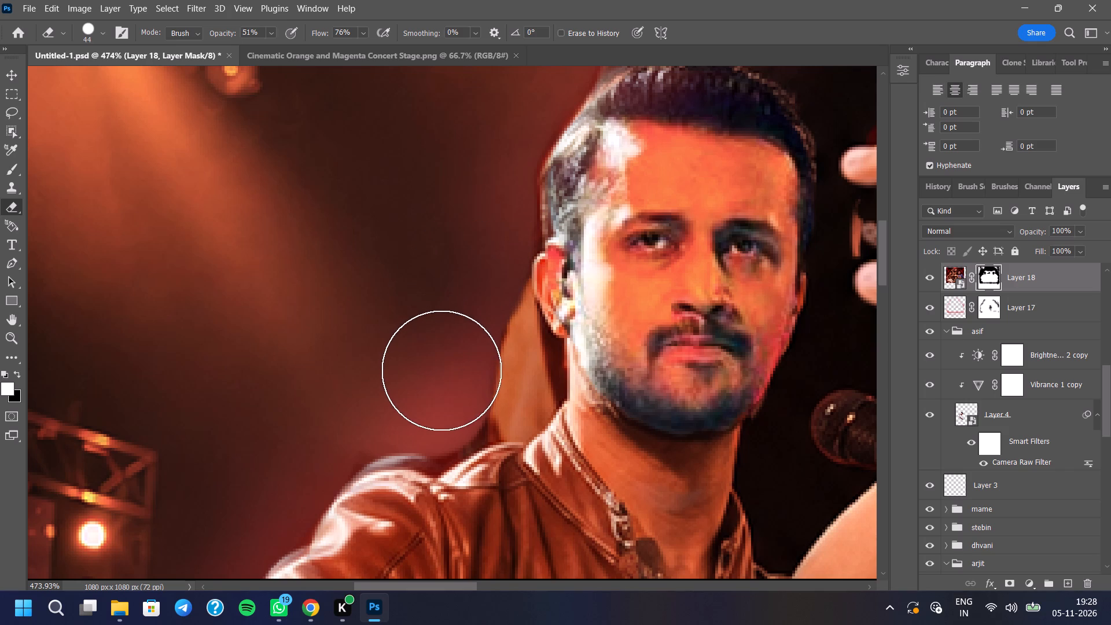
{"action": "double_click", "coordinate": [430, 394]}
{"action": "double_click", "coordinate": [435, 403]}
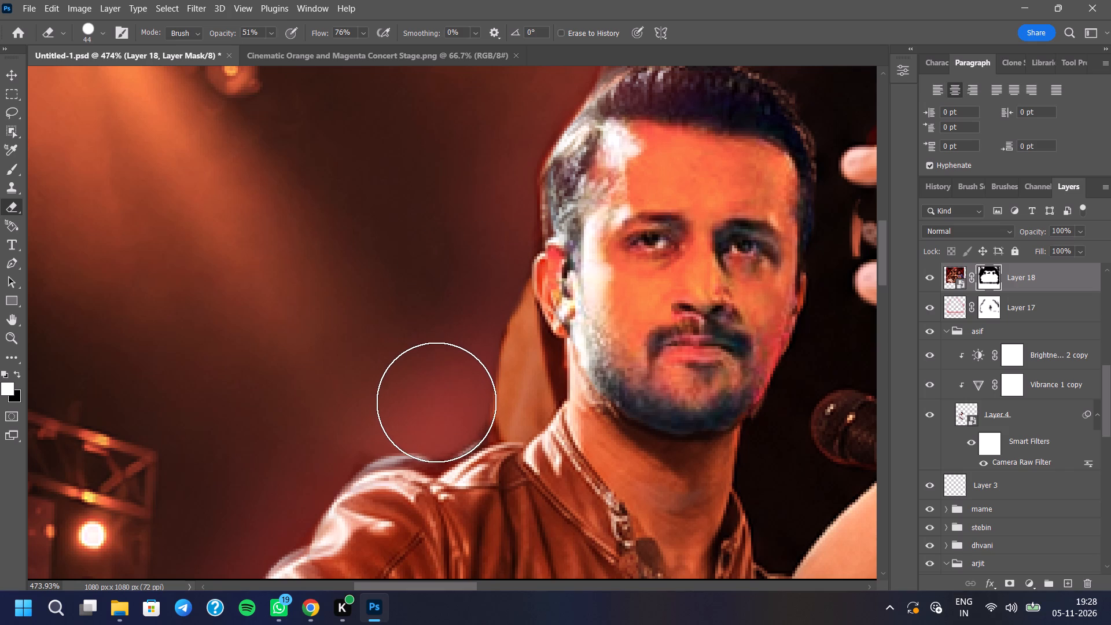
Erase the haze on Layer 18's mask between the stage light column and the white-jacket singer's microphone, continuing down below the microphone tip.
{"action": "scroll", "coordinate": [453, 337], "scroll_direction": "down", "scroll_amount": 15}
{"action": "scroll", "coordinate": [374, 489], "scroll_direction": "up", "scroll_amount": 10}
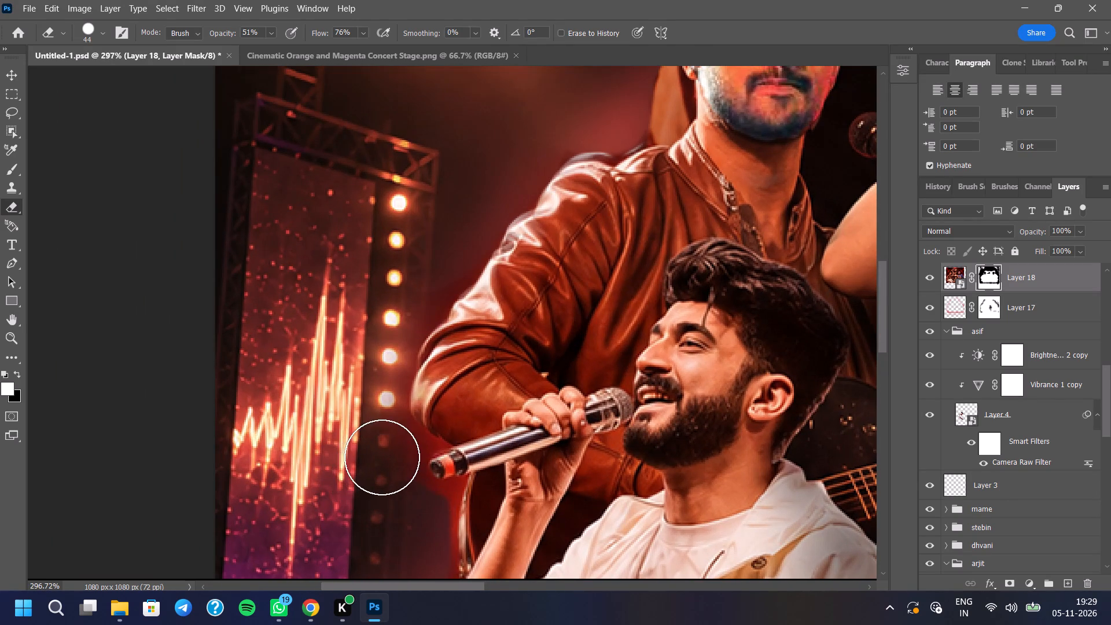
{"action": "left_click", "coordinate": [382, 457]}
{"action": "left_click", "coordinate": [382, 461]}
{"action": "left_click", "coordinate": [387, 475]}
{"action": "left_click", "coordinate": [388, 481]}
{"action": "left_click", "coordinate": [391, 493]}
{"action": "left_click", "coordinate": [402, 503]}
{"action": "left_click", "coordinate": [410, 510]}
{"action": "left_click", "coordinate": [414, 514]}
{"action": "triple_click", "coordinate": [419, 517]}
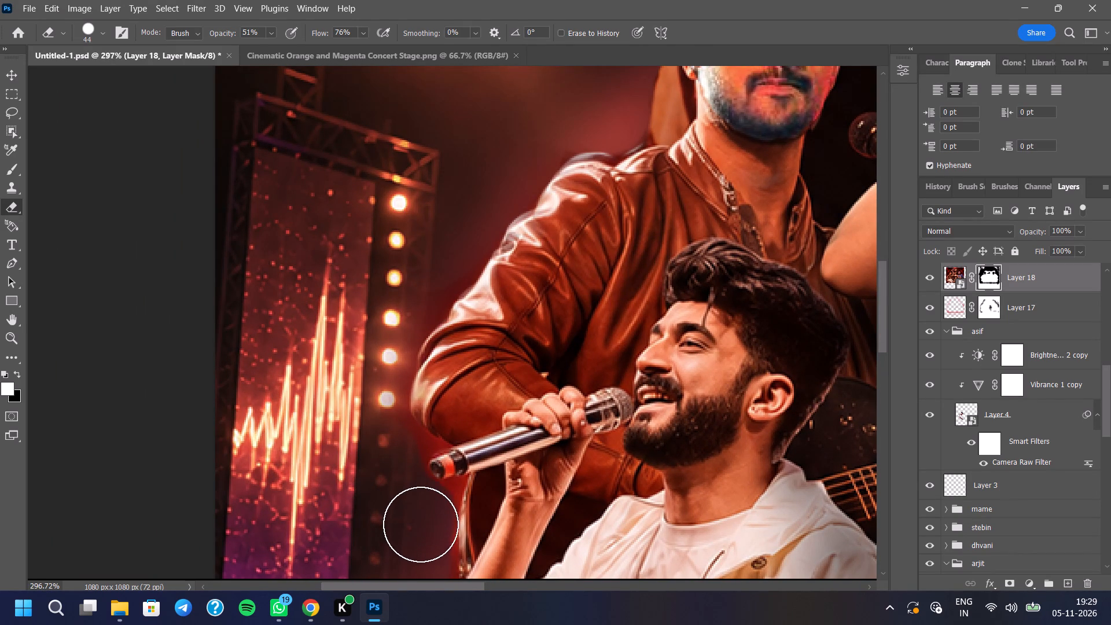
{"action": "left_click", "coordinate": [421, 528]}
{"action": "left_click_drag", "start_coordinate": [421, 534], "coordinate": [419, 541]}
{"action": "left_click", "coordinate": [419, 542]}
{"action": "left_click", "coordinate": [423, 547]}
Erase Layer 18's mask between the white-jacket singer's forearm and the stage light column, down to the two lower bulbs.
{"action": "scroll", "coordinate": [426, 339], "scroll_direction": "down", "scroll_amount": 6}
{"action": "scroll", "coordinate": [406, 479], "scroll_direction": "up", "scroll_amount": 7}
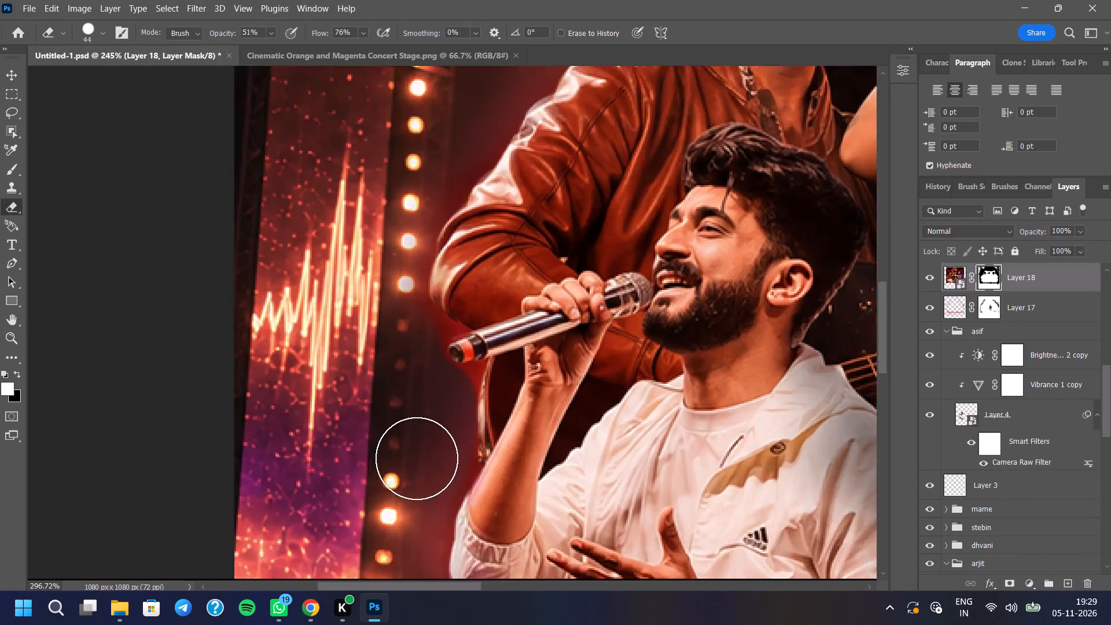
{"action": "scroll", "coordinate": [417, 458], "scroll_direction": "up", "scroll_amount": 2}
{"action": "left_click", "coordinate": [441, 451]}
{"action": "double_click", "coordinate": [449, 462]}
{"action": "left_click_drag", "start_coordinate": [443, 469], "coordinate": [434, 477]}
{"action": "left_click", "coordinate": [429, 485]}
{"action": "left_click", "coordinate": [425, 501]}
{"action": "left_click", "coordinate": [425, 509]}
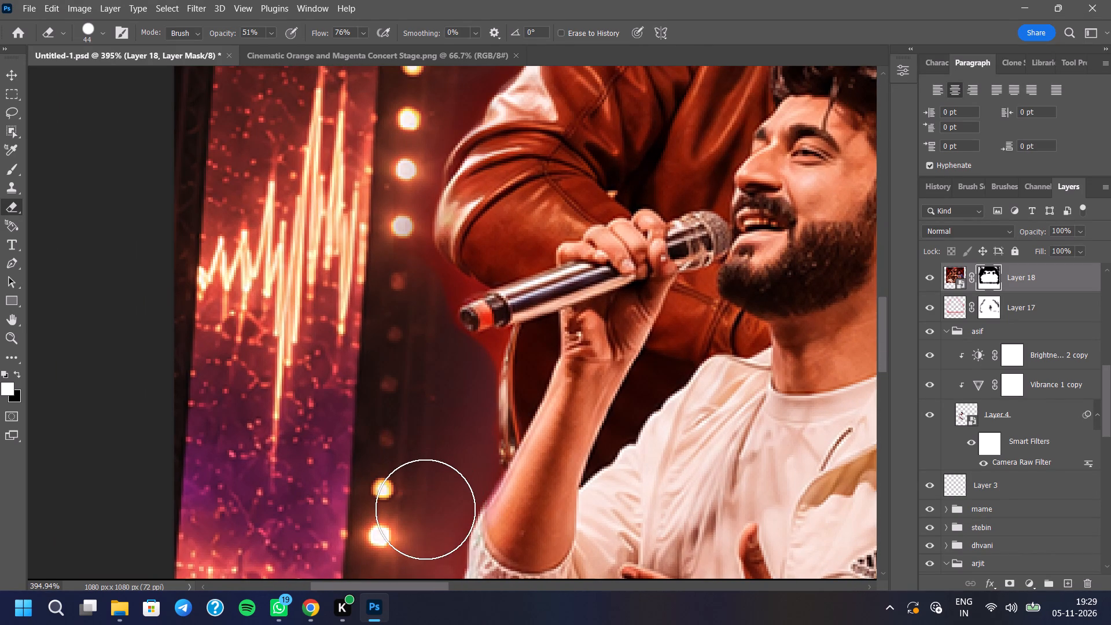
Erase the remaining red haze on Layer 18's mask around the microphone tip and along the brown jacket edge beneath it.
{"action": "left_click", "coordinate": [454, 389]}
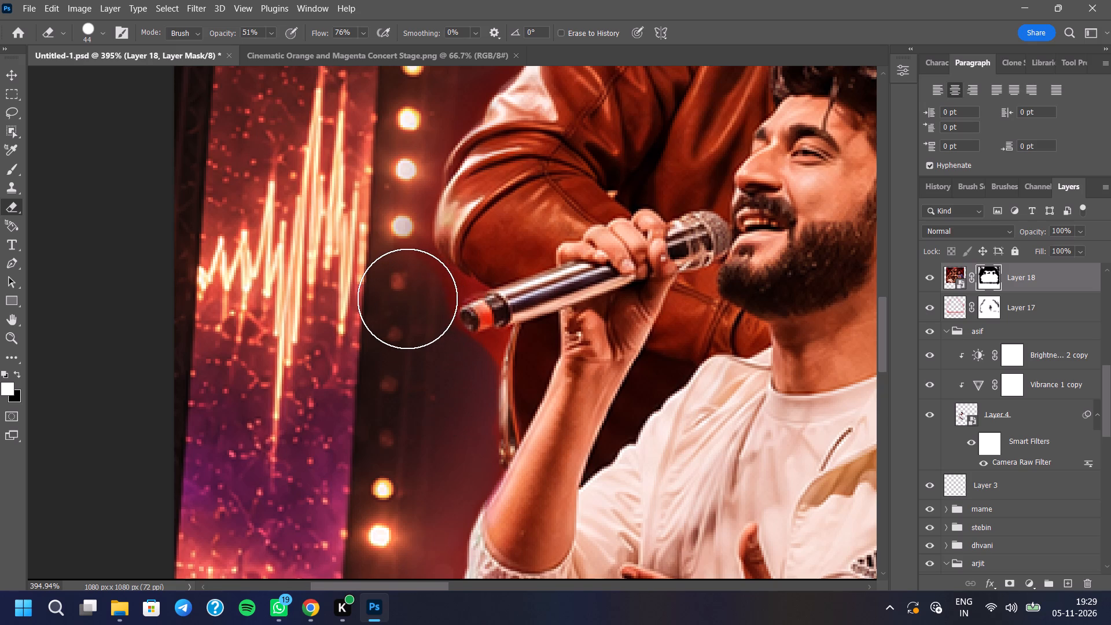
{"action": "double_click", "coordinate": [407, 299]}
{"action": "left_click", "coordinate": [403, 303]}
{"action": "left_click", "coordinate": [400, 308]}
{"action": "left_click", "coordinate": [400, 315]}
{"action": "left_click", "coordinate": [424, 359]}
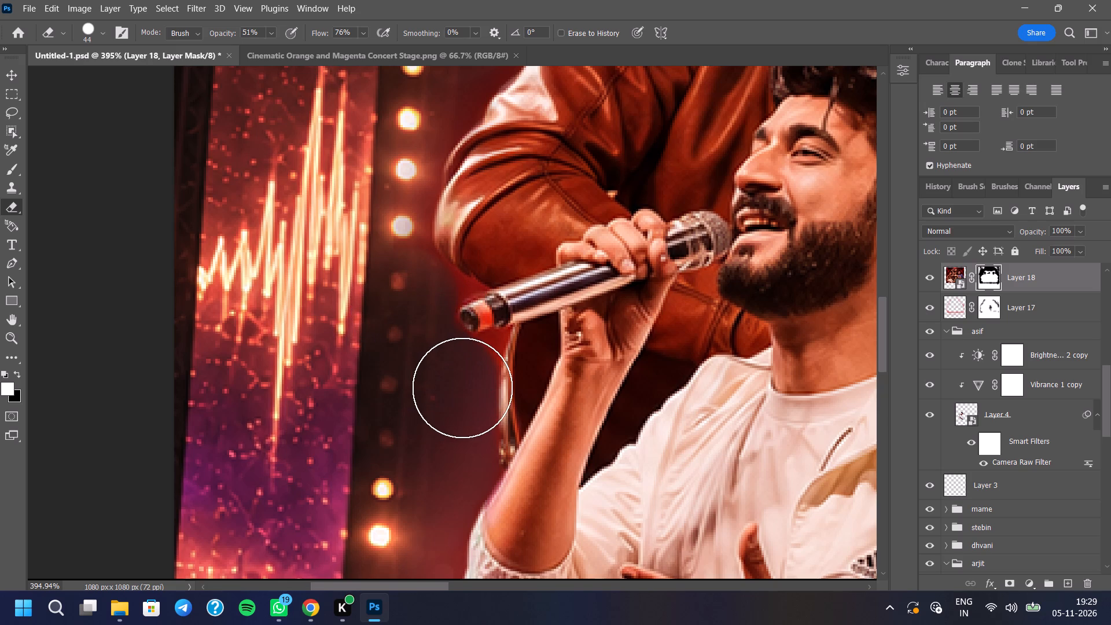
{"action": "left_click", "coordinate": [463, 385]}
{"action": "left_click", "coordinate": [447, 400]}
{"action": "left_click", "coordinate": [451, 417]}
{"action": "double_click", "coordinate": [451, 425]}
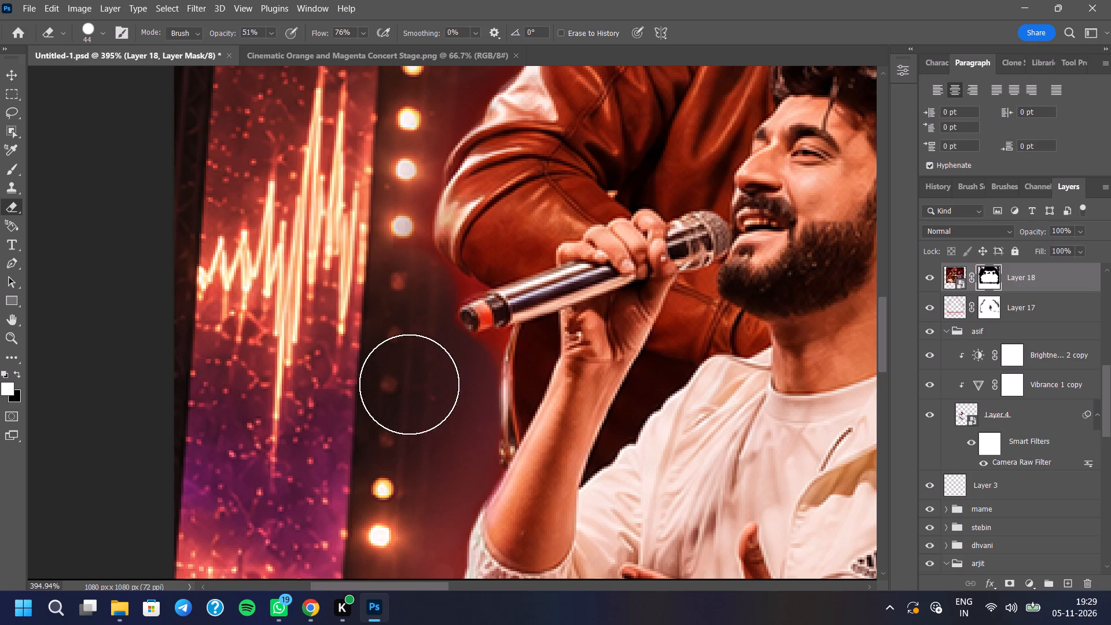
Erase Layer 18's mask beside the white-jacket singer's elbow and beneath it, above the COMING SOON text.
{"action": "scroll", "coordinate": [406, 376], "scroll_direction": "down", "scroll_amount": 11}
{"action": "scroll", "coordinate": [422, 451], "scroll_direction": "up", "scroll_amount": 8}
{"action": "left_click", "coordinate": [403, 437]}
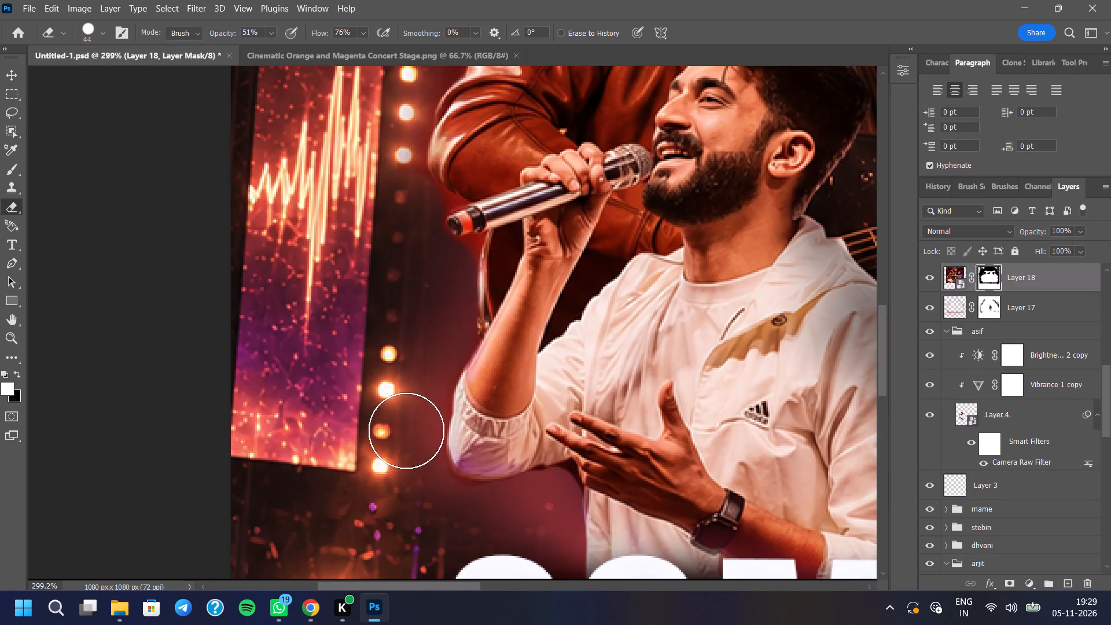
{"action": "left_click", "coordinate": [406, 431]}
{"action": "double_click", "coordinate": [406, 435]}
{"action": "left_click_drag", "start_coordinate": [407, 443], "coordinate": [407, 449]}
{"action": "left_click", "coordinate": [407, 459]}
{"action": "left_click_drag", "start_coordinate": [409, 479], "coordinate": [415, 493]}
{"action": "left_click", "coordinate": [425, 503]}
{"action": "left_click", "coordinate": [437, 516]}
{"action": "left_click", "coordinate": [443, 516]}
{"action": "double_click", "coordinate": [450, 516]}
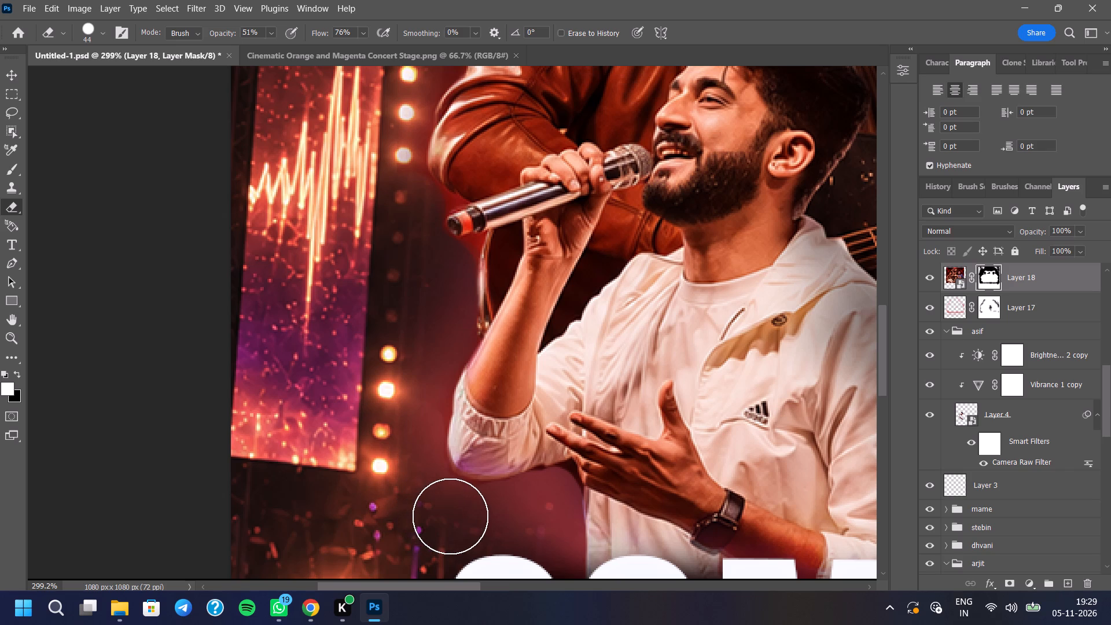
{"action": "left_click_drag", "start_coordinate": [433, 513], "coordinate": [427, 512]}
{"action": "triple_click", "coordinate": [414, 398]}
{"action": "left_click", "coordinate": [402, 414]}
Erase Layer 18's mask beside the green-shirted singer's arm, near the small stage lights by the drum kit.
{"action": "scroll", "coordinate": [383, 420], "scroll_direction": "down", "scroll_amount": 7}
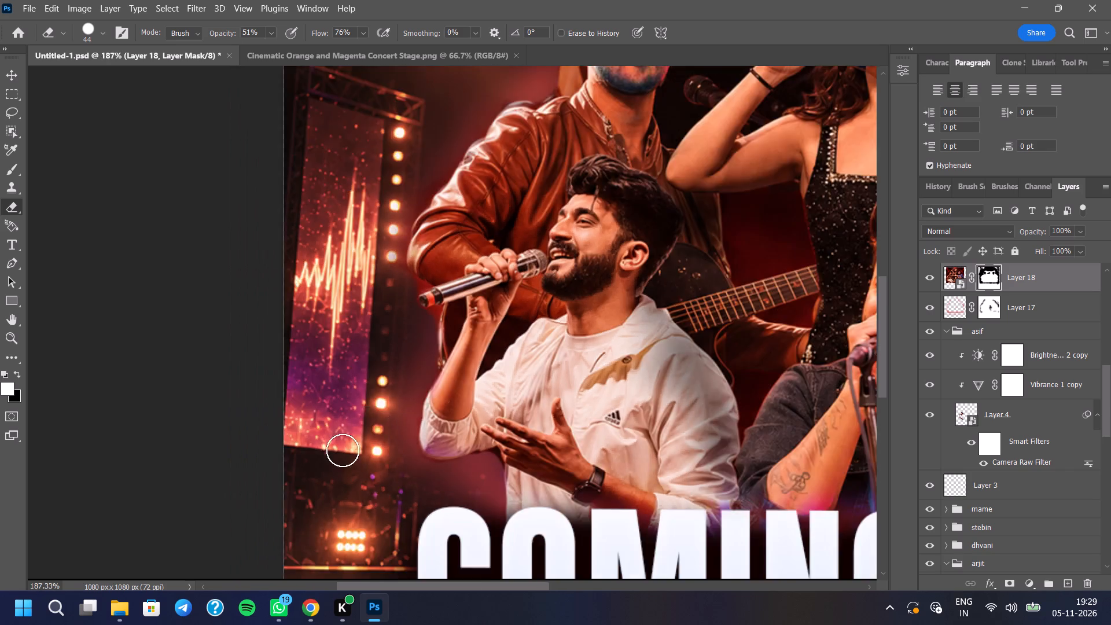
{"action": "scroll", "coordinate": [343, 450], "scroll_direction": "down", "scroll_amount": 11}
{"action": "scroll", "coordinate": [597, 389], "scroll_direction": "up", "scroll_amount": 9}
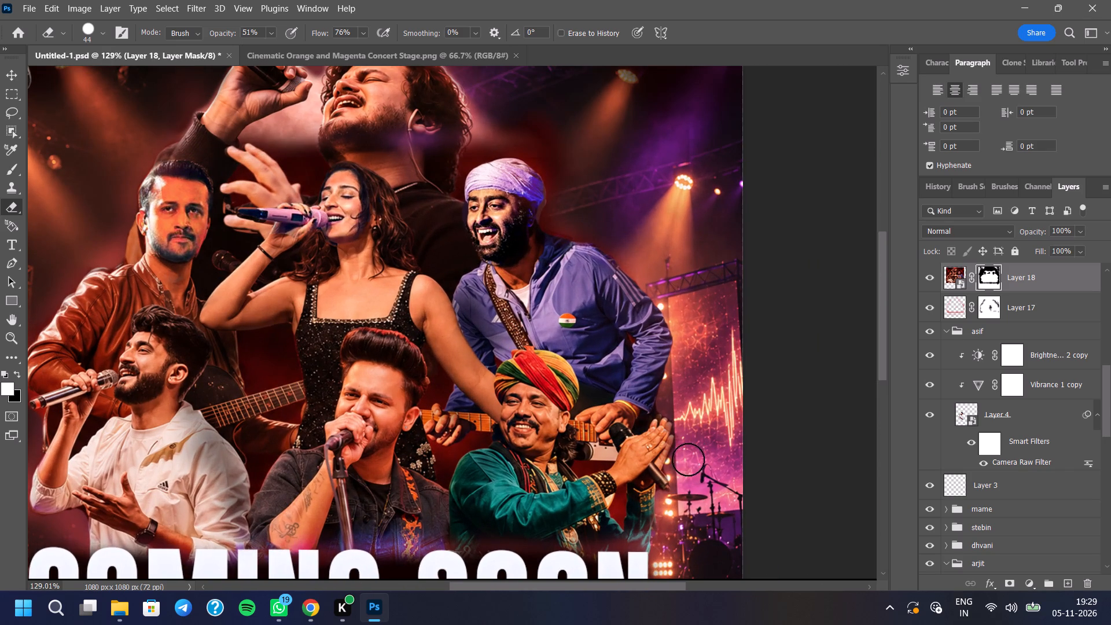
{"action": "left_click", "coordinate": [680, 524]}
{"action": "left_click", "coordinate": [674, 537]}
{"action": "left_click", "coordinate": [671, 539]}
{"action": "double_click", "coordinate": [675, 552]}
{"action": "left_click", "coordinate": [675, 542]}
Add a new empty layer directly above Layer 27.
{"action": "scroll", "coordinate": [589, 303], "scroll_direction": "down", "scroll_amount": 6}
{"action": "scroll", "coordinate": [567, 256], "scroll_direction": "down", "scroll_amount": 4}
{"action": "scroll", "coordinate": [545, 288], "scroll_direction": "up", "scroll_amount": 2}
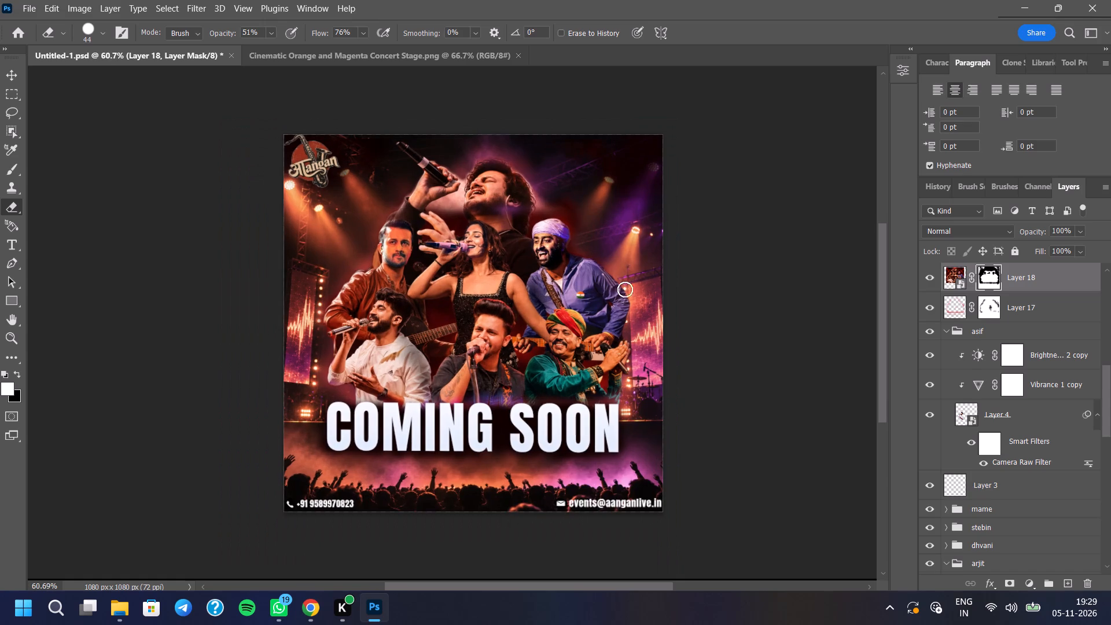
{"action": "scroll", "coordinate": [1055, 363], "scroll_direction": "up", "scroll_amount": 20}
{"action": "scroll", "coordinate": [1055, 363], "scroll_direction": "up", "scroll_amount": 2}
{"action": "left_click", "coordinate": [1024, 310]}
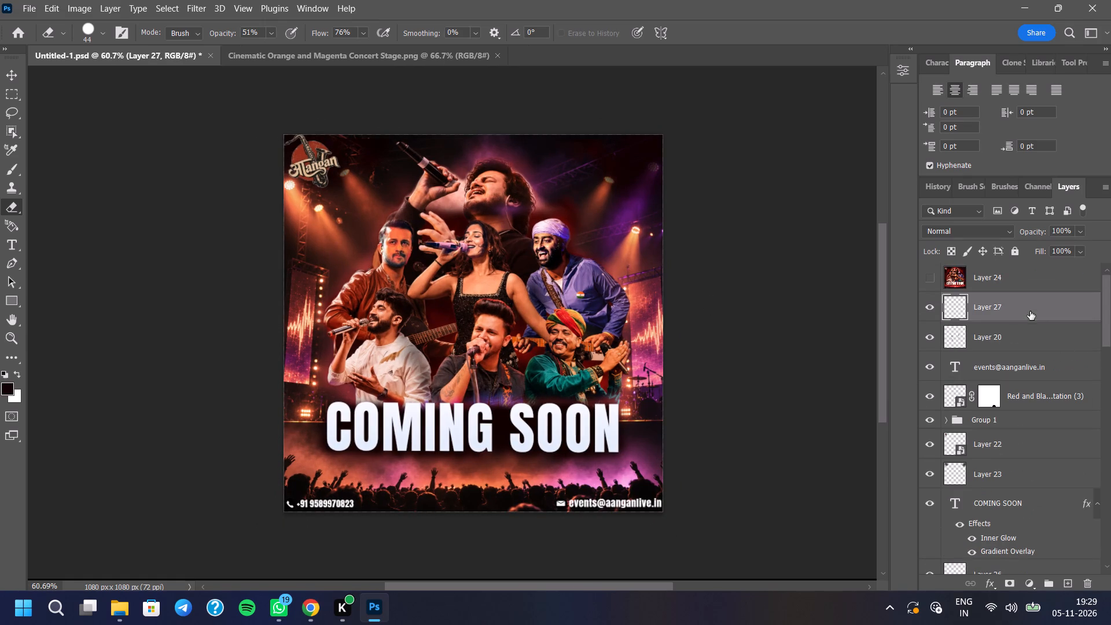
{"action": "left_click", "coordinate": [1070, 585]}
Toggle the visibility of the Brightness/Contrast 3 adjustment off and back on to compare its effect on the stage background.
{"action": "scroll", "coordinate": [947, 424], "scroll_direction": "down", "scroll_amount": 2}
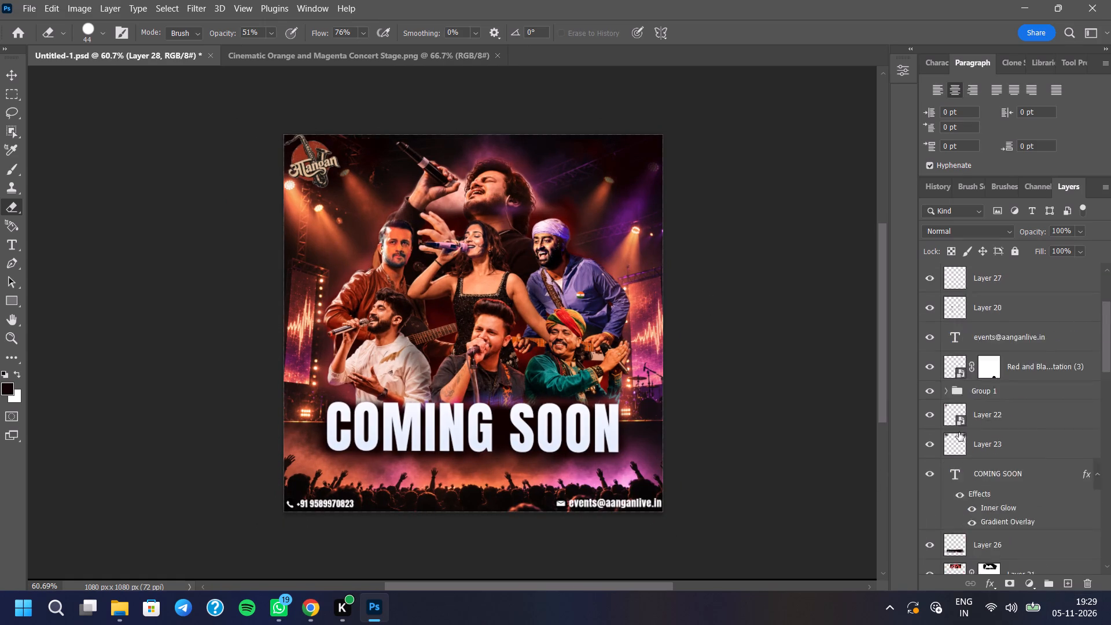
{"action": "scroll", "coordinate": [959, 432], "scroll_direction": "down", "scroll_amount": 20}
{"action": "scroll", "coordinate": [959, 432], "scroll_direction": "down", "scroll_amount": 7}
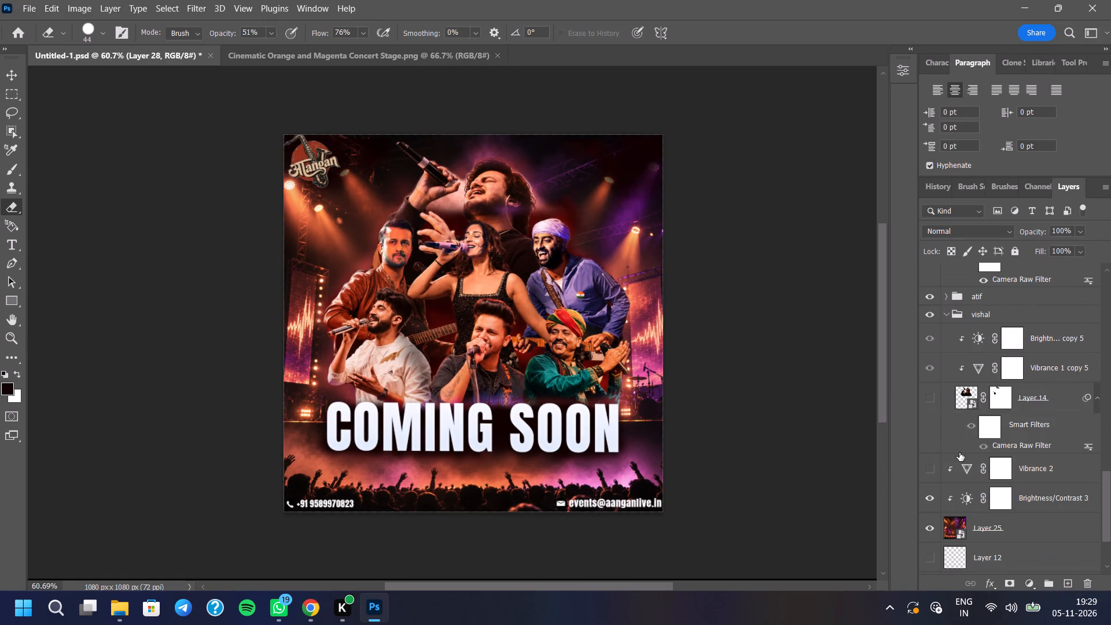
{"action": "left_click", "coordinate": [932, 470]}
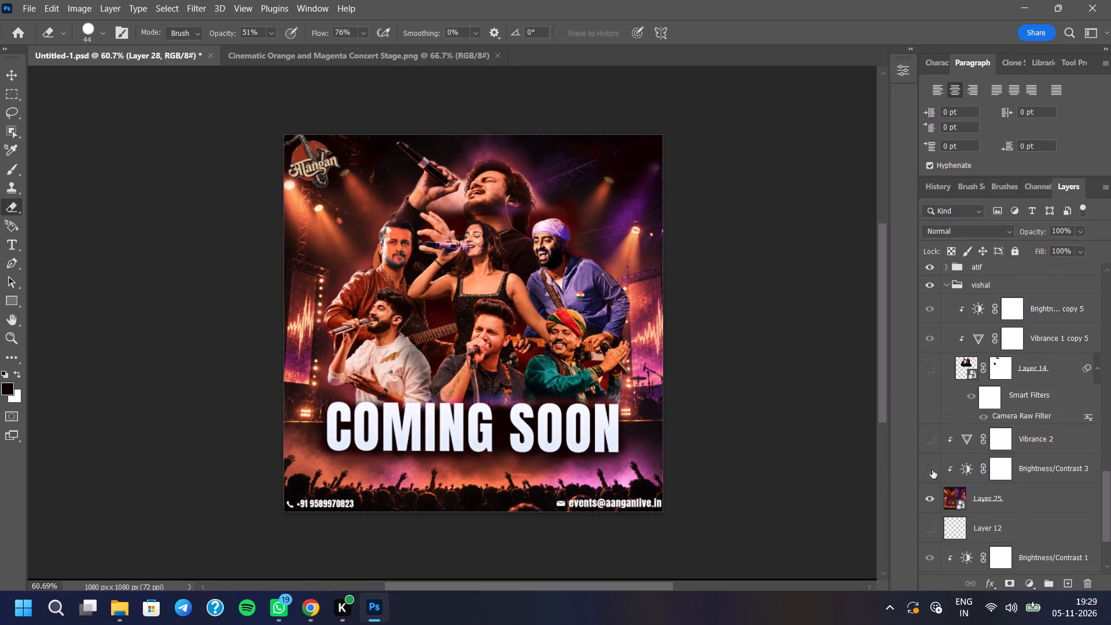
{"action": "left_click", "coordinate": [932, 470]}
Stamp all visible layers into the new empty layer beneath Layer 24.
{"action": "left_click_drag", "start_coordinate": [1106, 491], "coordinate": [1110, 251]}
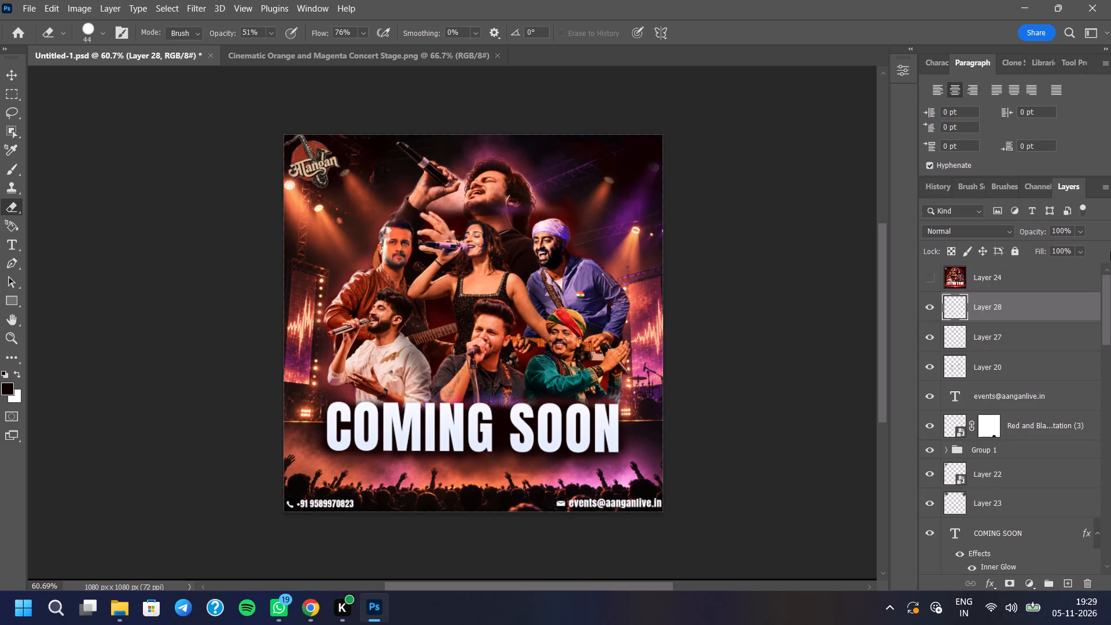
{"action": "left_click_drag", "start_coordinate": [1110, 251], "coordinate": [1110, 248]}
{"action": "key", "text": "ctrl+alt+shift+e"}
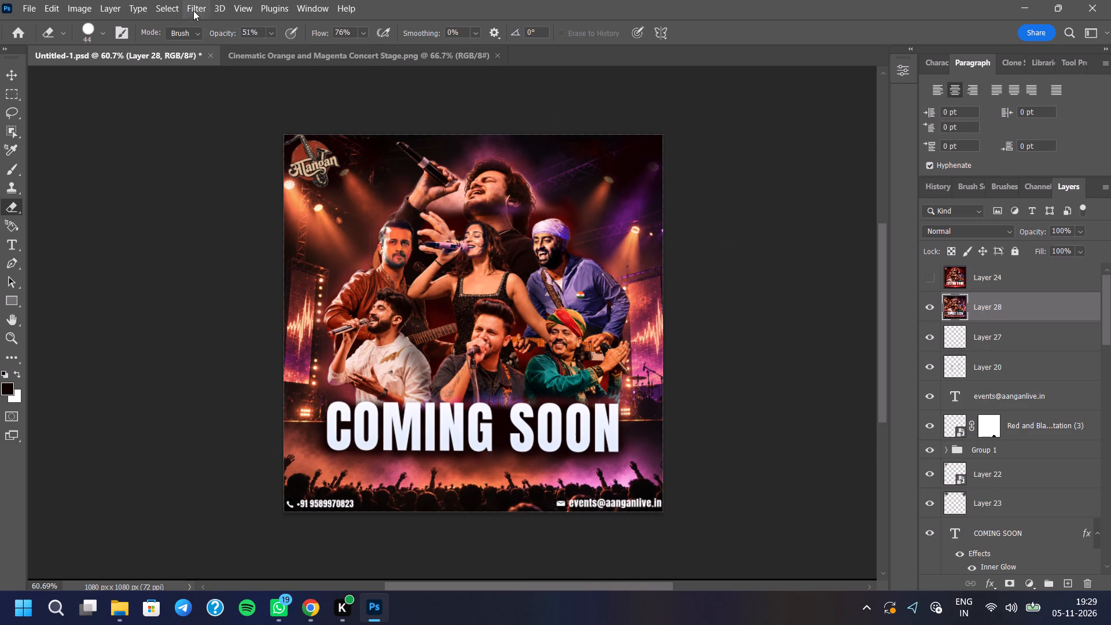
Apply the Camera Raw Filter to the stamped layer with Exposure +0.05, Contrast -4, Highlights +10 and Shadows +3.
{"action": "left_click", "coordinate": [193, 10]}
{"action": "left_click", "coordinate": [236, 116]}
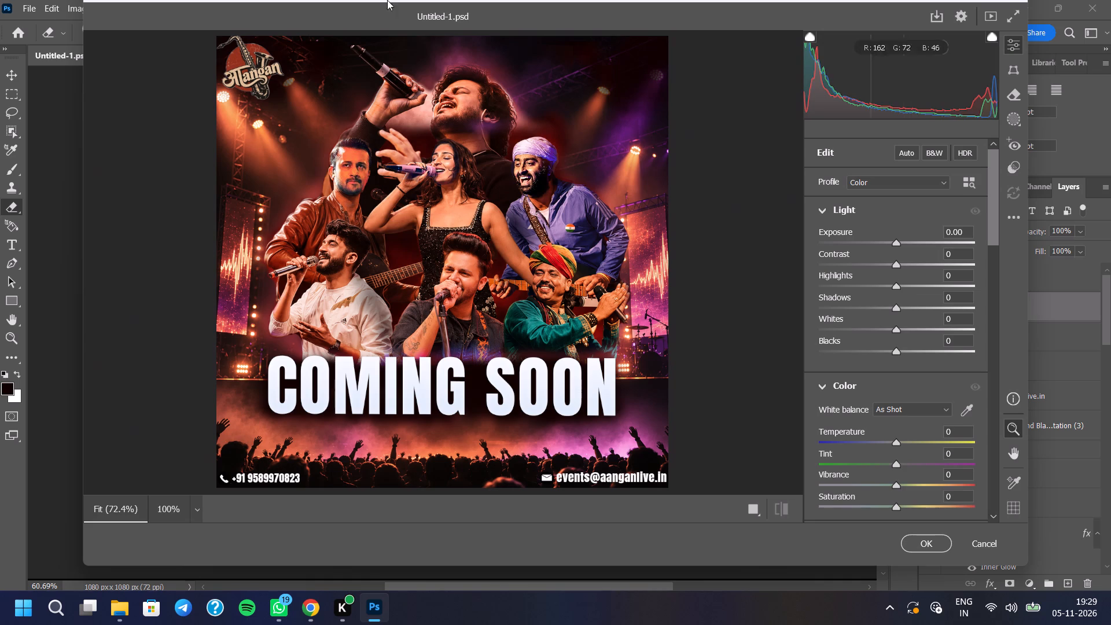
{"action": "left_click_drag", "start_coordinate": [895, 238], "coordinate": [902, 241]}
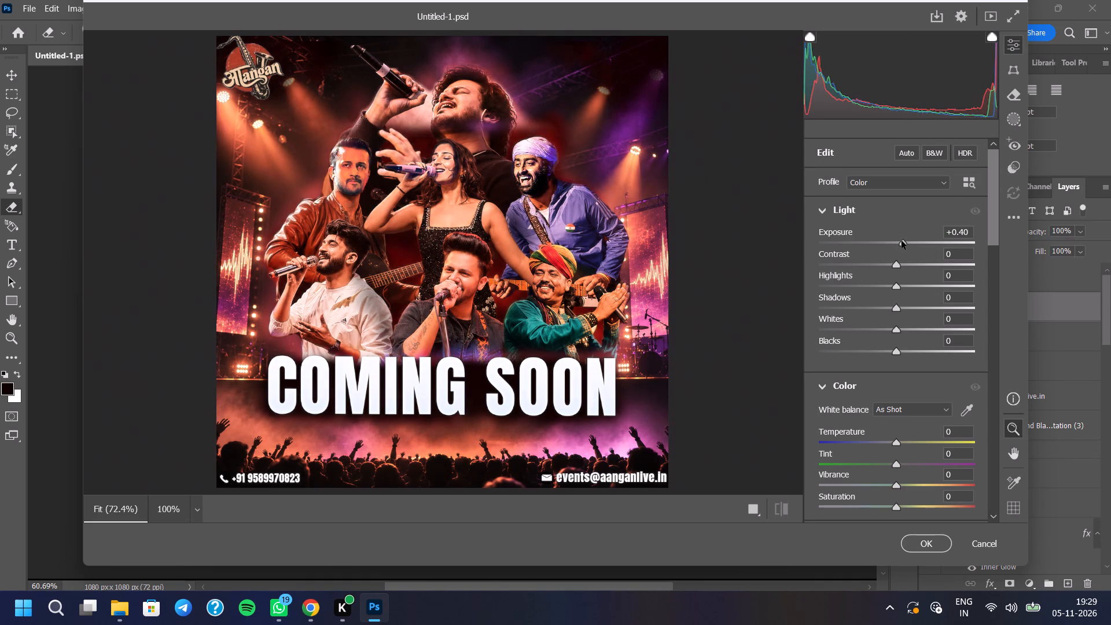
{"action": "left_click_drag", "start_coordinate": [902, 241], "coordinate": [895, 244]}
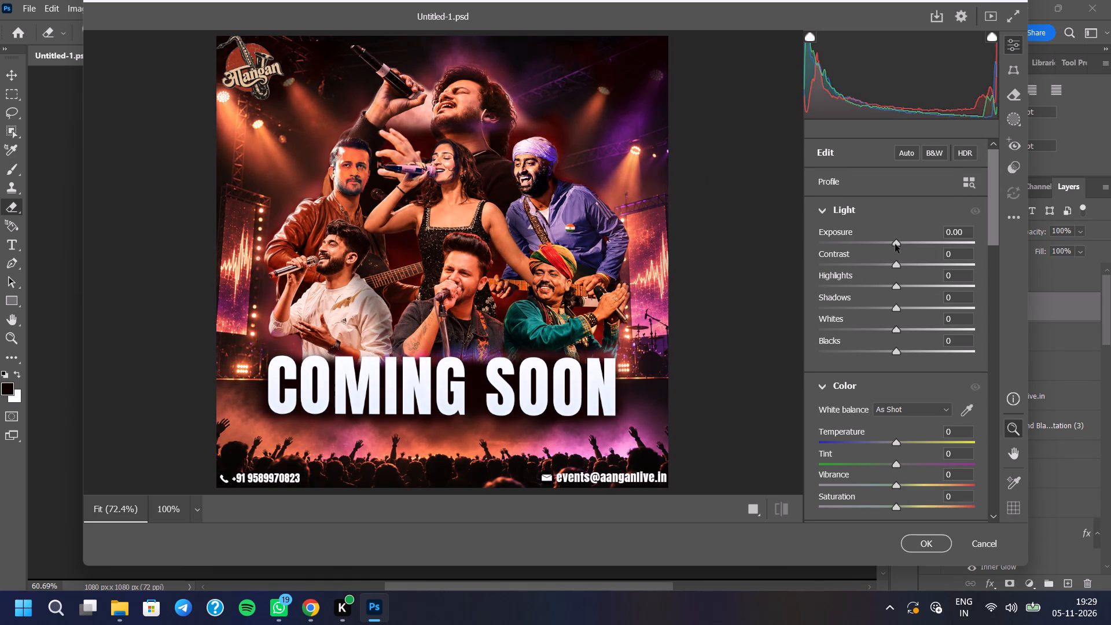
{"action": "left_click_drag", "start_coordinate": [895, 244], "coordinate": [896, 244]}
{"action": "left_click_drag", "start_coordinate": [898, 260], "coordinate": [897, 262]}
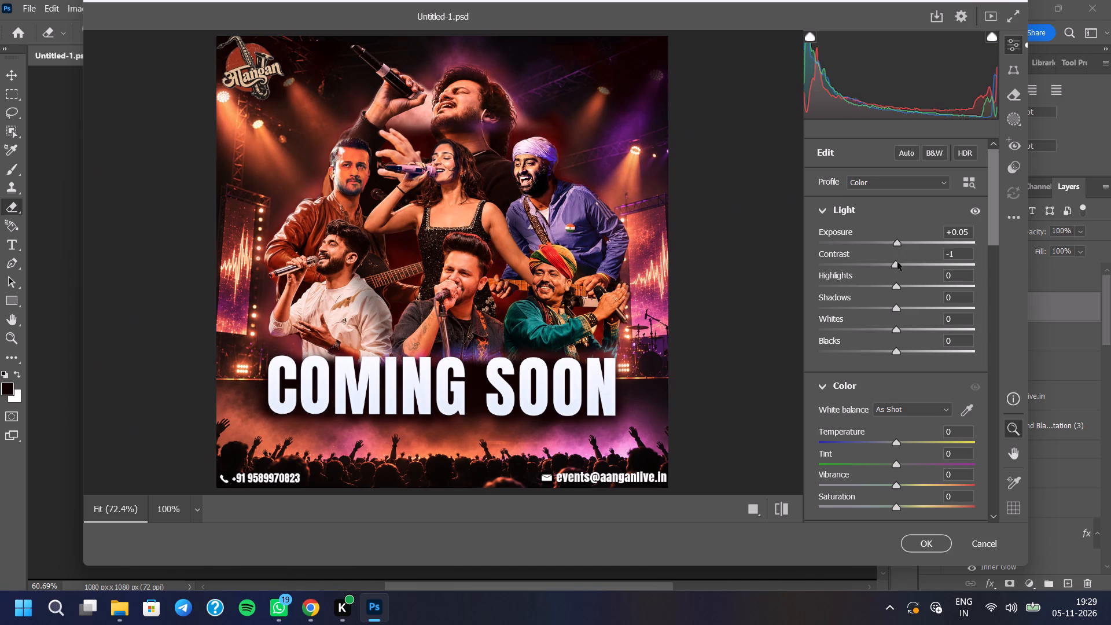
{"action": "left_click_drag", "start_coordinate": [897, 262], "coordinate": [895, 266]}
{"action": "left_click", "coordinate": [902, 286]}
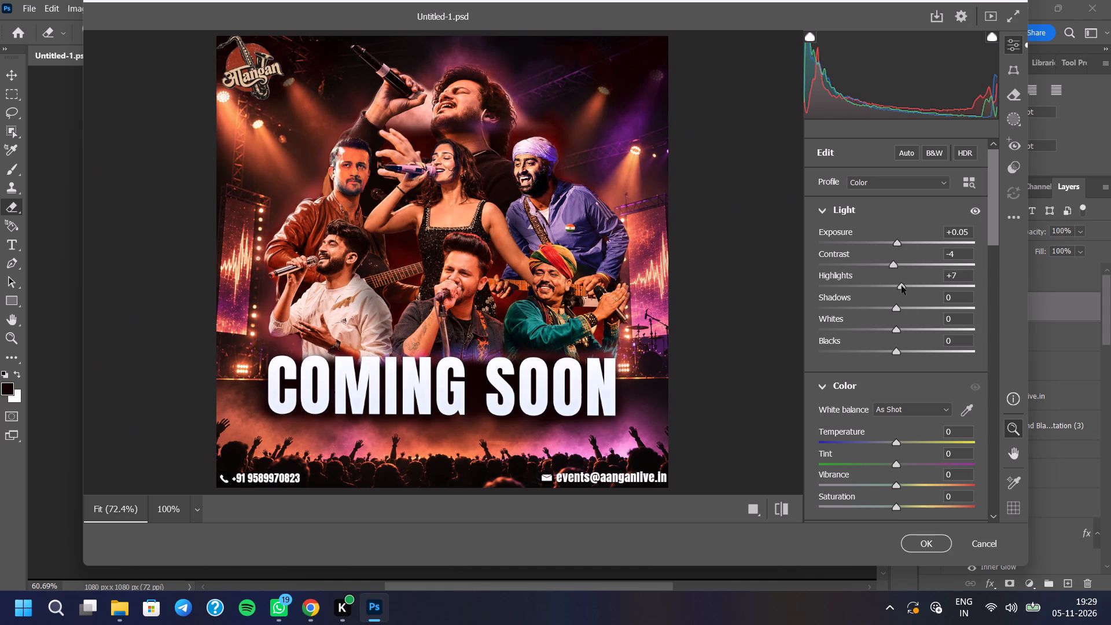
{"action": "left_click", "coordinate": [898, 306]}
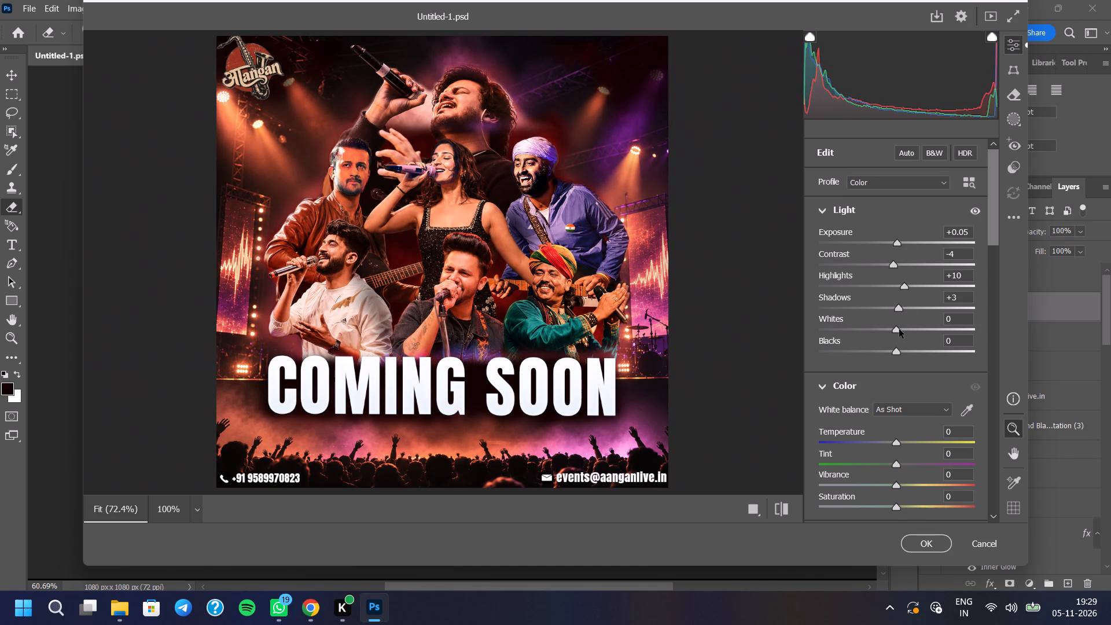
{"action": "scroll", "coordinate": [892, 328], "scroll_direction": "down", "scroll_amount": 2}
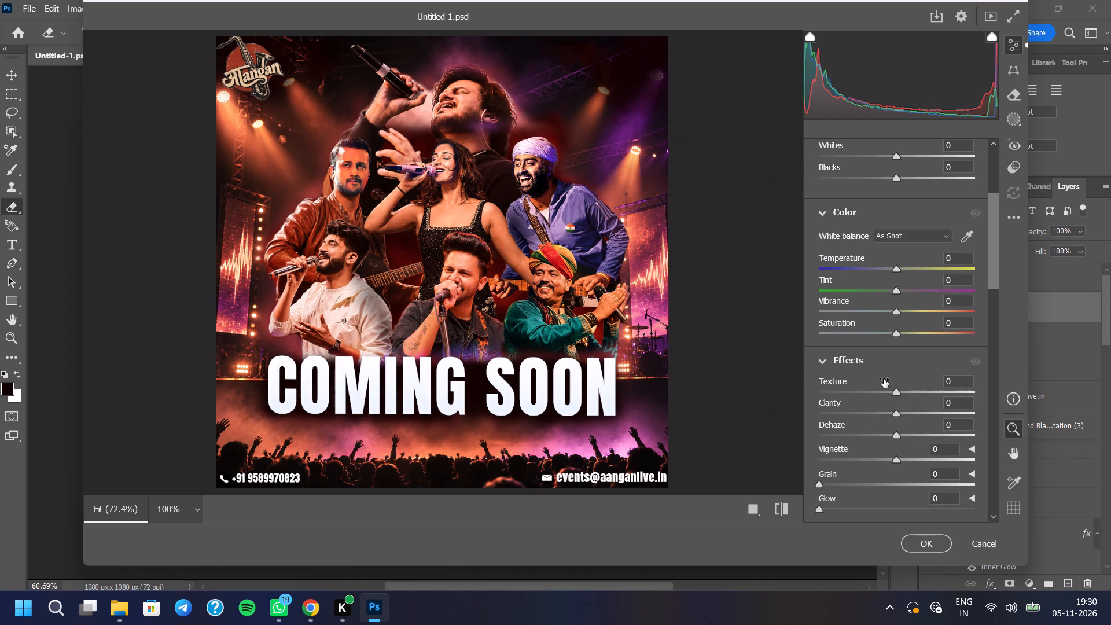
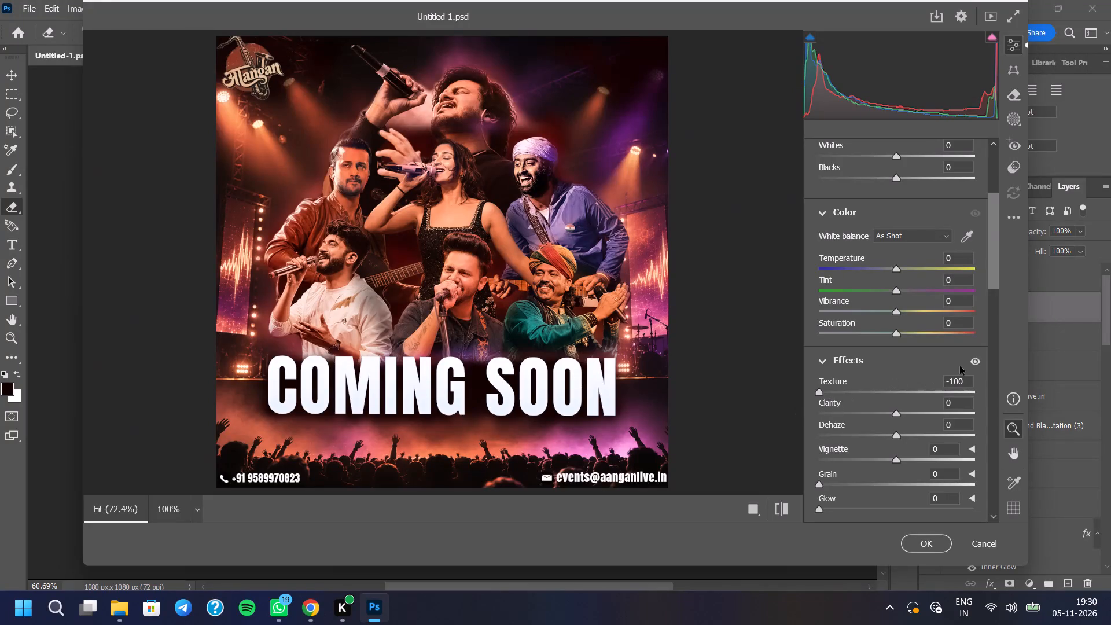
Set the Camera Raw Texture to -19, lower Clarity slightly, and apply the filter to the stamped layer.
{"action": "left_click", "coordinate": [973, 359]}
{"action": "left_click", "coordinate": [973, 359]}
{"action": "left_click", "coordinate": [973, 359]}
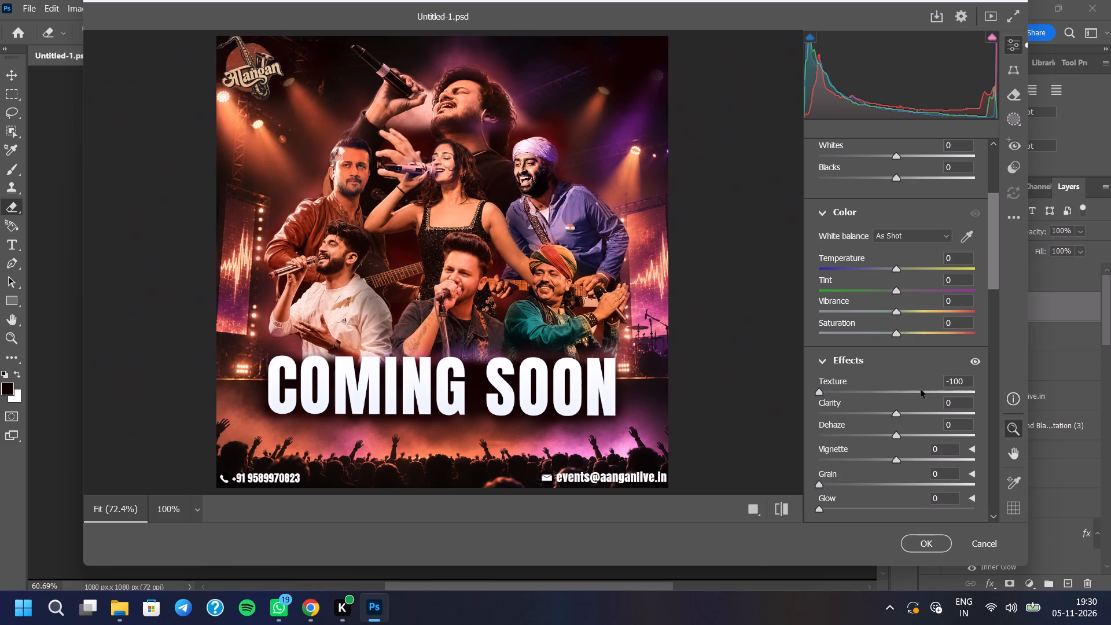
{"action": "left_click_drag", "start_coordinate": [887, 395], "coordinate": [919, 398]}
{"action": "left_click_drag", "start_coordinate": [919, 395], "coordinate": [974, 391]}
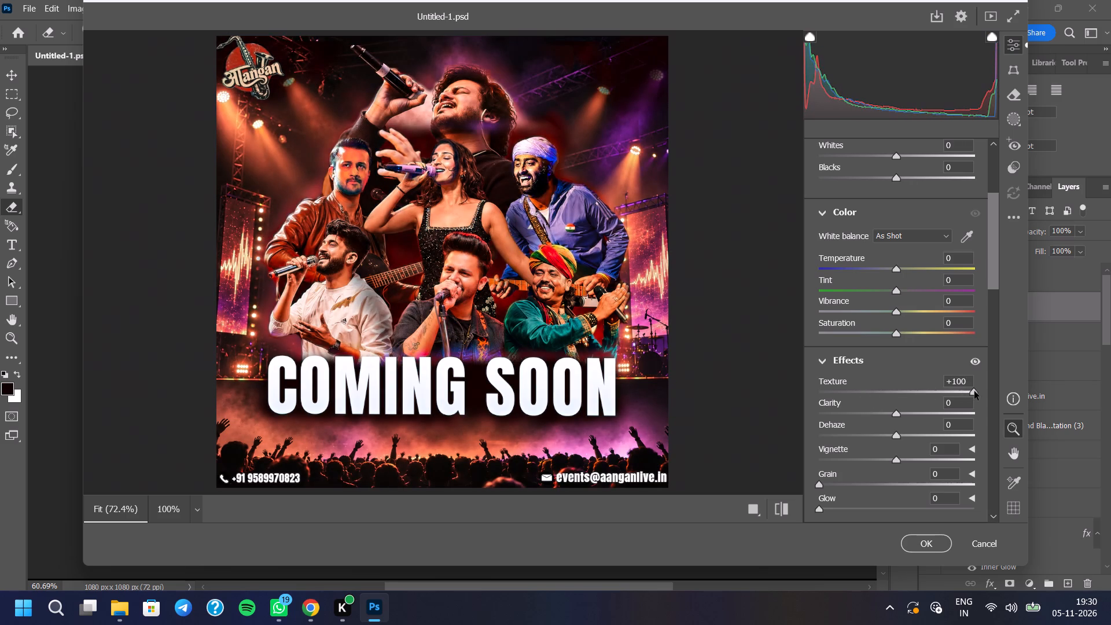
{"action": "left_click_drag", "start_coordinate": [974, 391], "coordinate": [897, 398]}
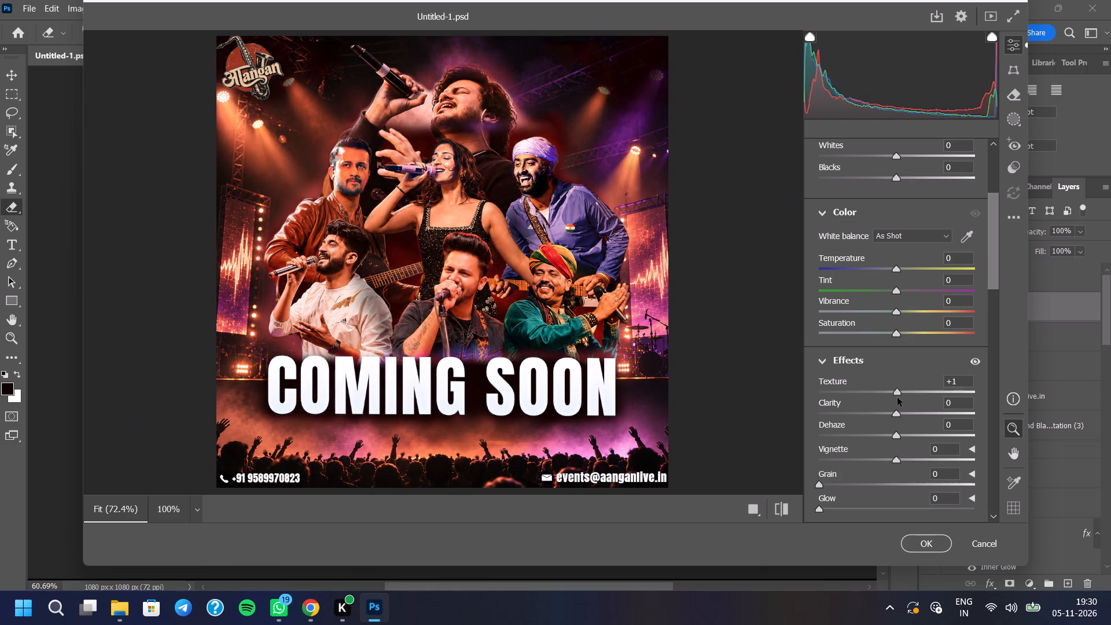
{"action": "left_click_drag", "start_coordinate": [897, 398], "coordinate": [879, 396]}
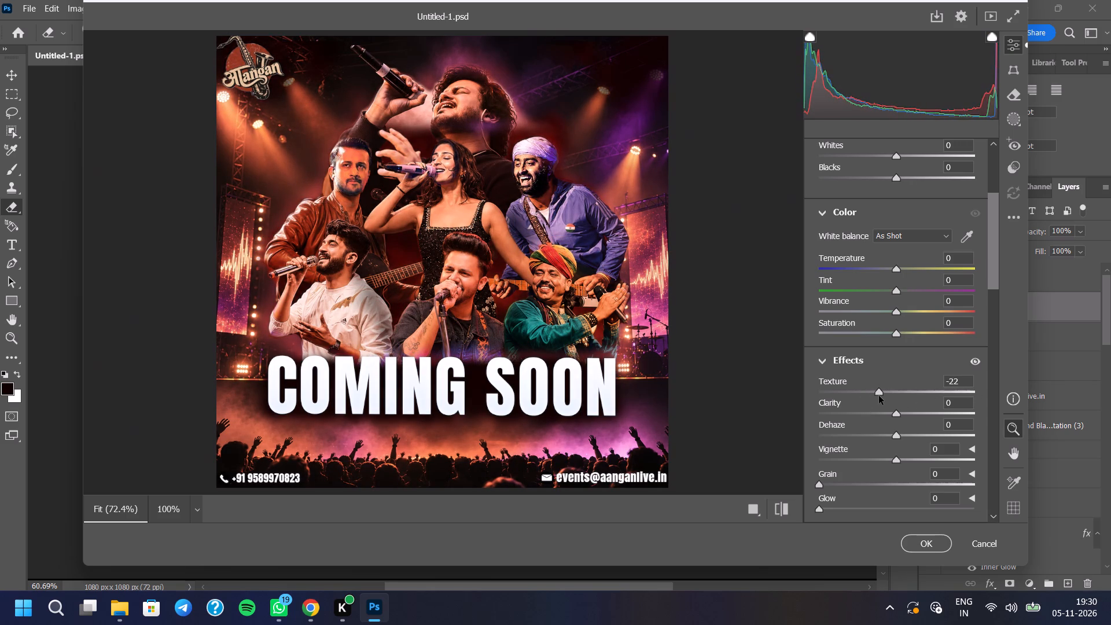
{"action": "left_click_drag", "start_coordinate": [879, 396], "coordinate": [871, 417]}
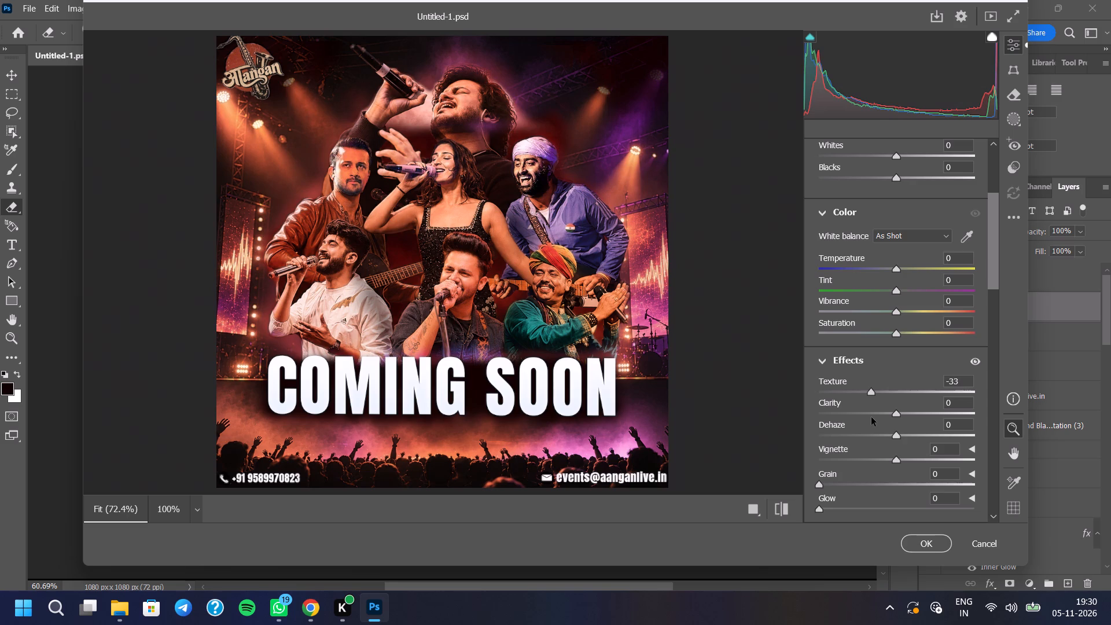
{"action": "left_click_drag", "start_coordinate": [871, 417], "coordinate": [882, 411]}
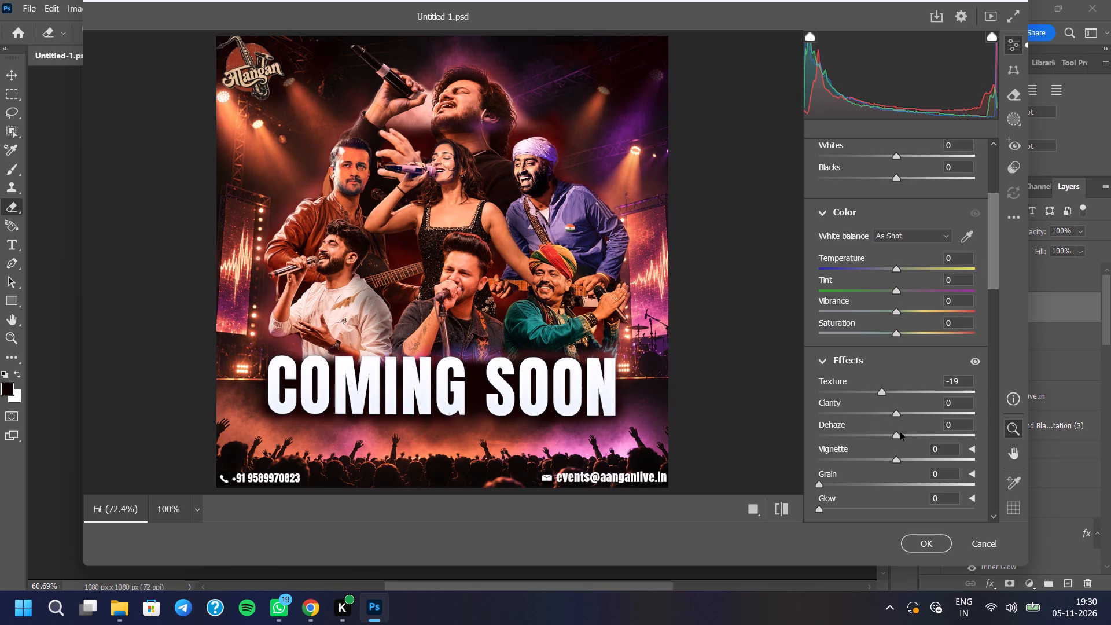
{"action": "left_click_drag", "start_coordinate": [898, 415], "coordinate": [892, 415]}
{"action": "left_click", "coordinate": [909, 542]}
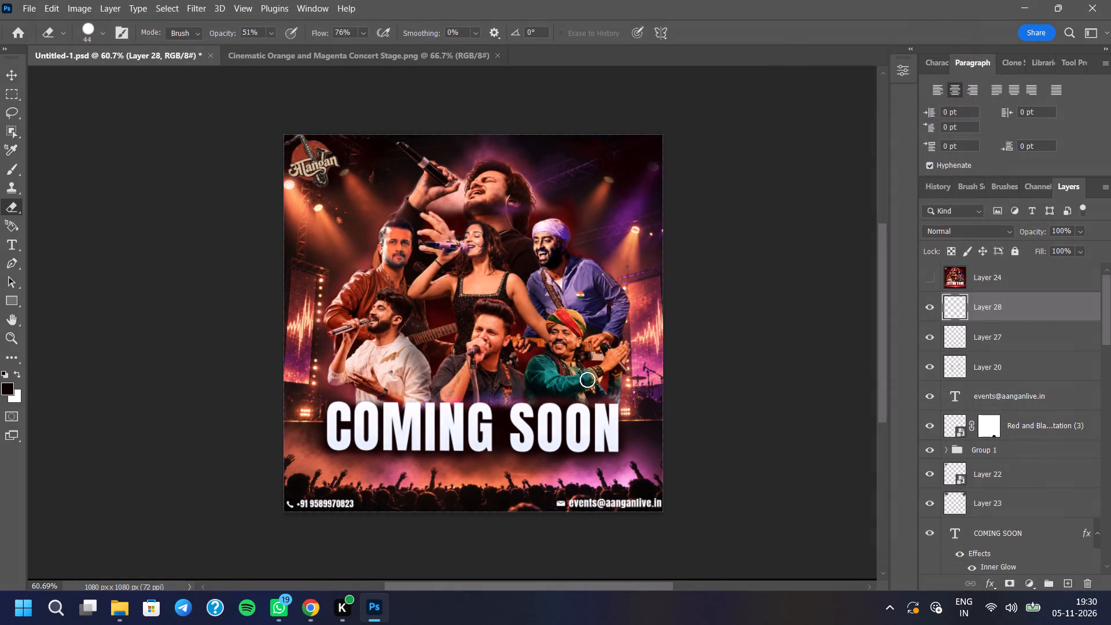
Hide the stamped Layer 28 so the individual layers beneath it can be edited.
{"action": "scroll", "coordinate": [465, 428], "scroll_direction": "up", "scroll_amount": 3}
{"action": "scroll", "coordinate": [442, 434], "scroll_direction": "down", "scroll_amount": 2}
{"action": "scroll", "coordinate": [412, 142], "scroll_direction": "up", "scroll_amount": 2}
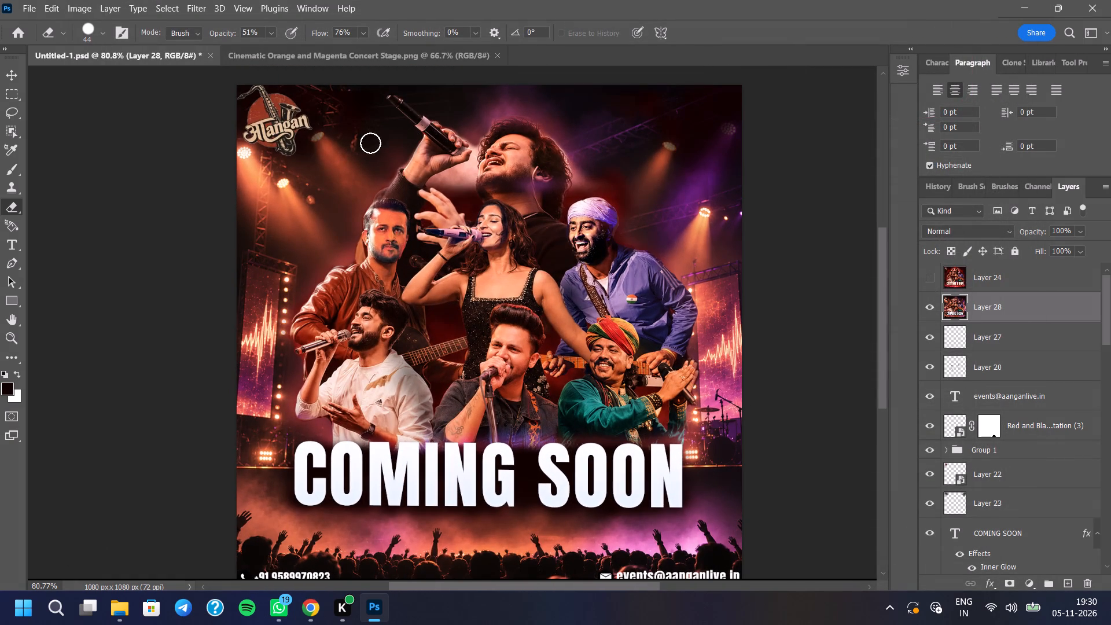
{"action": "left_click", "coordinate": [1, 76]}
{"action": "left_click", "coordinate": [265, 115]}
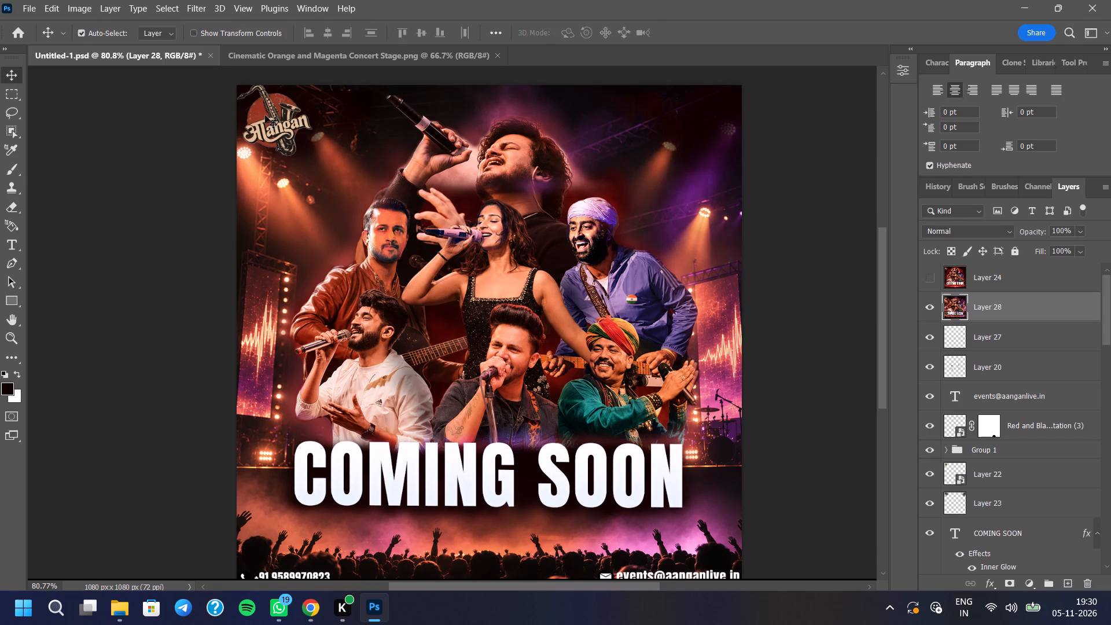
{"action": "left_click", "coordinate": [933, 308]}
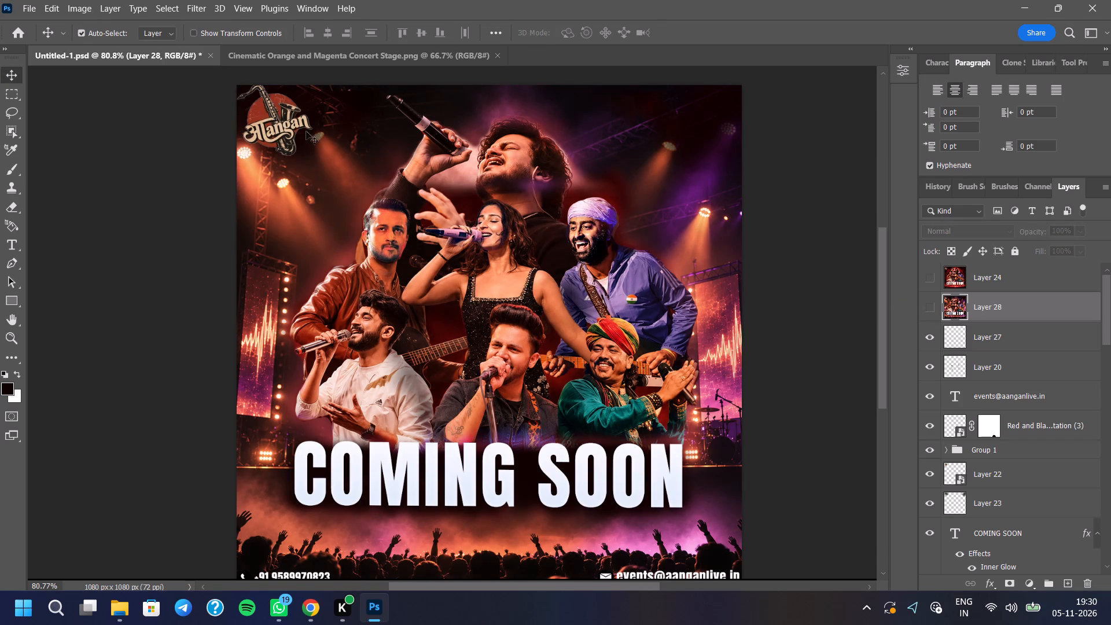
Add a Brightness/Contrast adjustment clipped to the Aangan logo layer, with Brightness 44 and Contrast 31.
{"action": "left_click", "coordinate": [271, 115]}
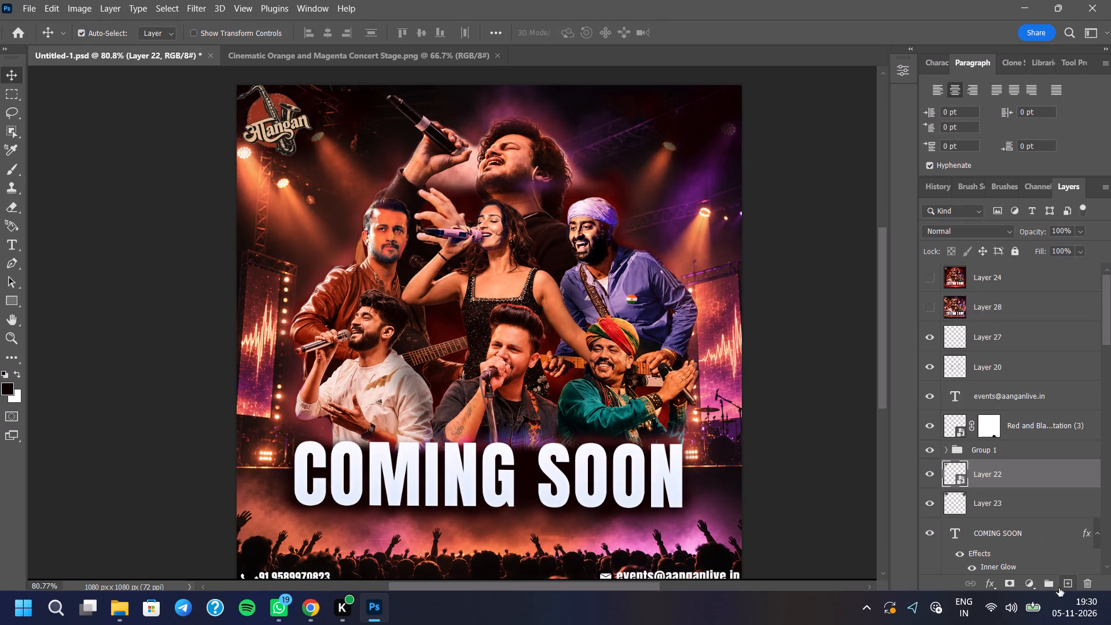
{"action": "left_click", "coordinate": [1031, 581]}
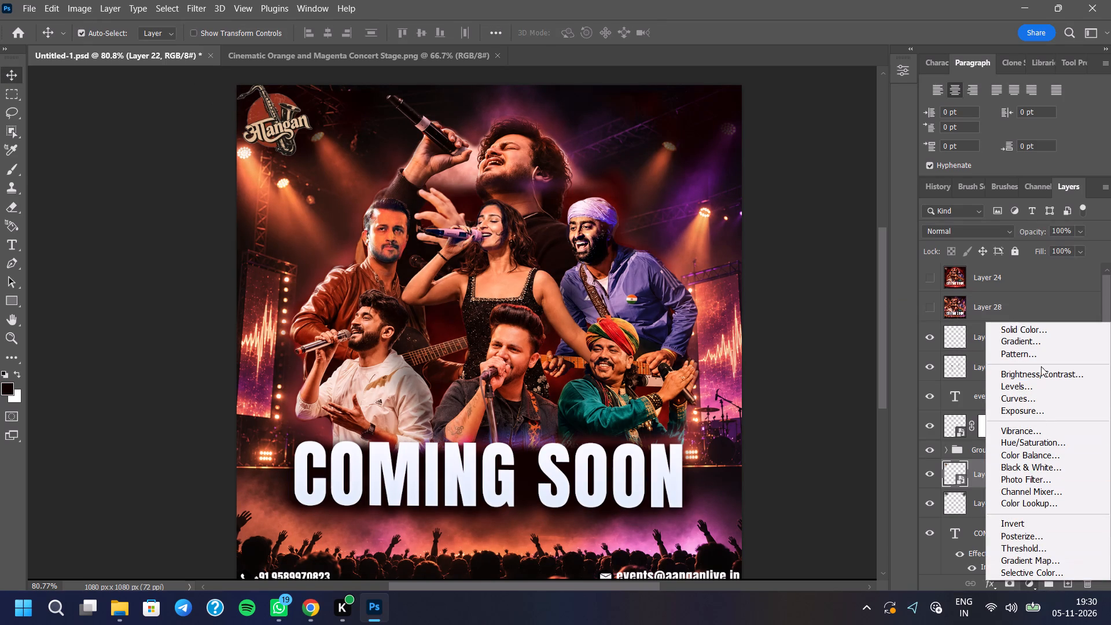
{"action": "left_click", "coordinate": [1040, 370]}
{"action": "left_click", "coordinate": [781, 271]}
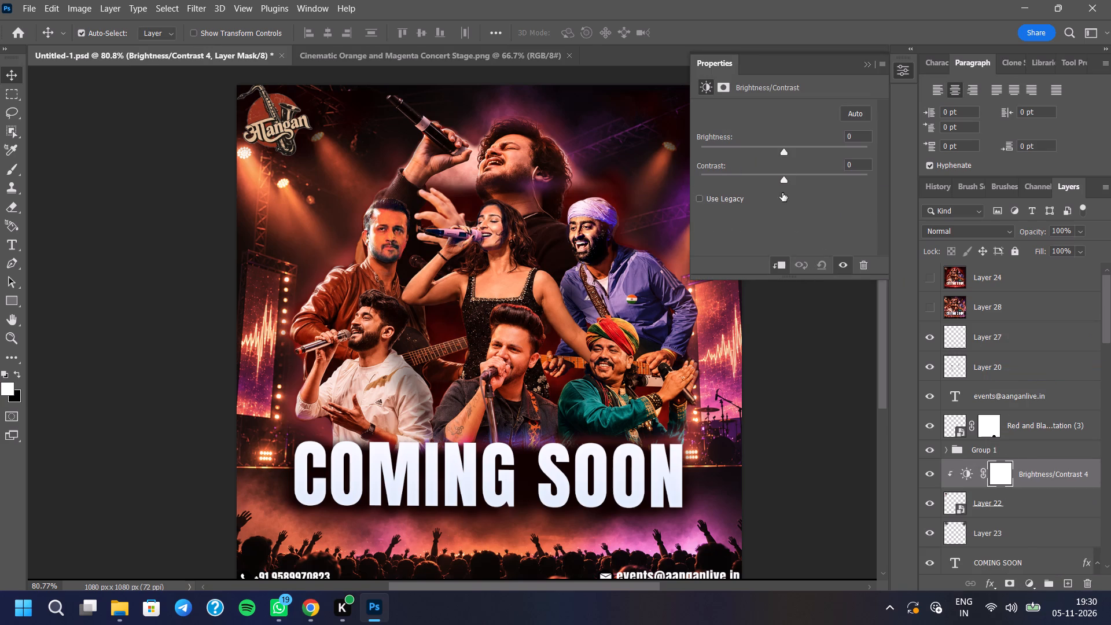
{"action": "left_click_drag", "start_coordinate": [785, 150], "coordinate": [807, 146]}
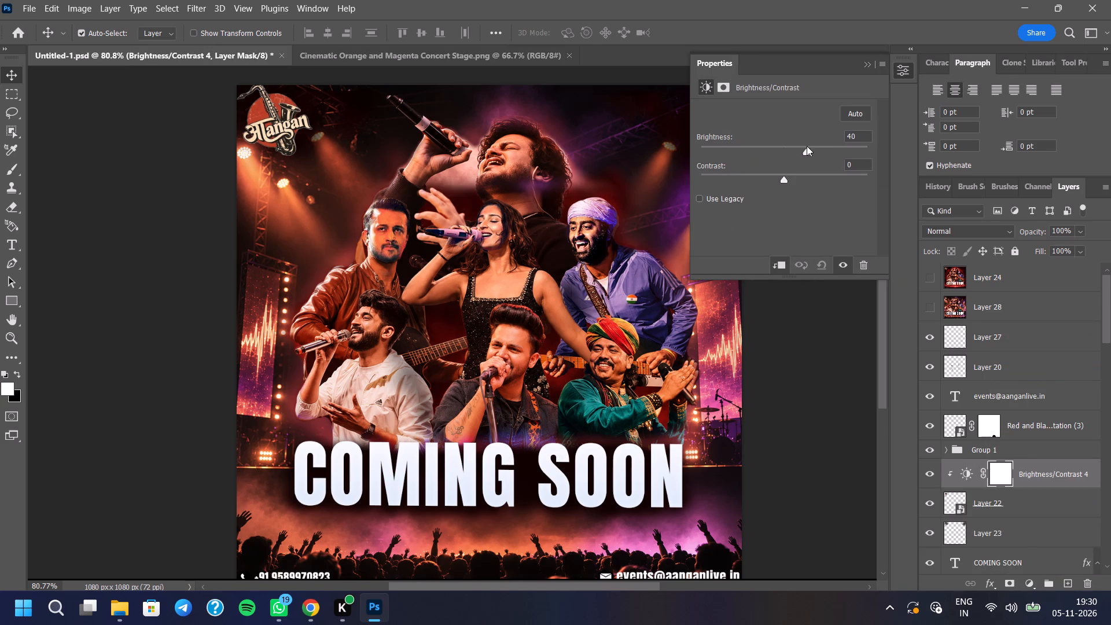
{"action": "left_click_drag", "start_coordinate": [807, 146], "coordinate": [814, 148]}
{"action": "left_click_drag", "start_coordinate": [788, 175], "coordinate": [810, 176]}
{"action": "left_click_drag", "start_coordinate": [810, 176], "coordinate": [810, 175]}
{"action": "left_click", "coordinate": [812, 153]}
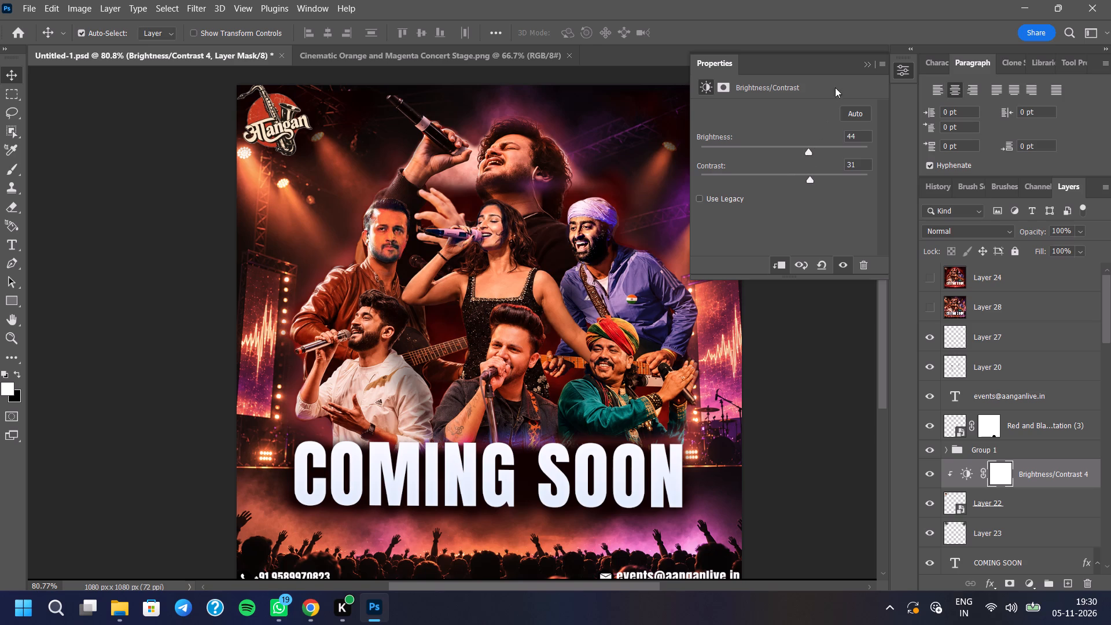
{"action": "left_click", "coordinate": [864, 64]}
Toggle the visibility of Layer 28 on and off to compare it with the poster containing the brightened logo.
{"action": "scroll", "coordinate": [585, 273], "scroll_direction": "down", "scroll_amount": 3}
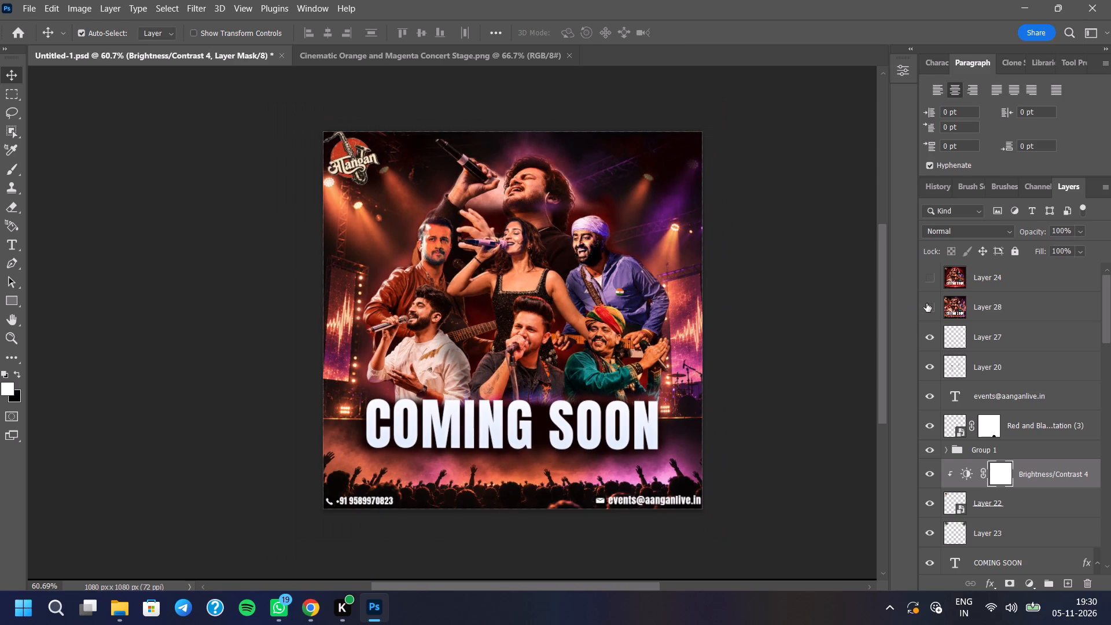
{"action": "left_click", "coordinate": [926, 303]}
{"action": "left_click", "coordinate": [928, 304]}
{"action": "scroll", "coordinate": [631, 326], "scroll_direction": "up", "scroll_amount": 3}
{"action": "scroll", "coordinate": [620, 320], "scroll_direction": "down", "scroll_amount": 1}
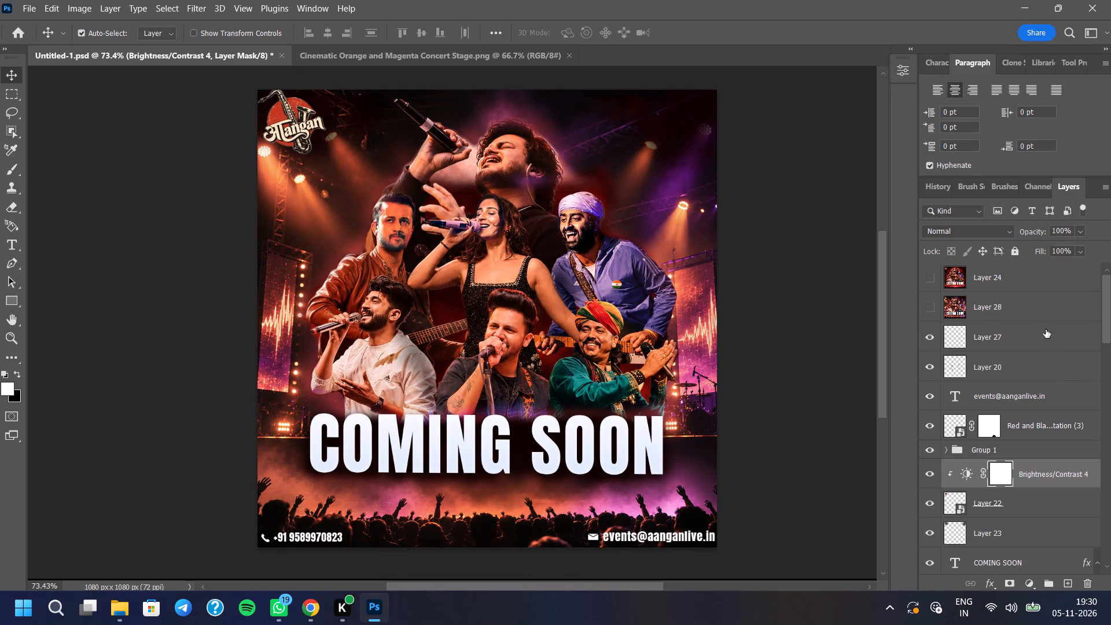
Stamp all visible layers into Layer 27.
{"action": "left_click", "coordinate": [1042, 330]}
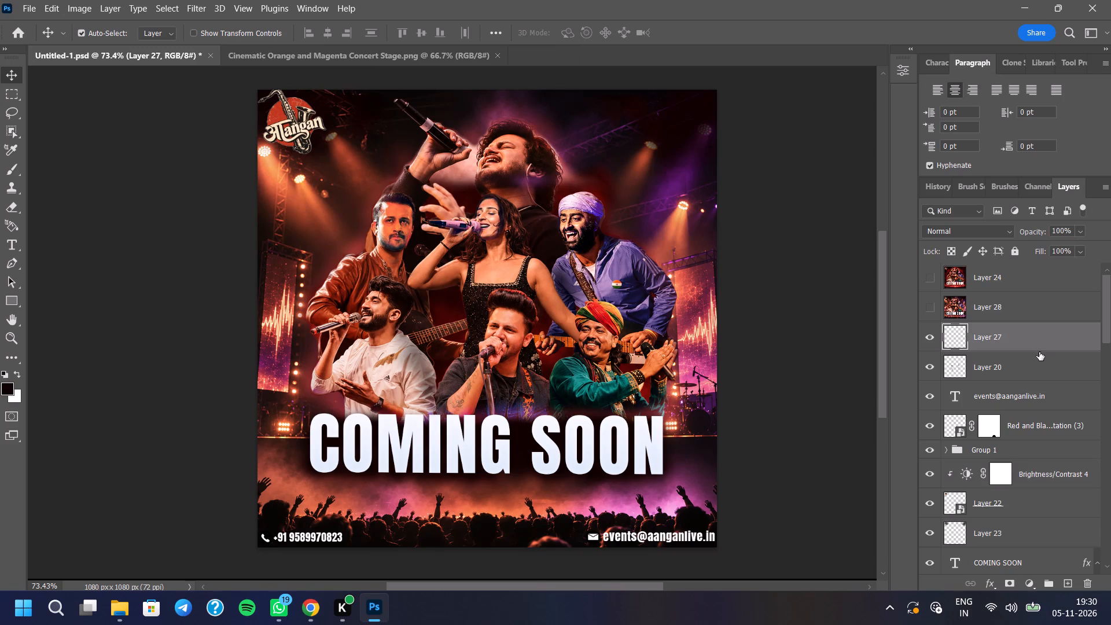
{"action": "key", "text": "ctrl+alt+shift+e"}
Reapply the last Camera Raw Filter settings to the newly stamped Layer 27.
{"action": "left_click", "coordinate": [188, 0]}
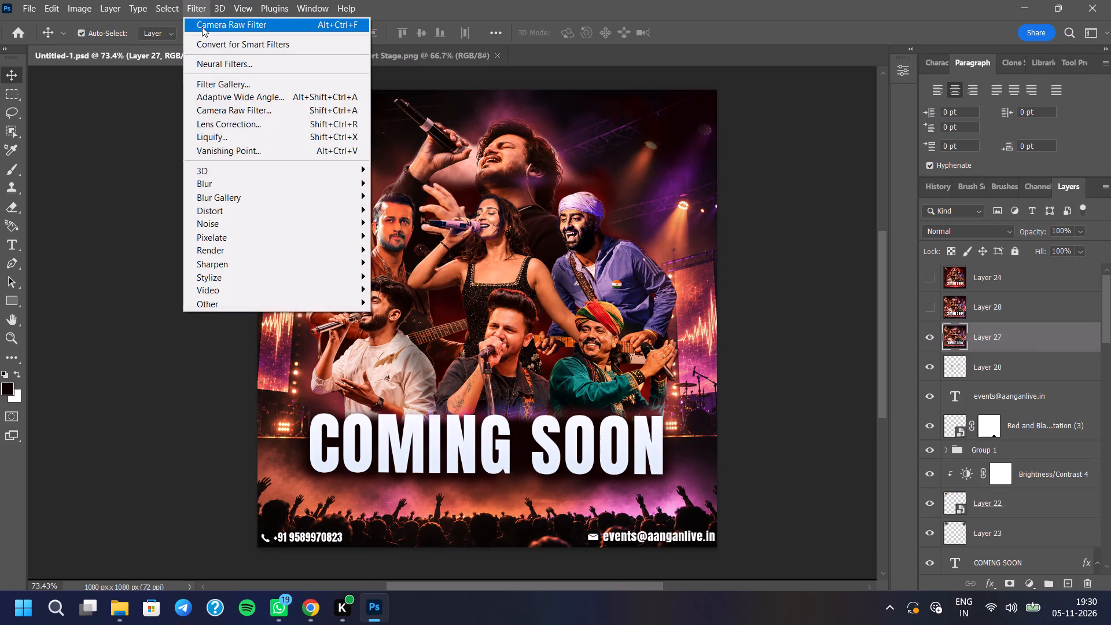
{"action": "left_click", "coordinate": [203, 27]}
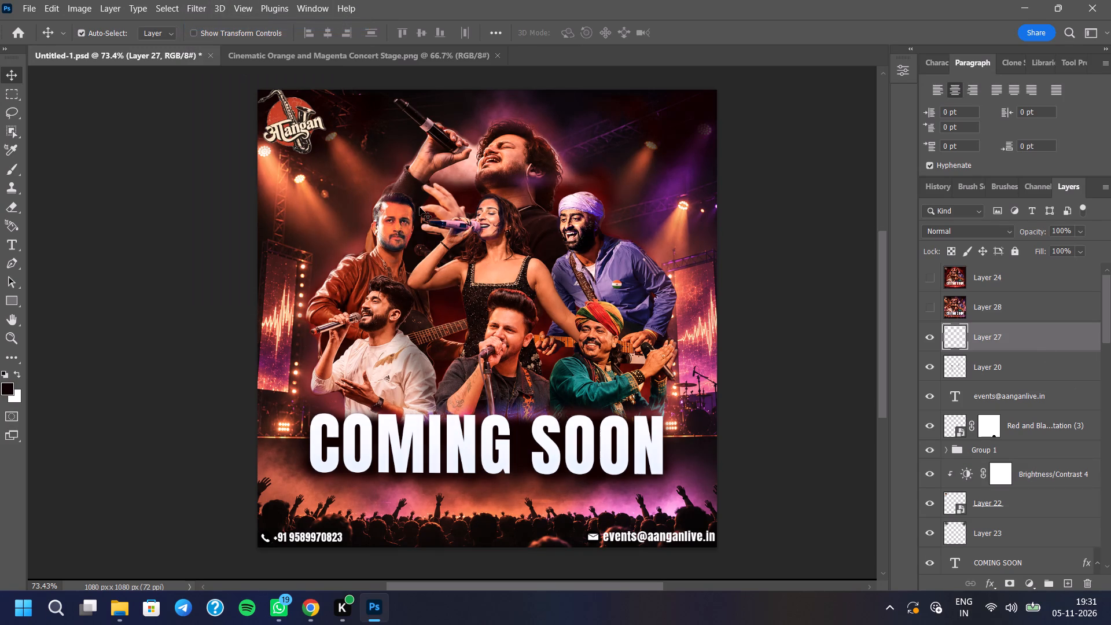
Toggle the visibility of Layer 27 and Layer 28 in turn to compare the graded versions.
{"action": "left_click", "coordinate": [932, 336]}
{"action": "left_click", "coordinate": [932, 336]}
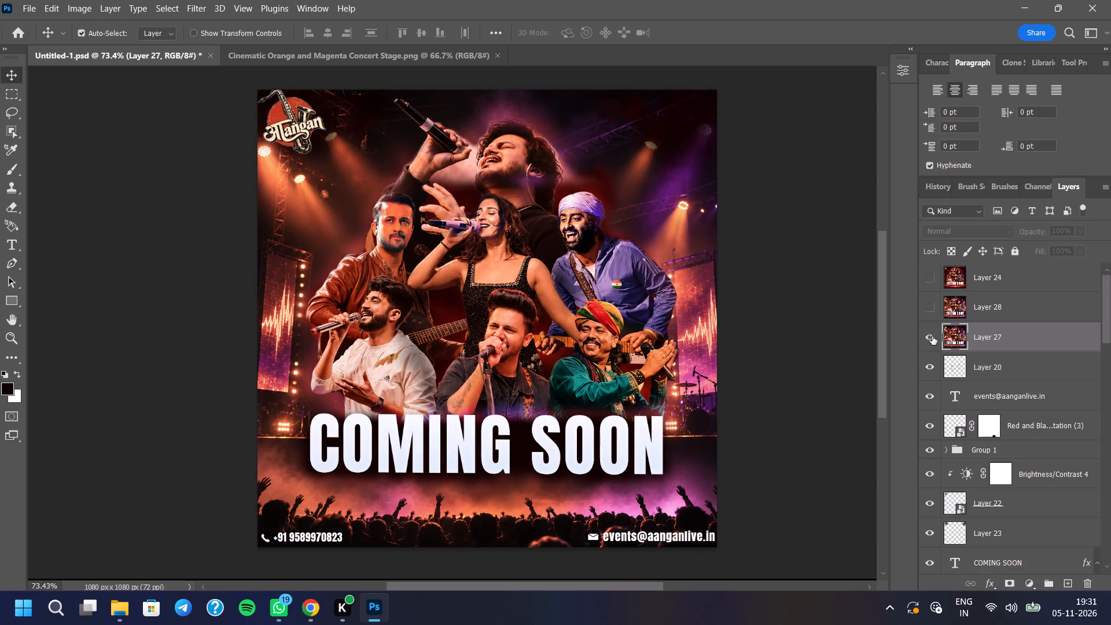
{"action": "left_click", "coordinate": [926, 308]}
{"action": "left_click", "coordinate": [926, 308]}
{"action": "left_click", "coordinate": [37, 11]}
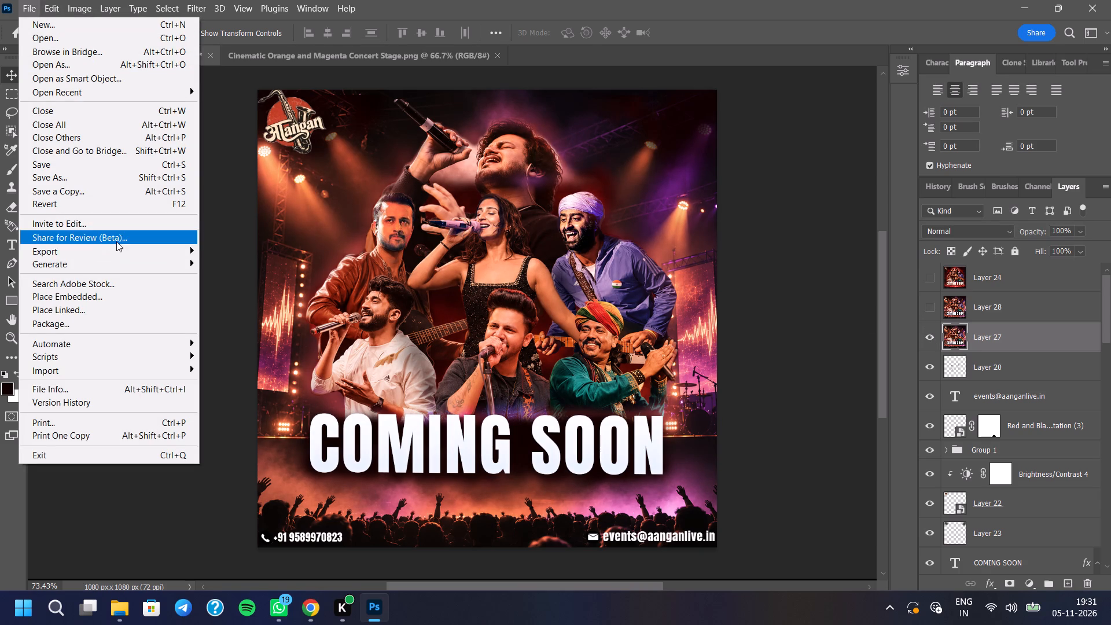